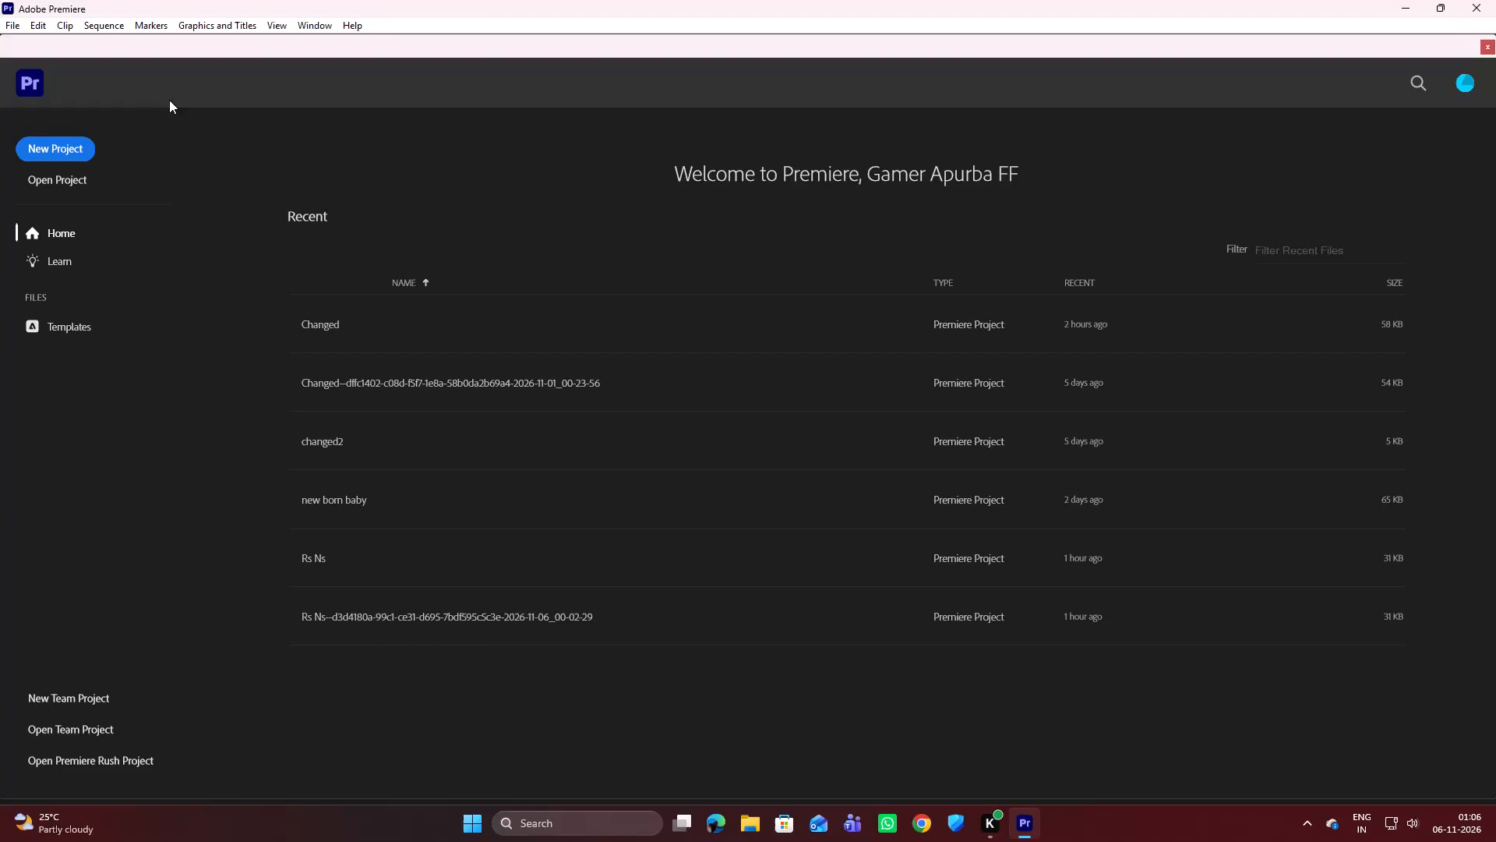
Open the recent project Rs Ns and scrub its sequence back to 00:00:18:02.
double_click(404, 557)
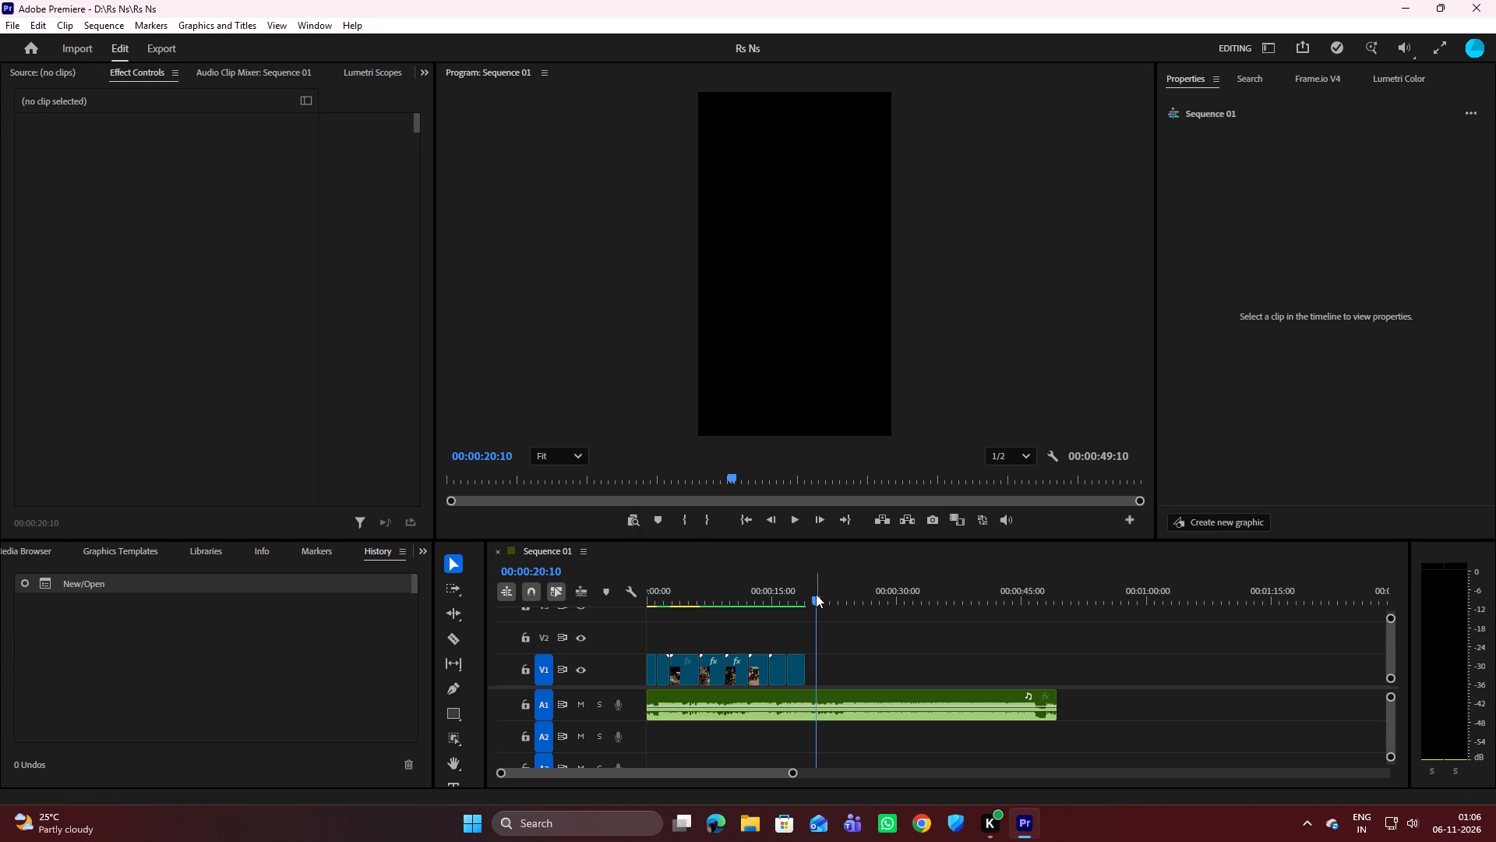
left_click_drag(816, 594, 799, 593)
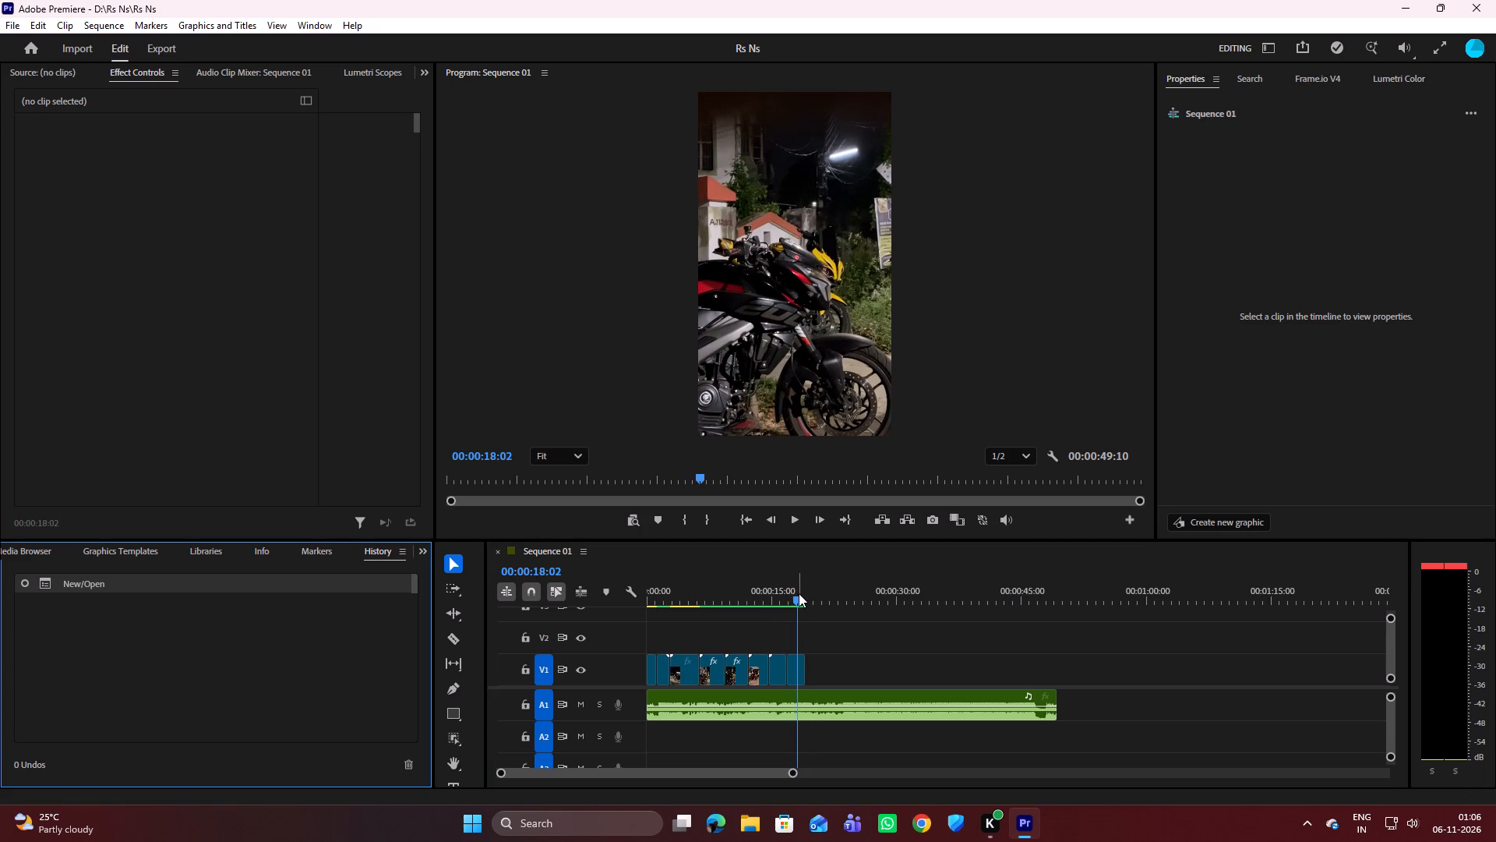
Return to the home screen and open the auto-saved Rs Ns project copy dated 2026-11-06_00-02-29.
left_click(32, 40)
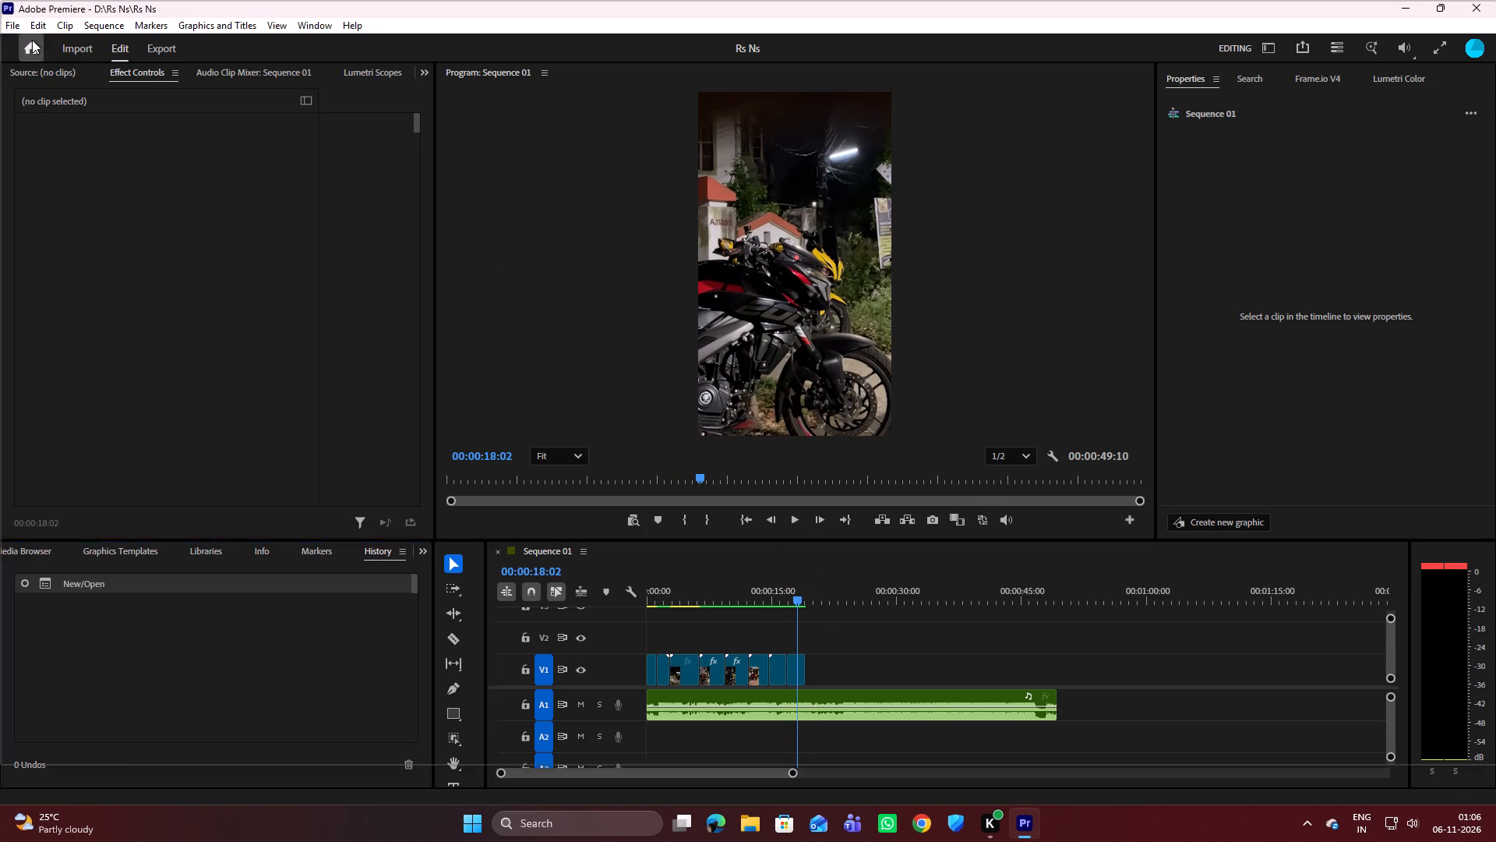
left_click(477, 564)
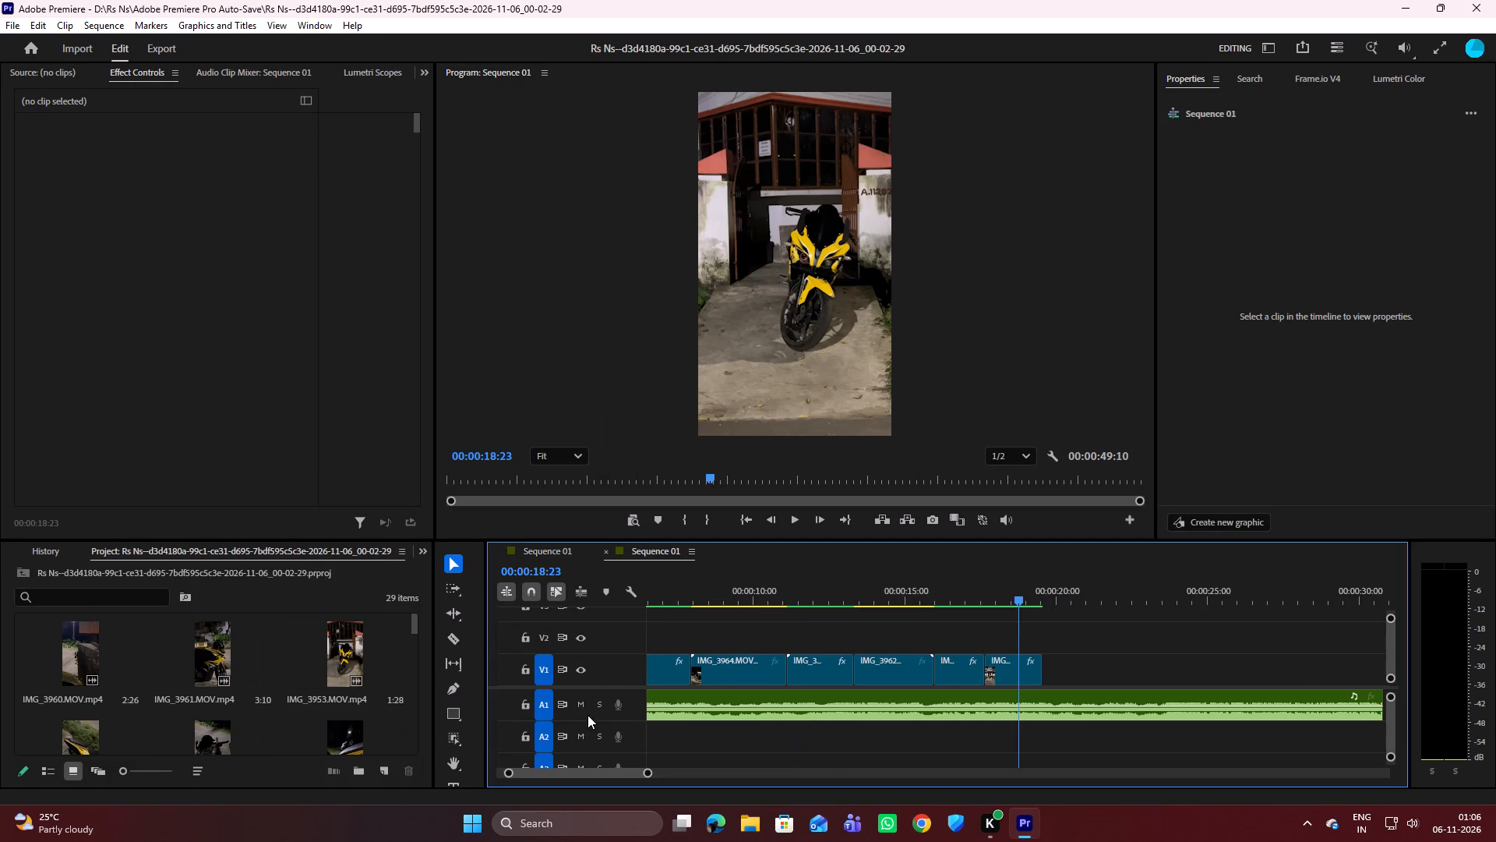
Play Sequence 01 from the beginning through to the end of the music to review the edit.
scroll(934, 646, "up", 3)
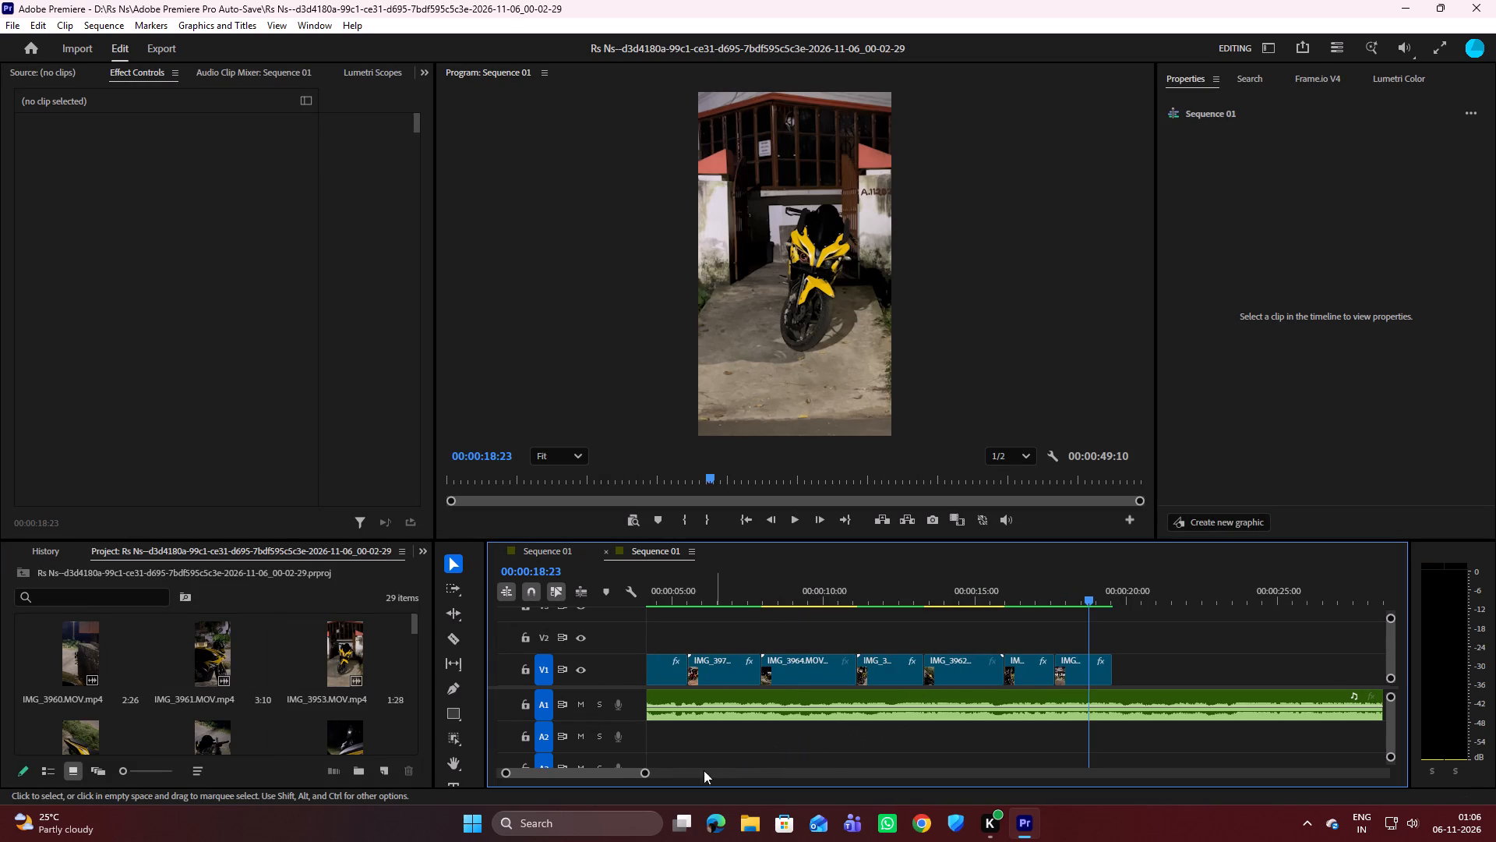
left_click_drag(643, 773, 707, 773)
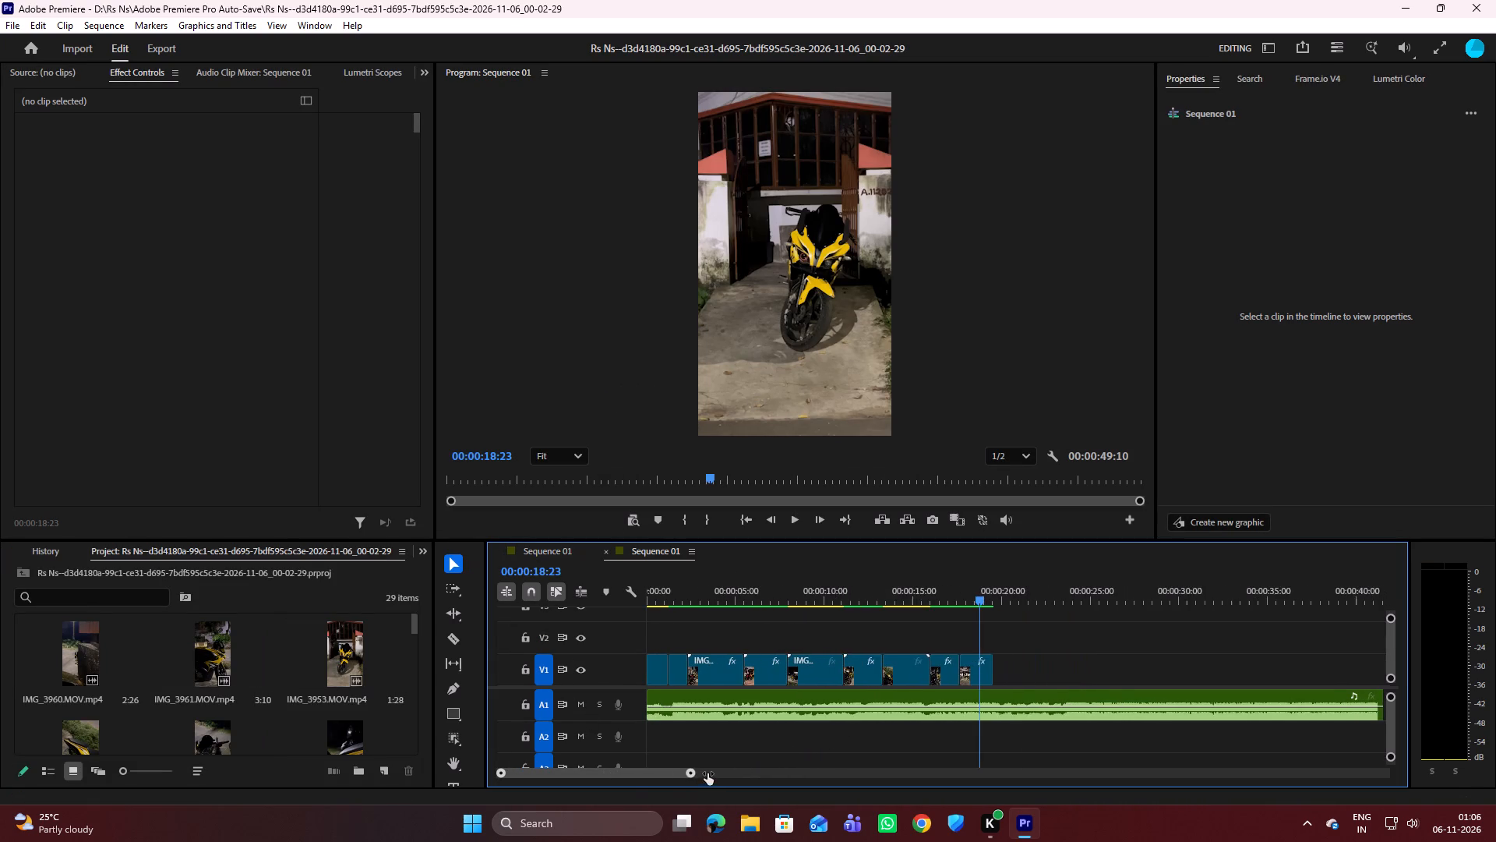
left_click_drag(707, 773, 717, 768)
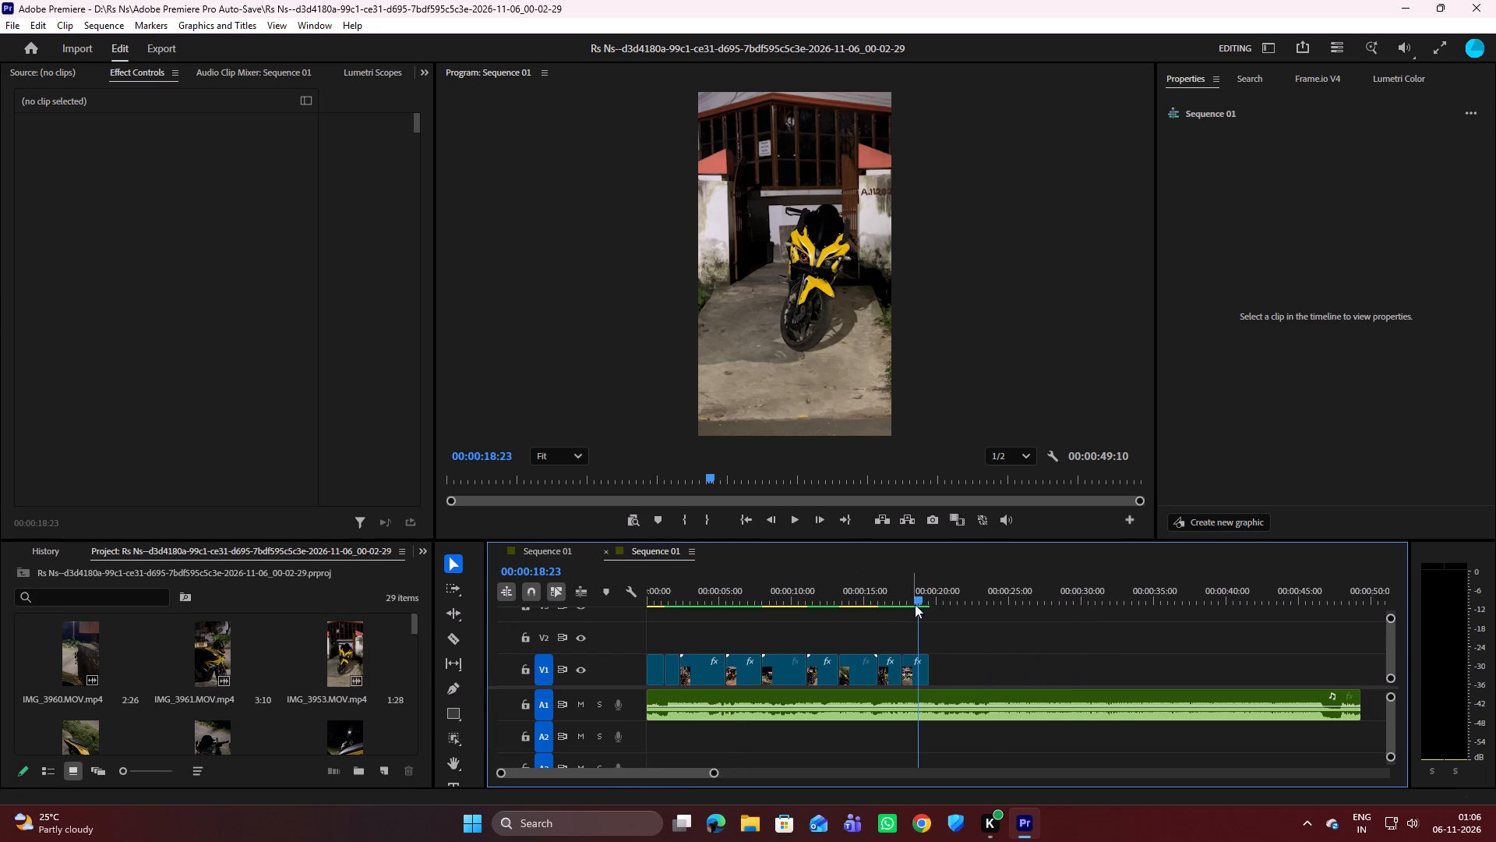
left_click_drag(919, 596, 628, 571)
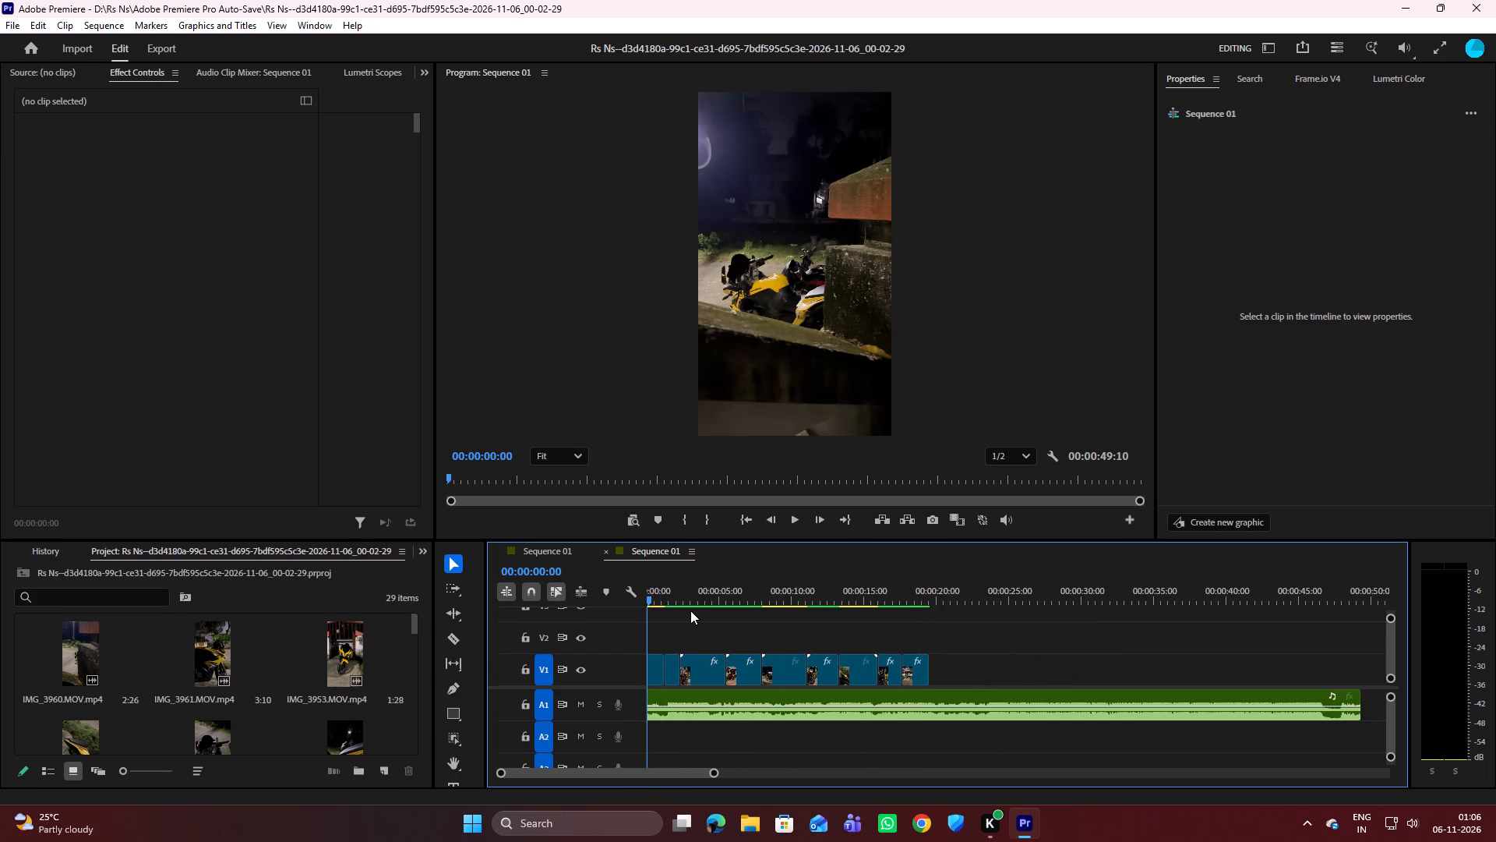
key("space")
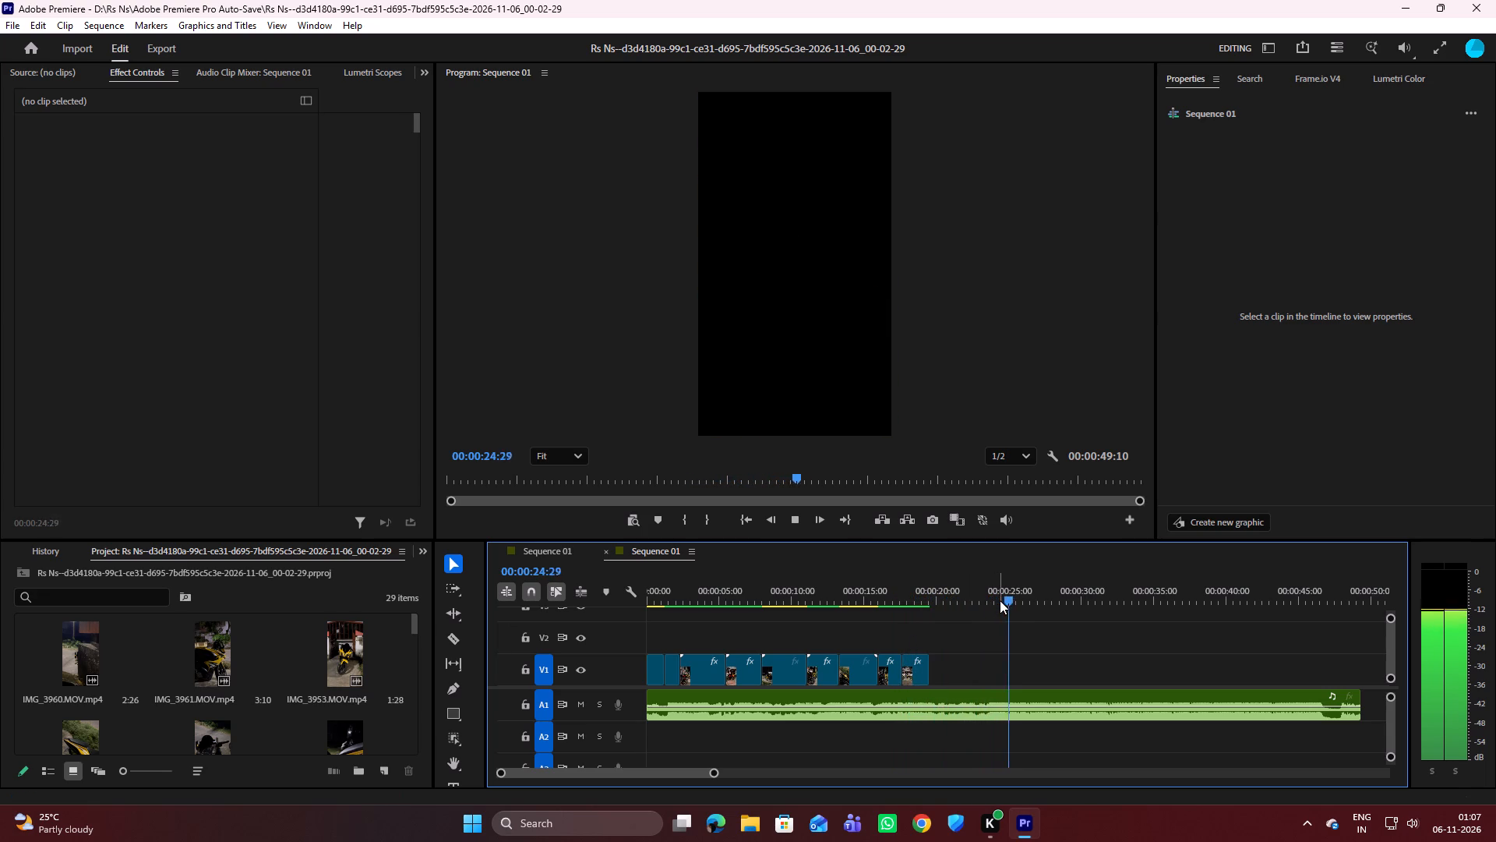
left_click(1019, 600)
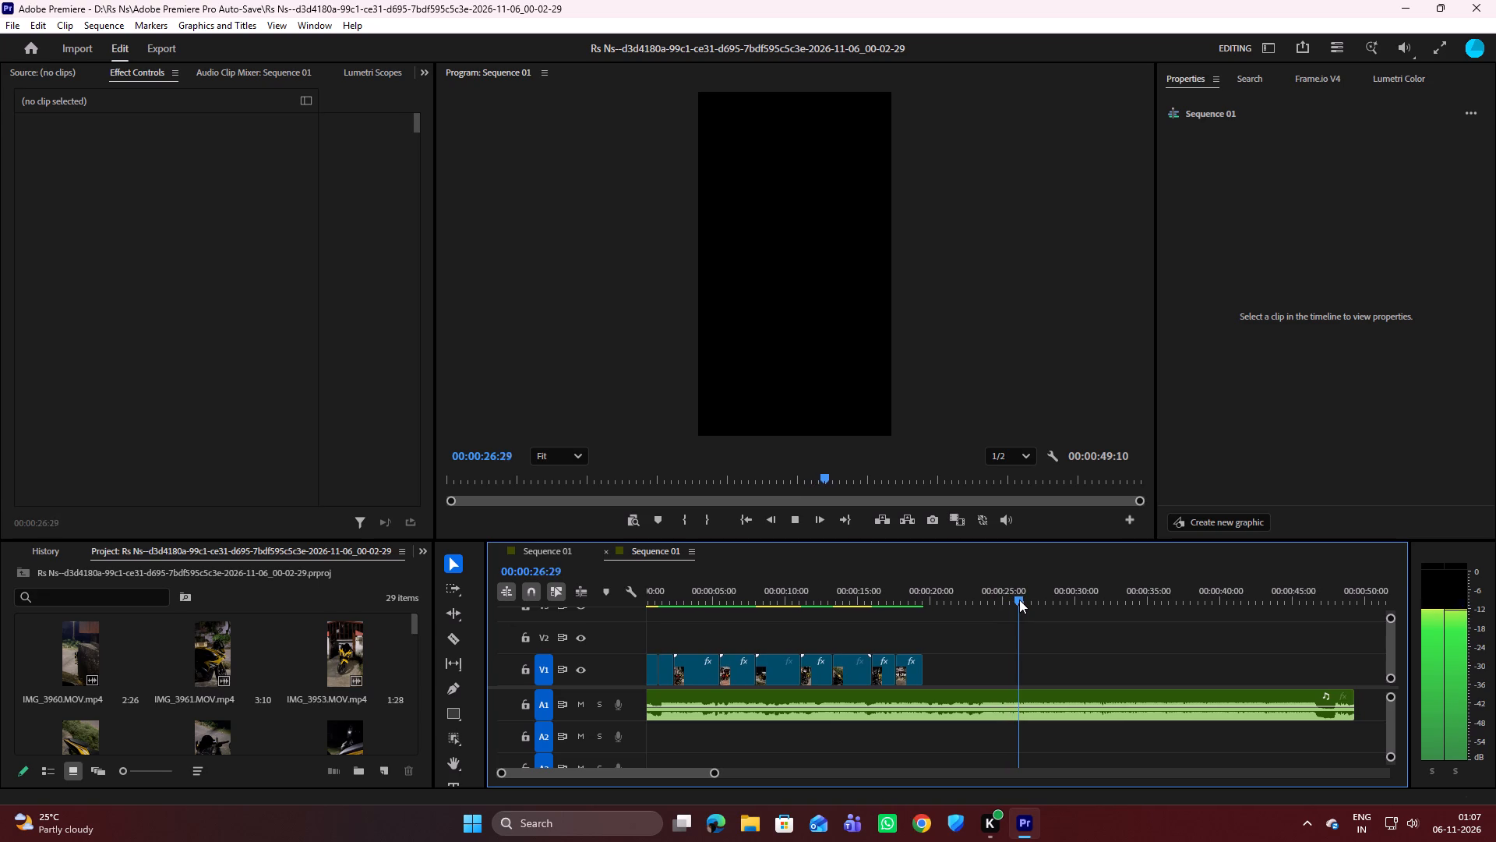
key("space")
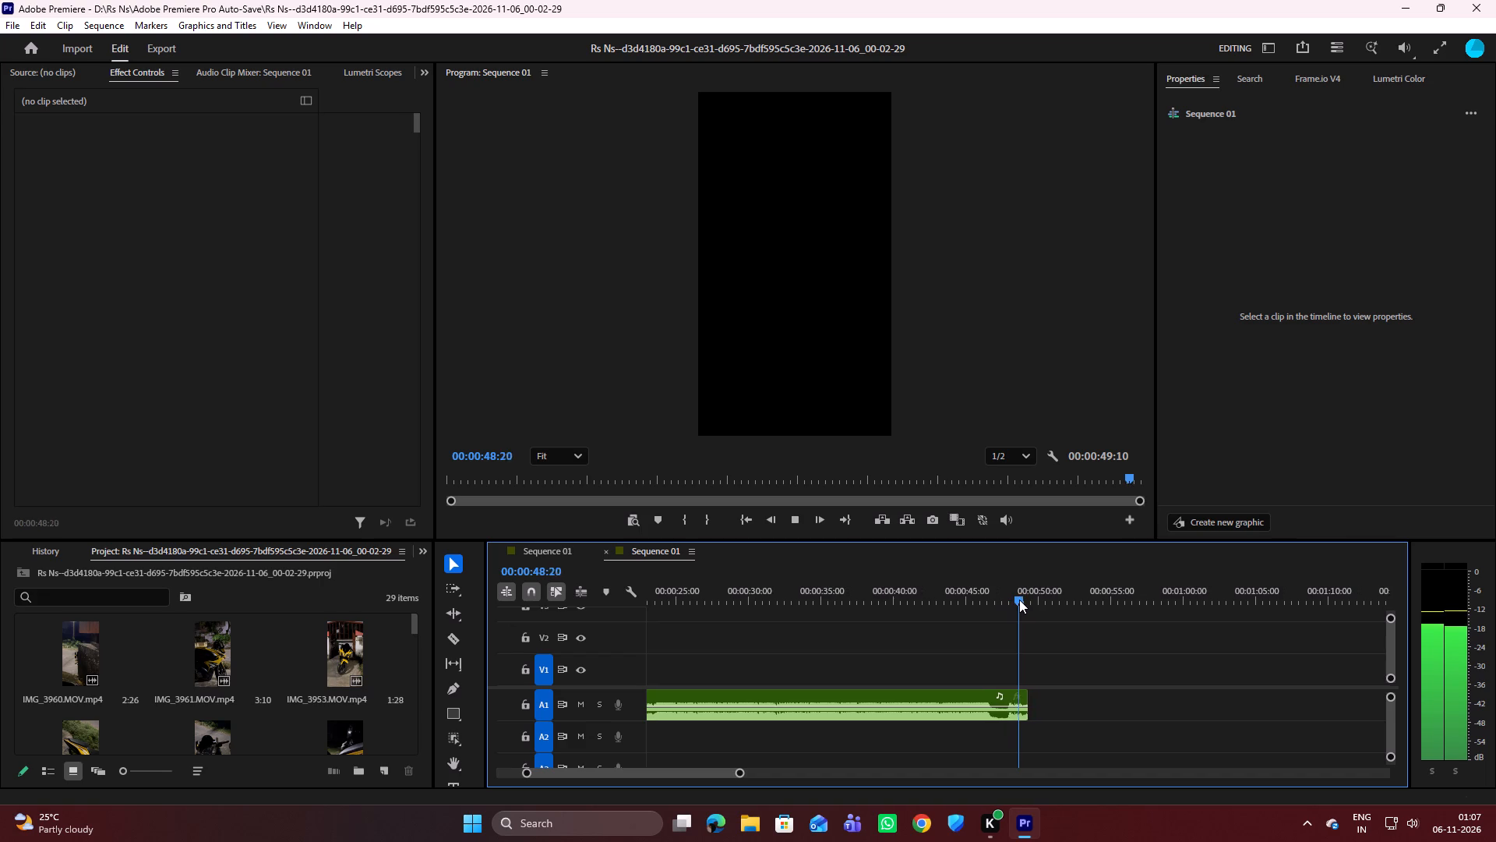
key("space")
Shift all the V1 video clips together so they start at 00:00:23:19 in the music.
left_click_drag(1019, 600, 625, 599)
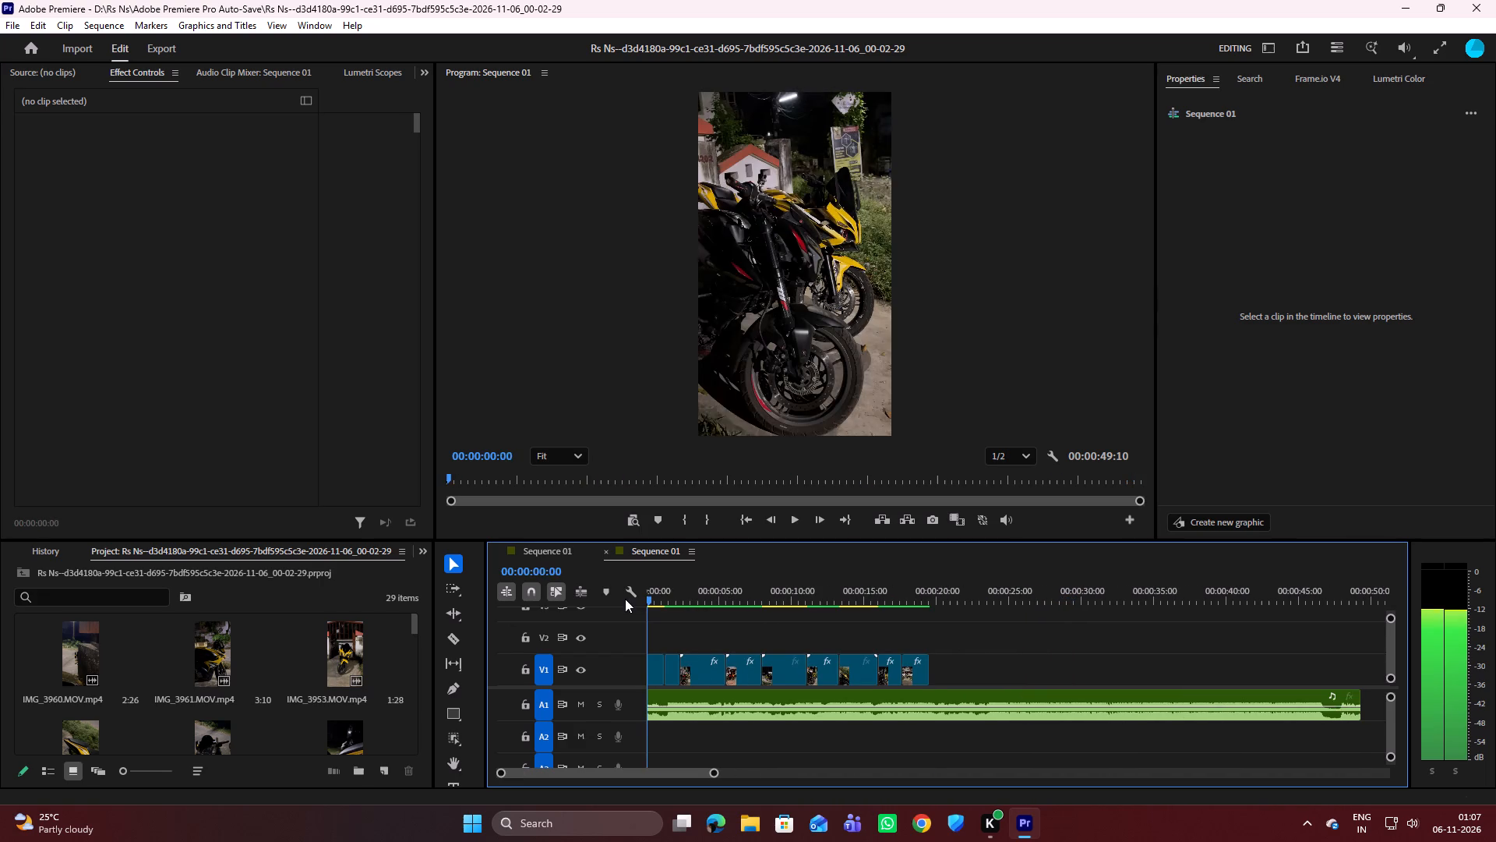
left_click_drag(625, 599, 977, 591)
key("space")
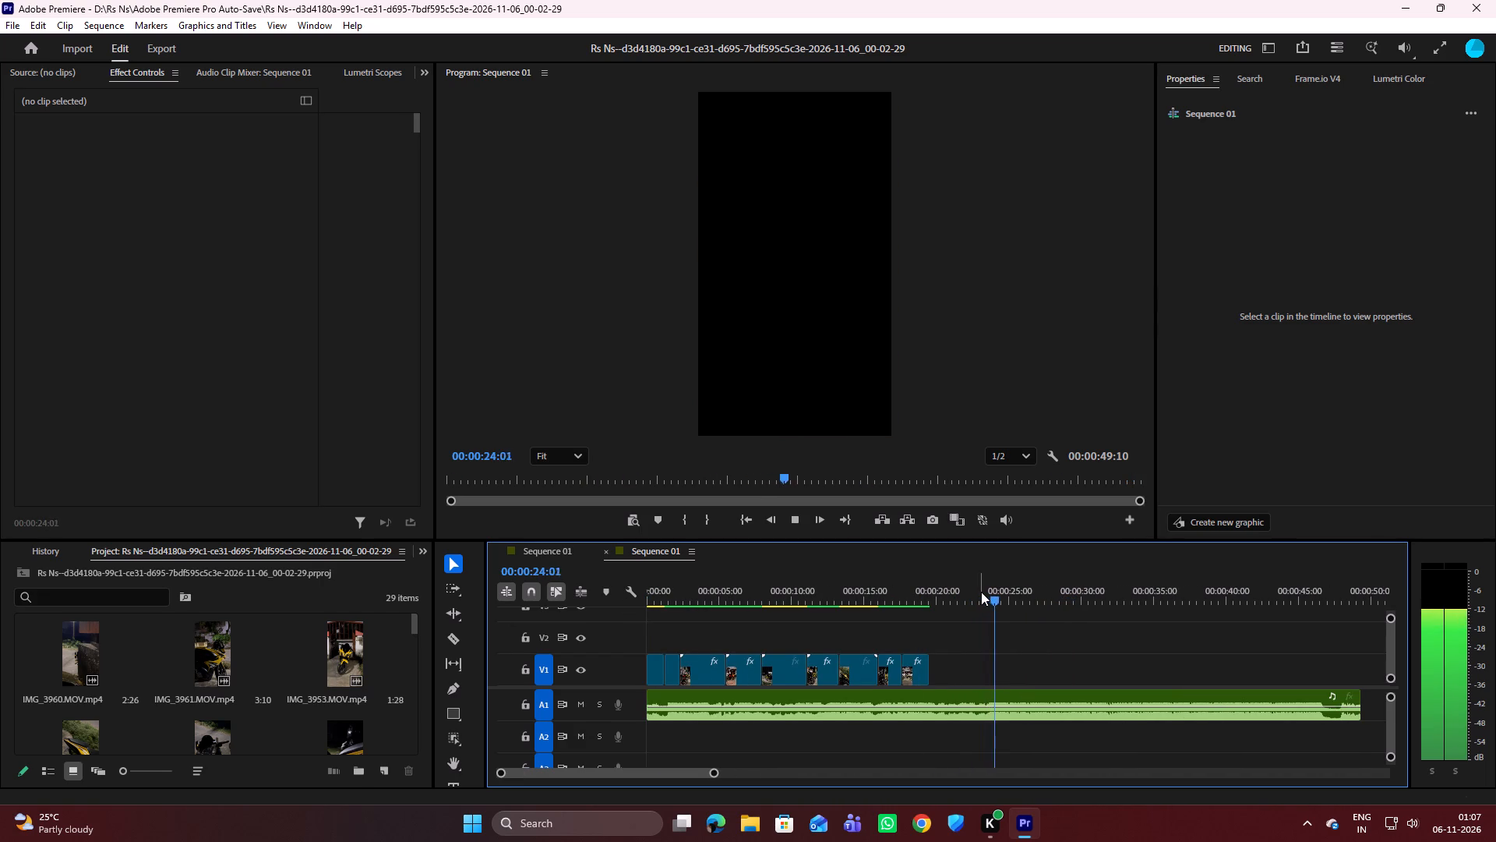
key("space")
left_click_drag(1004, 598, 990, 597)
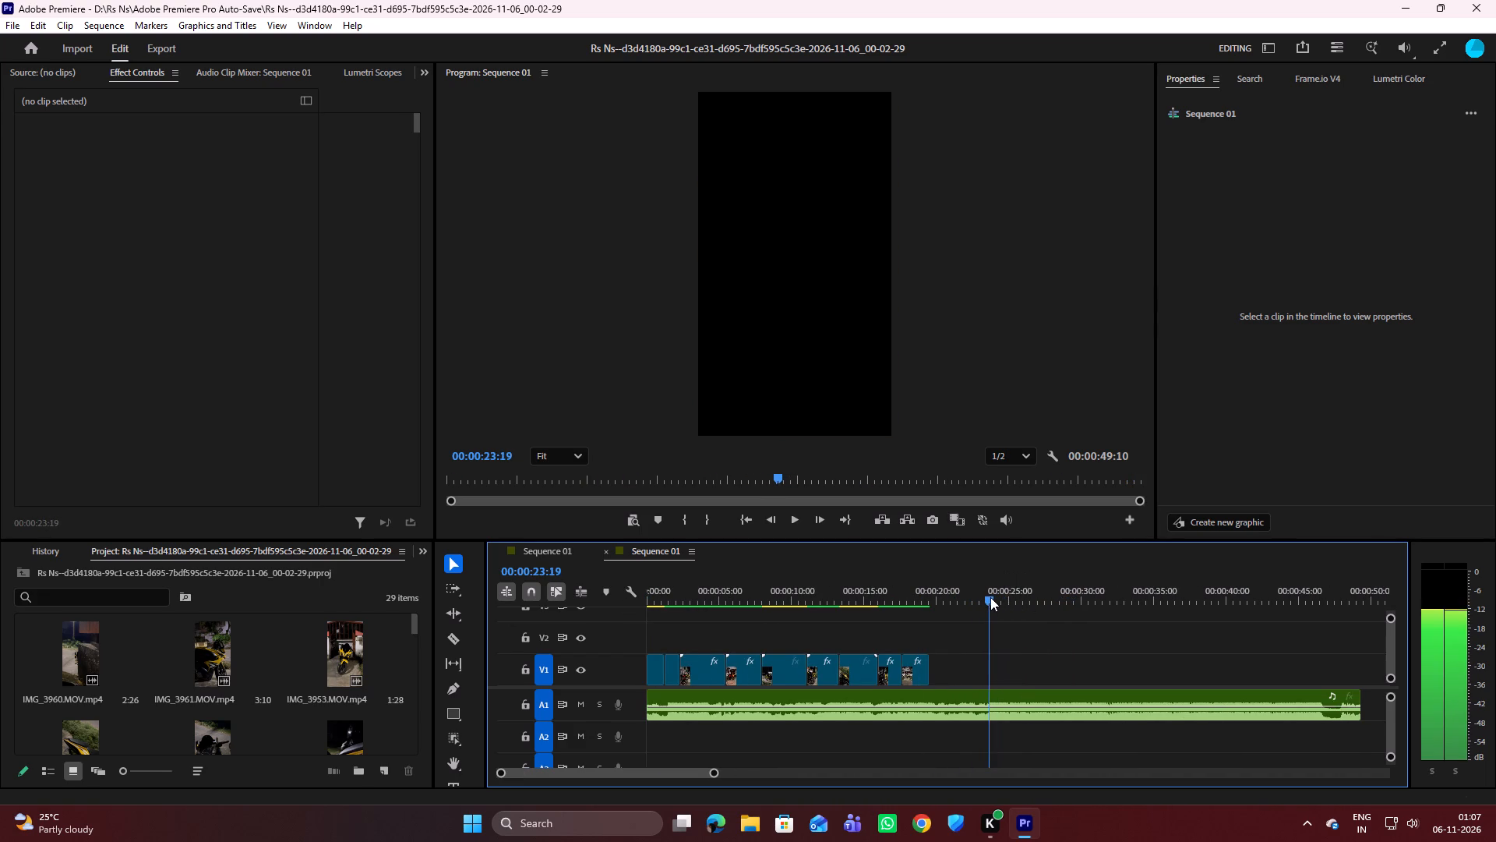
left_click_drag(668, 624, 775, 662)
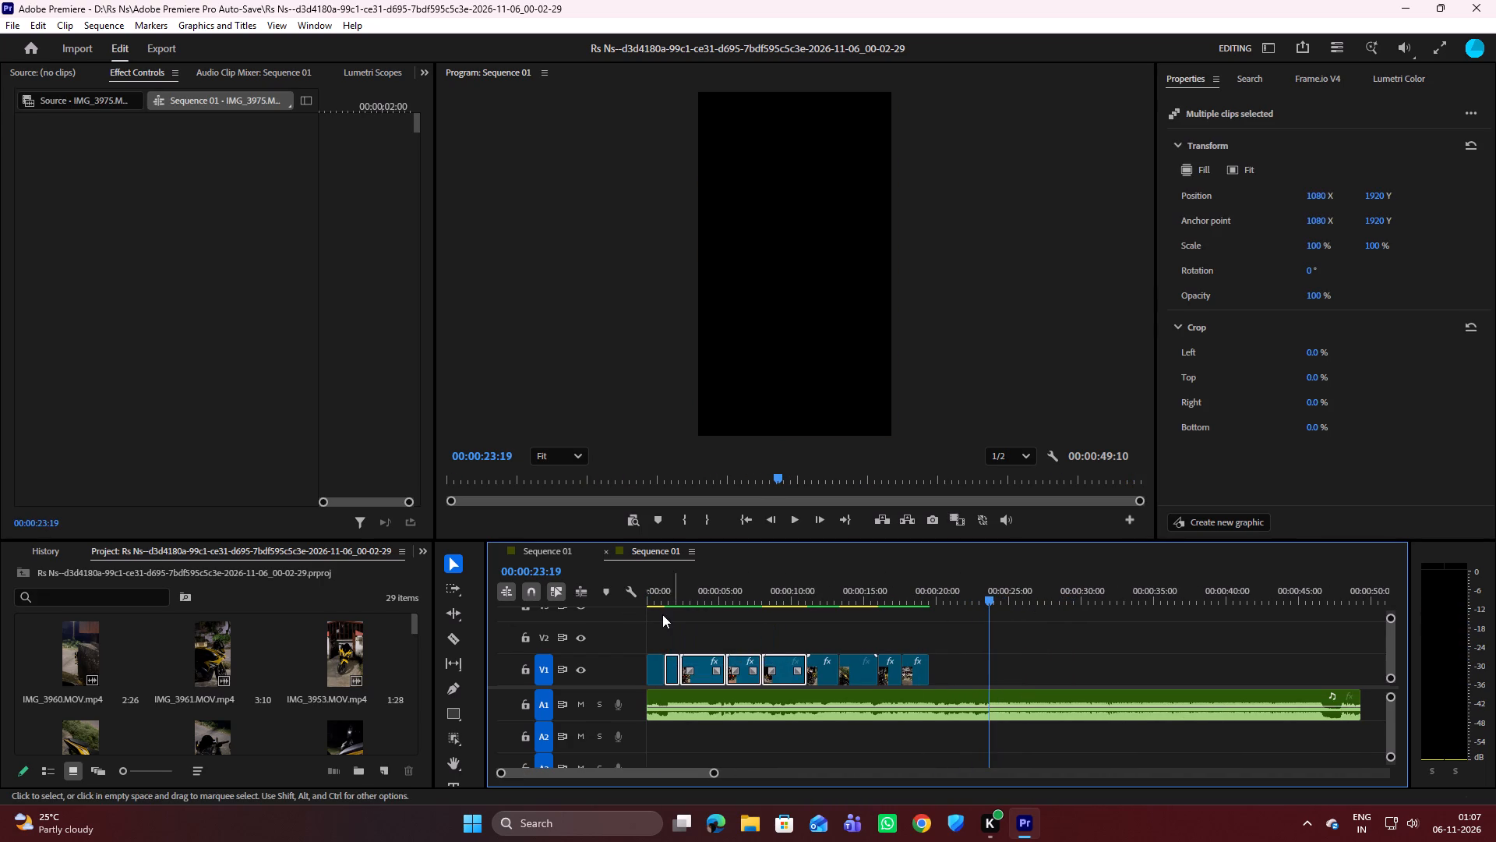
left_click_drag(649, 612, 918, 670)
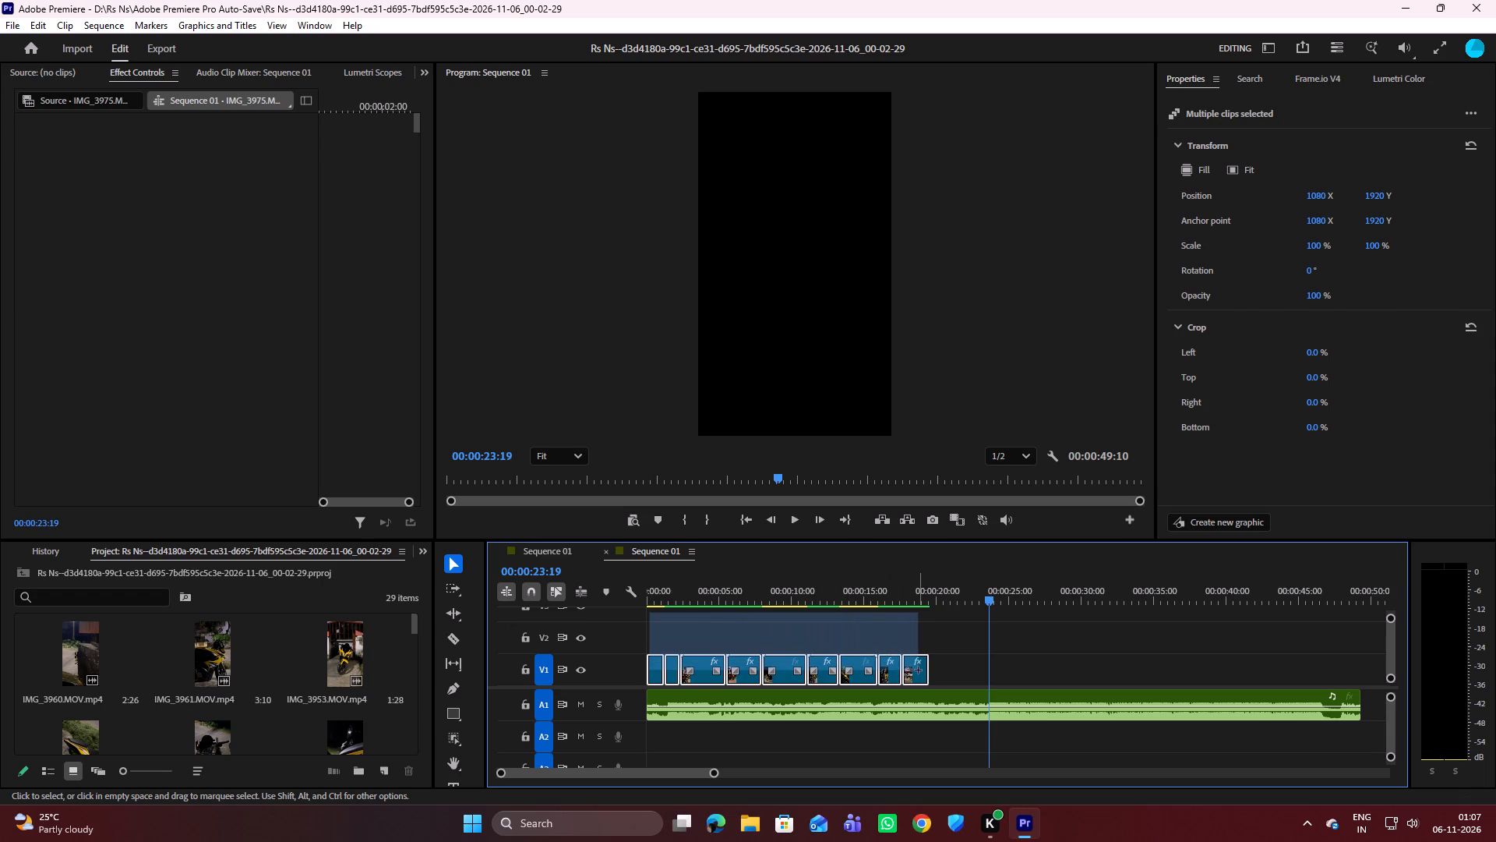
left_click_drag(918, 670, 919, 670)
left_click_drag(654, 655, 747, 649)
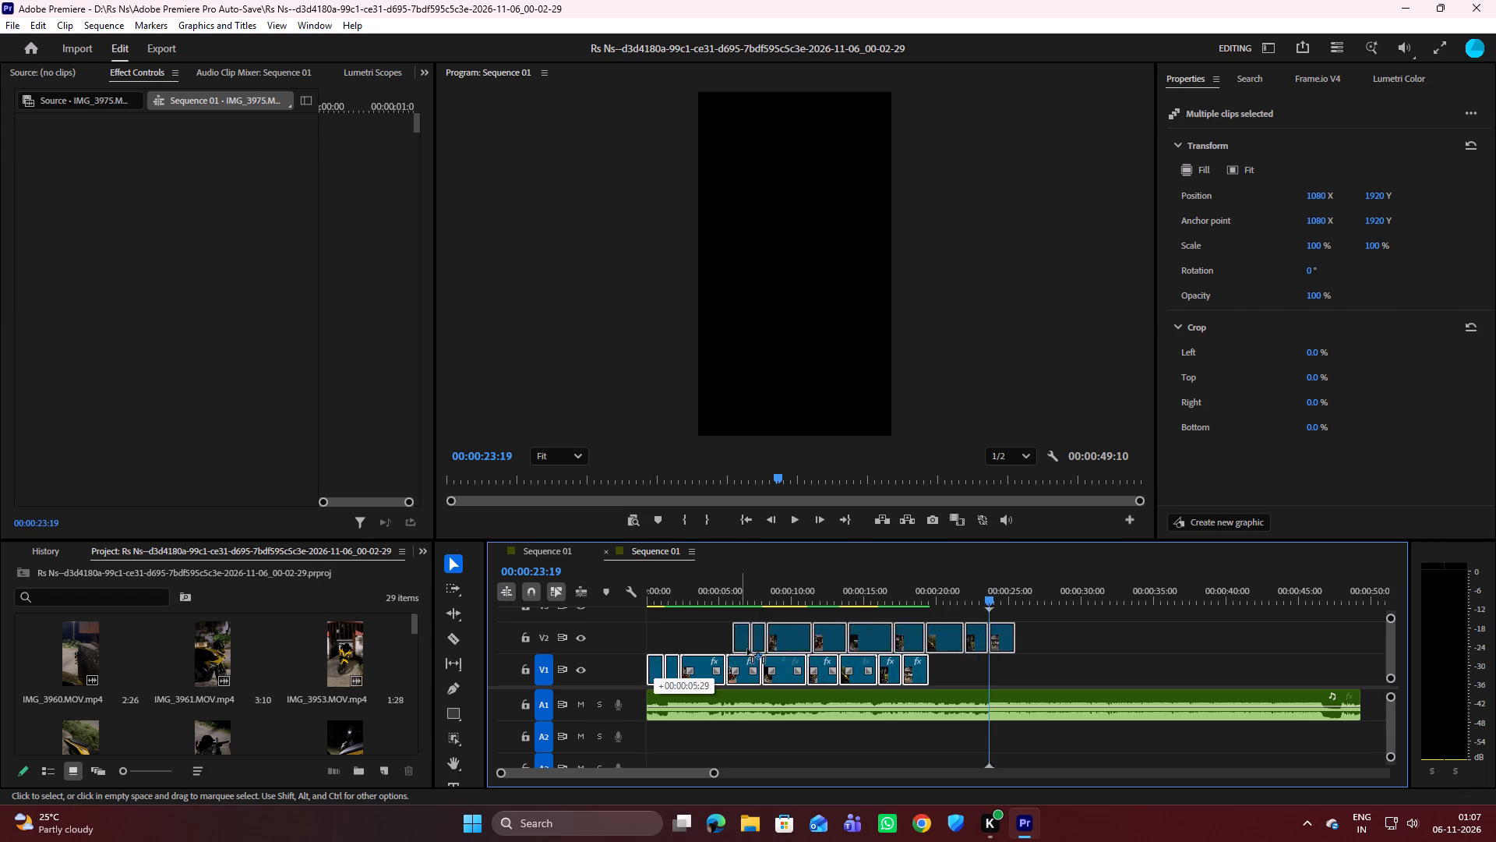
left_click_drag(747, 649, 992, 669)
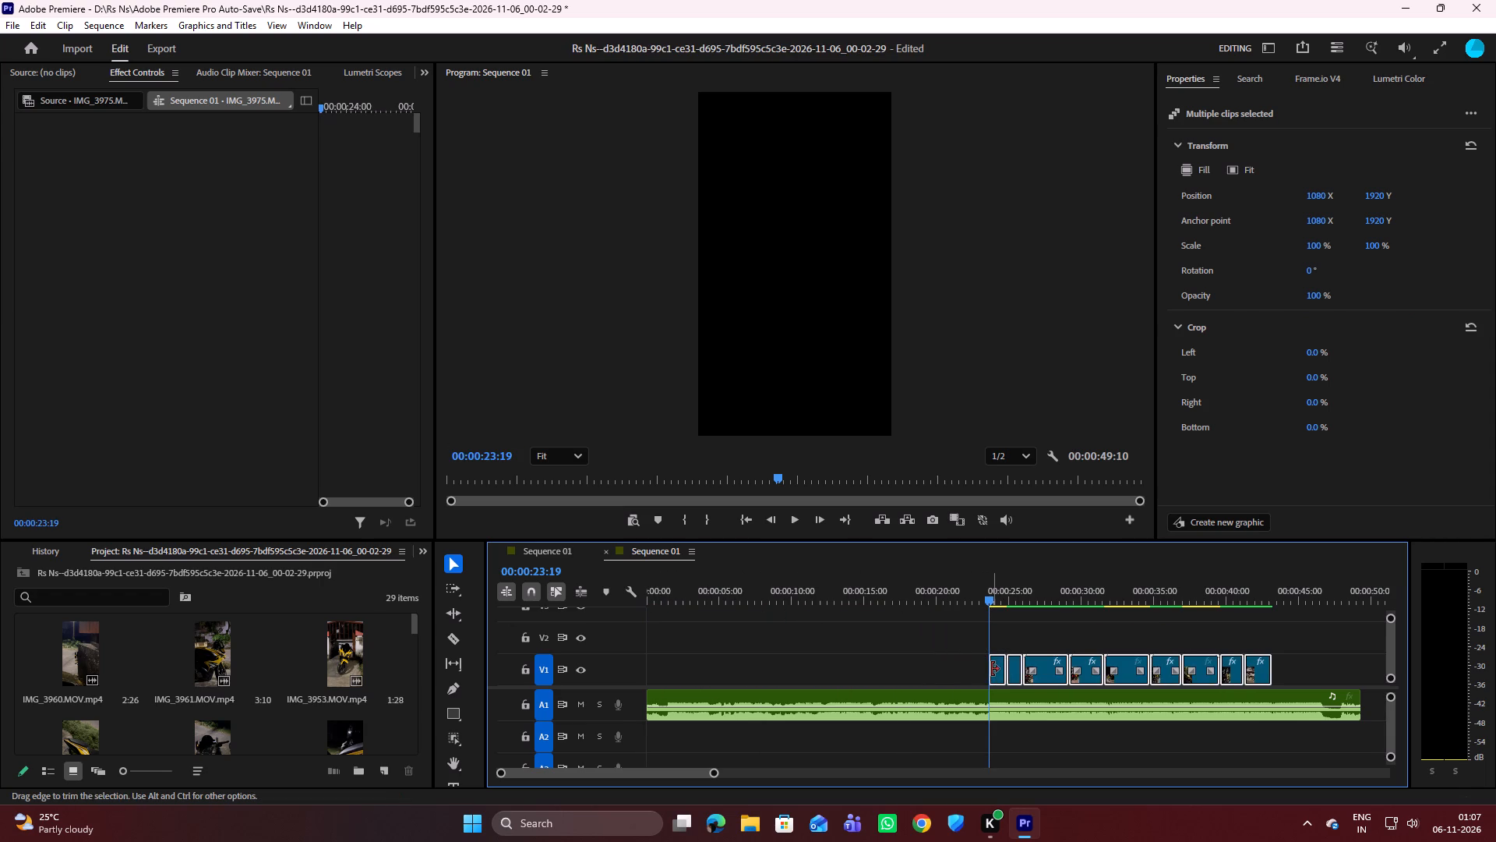
Play the sequence from 00:00:23:19 to check the clips against the music.
key("space")
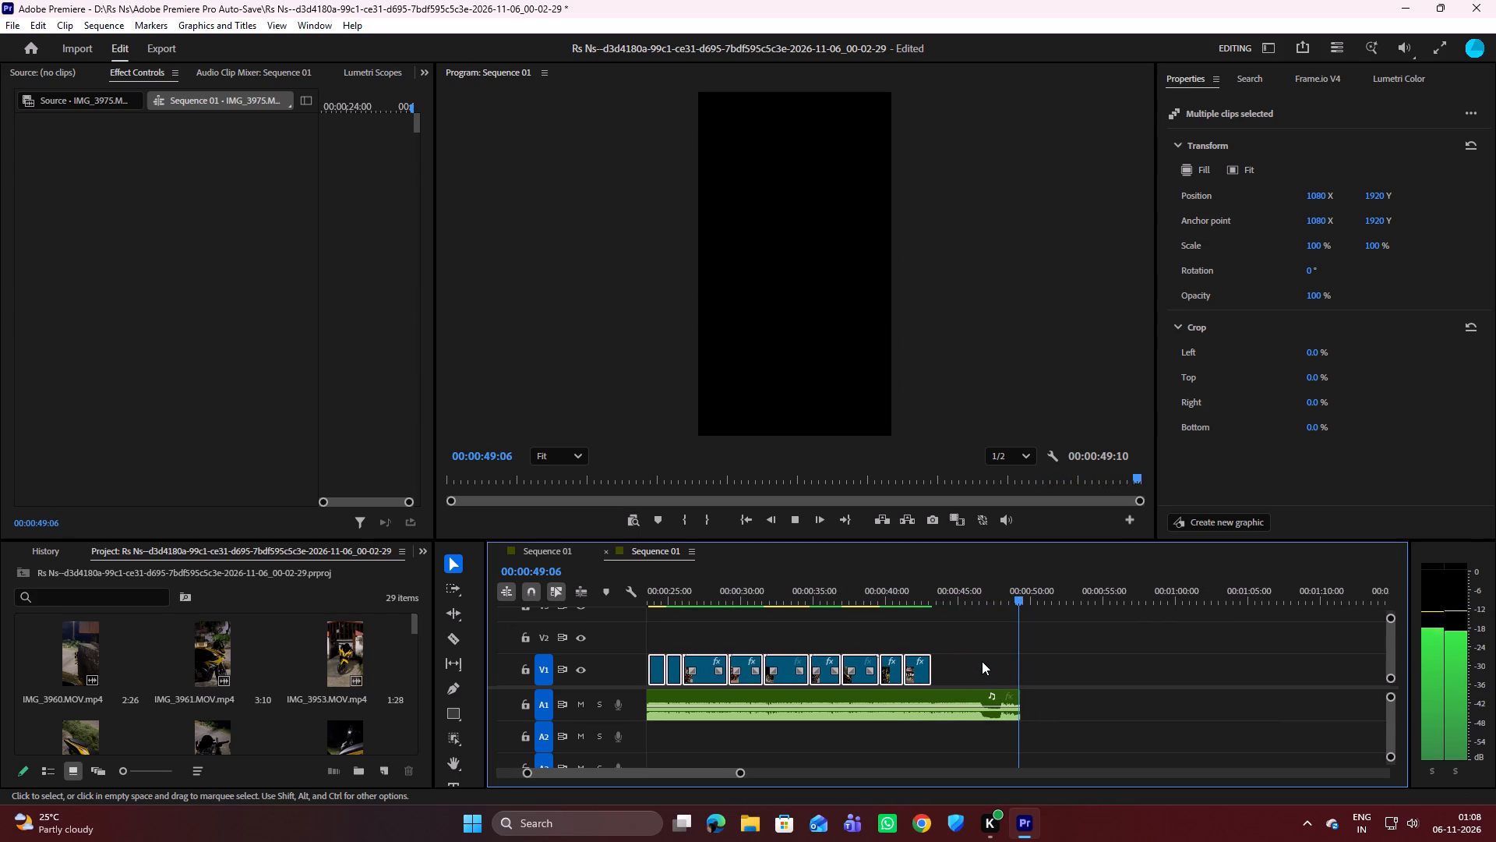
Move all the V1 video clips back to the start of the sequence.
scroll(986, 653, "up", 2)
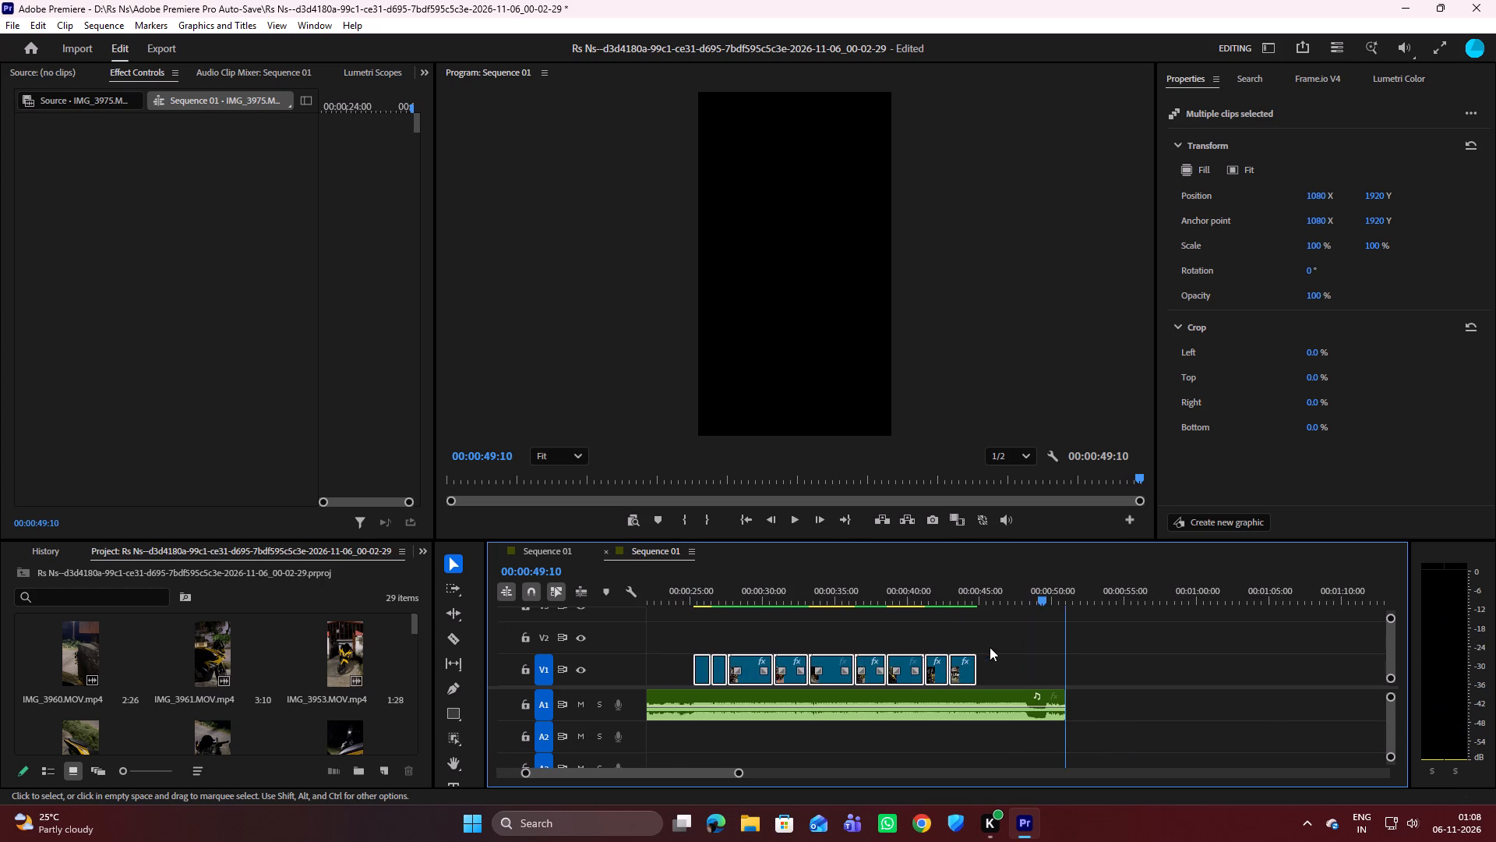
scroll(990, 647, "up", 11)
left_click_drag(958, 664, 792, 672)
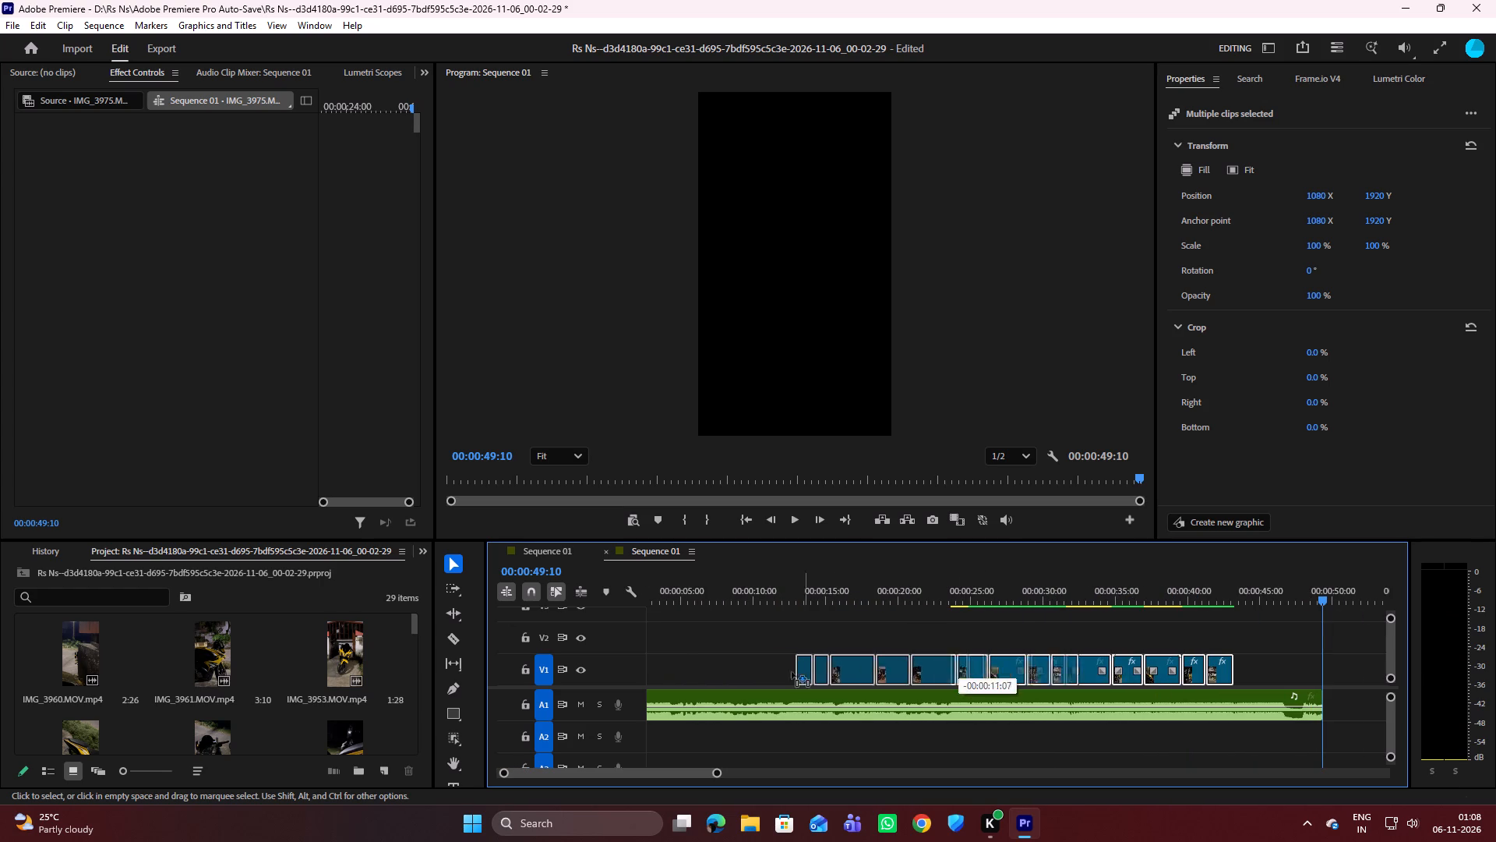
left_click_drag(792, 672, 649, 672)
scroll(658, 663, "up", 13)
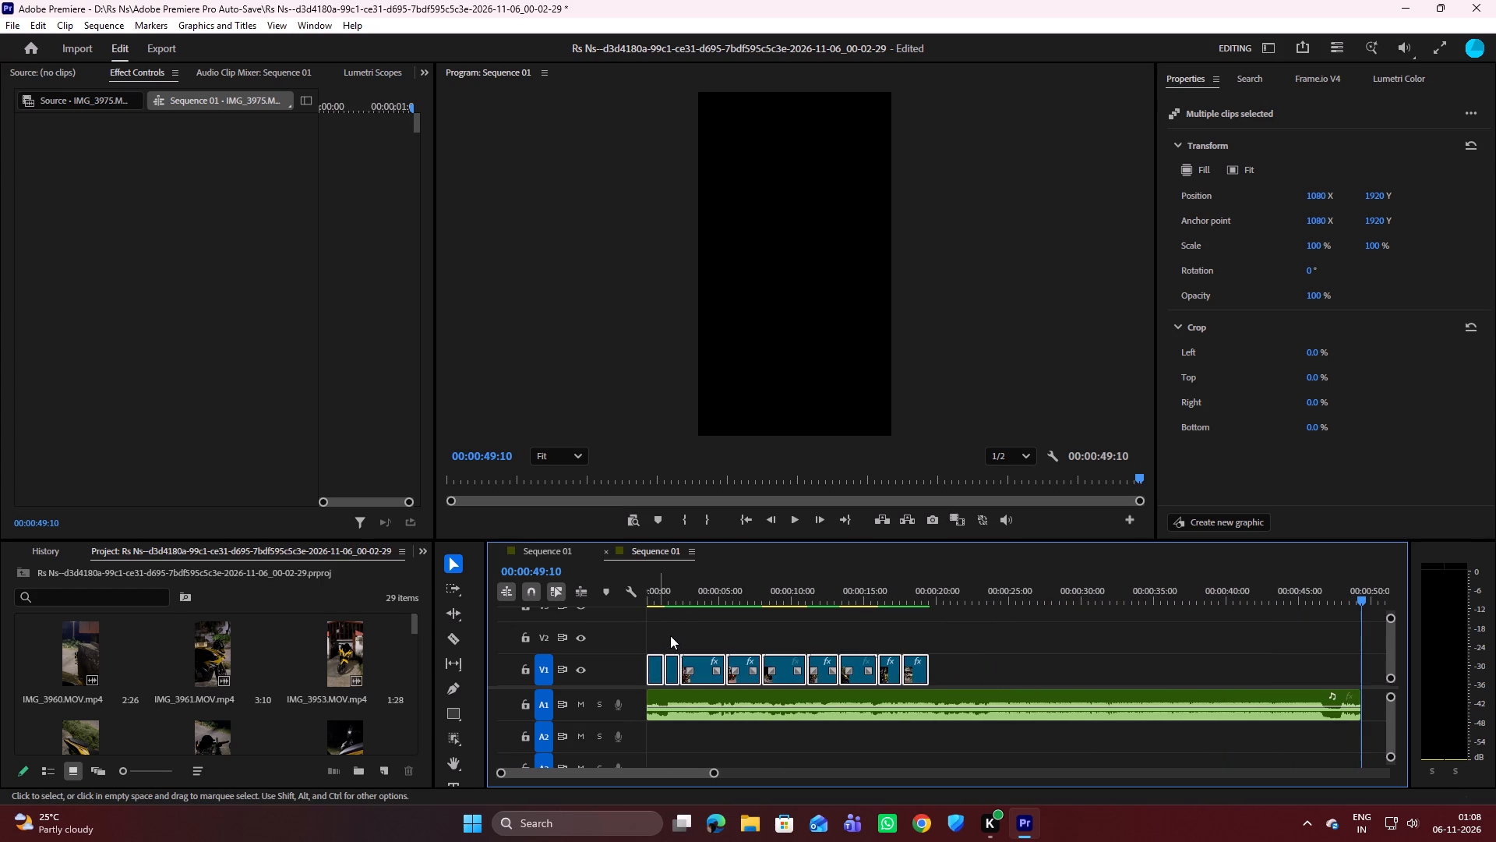
Play the sequence opening to find the cue, stop at 00:00:01:25, and shift all the V1 clips to start there.
left_click(790, 628)
left_click_drag(753, 626, 662, 618)
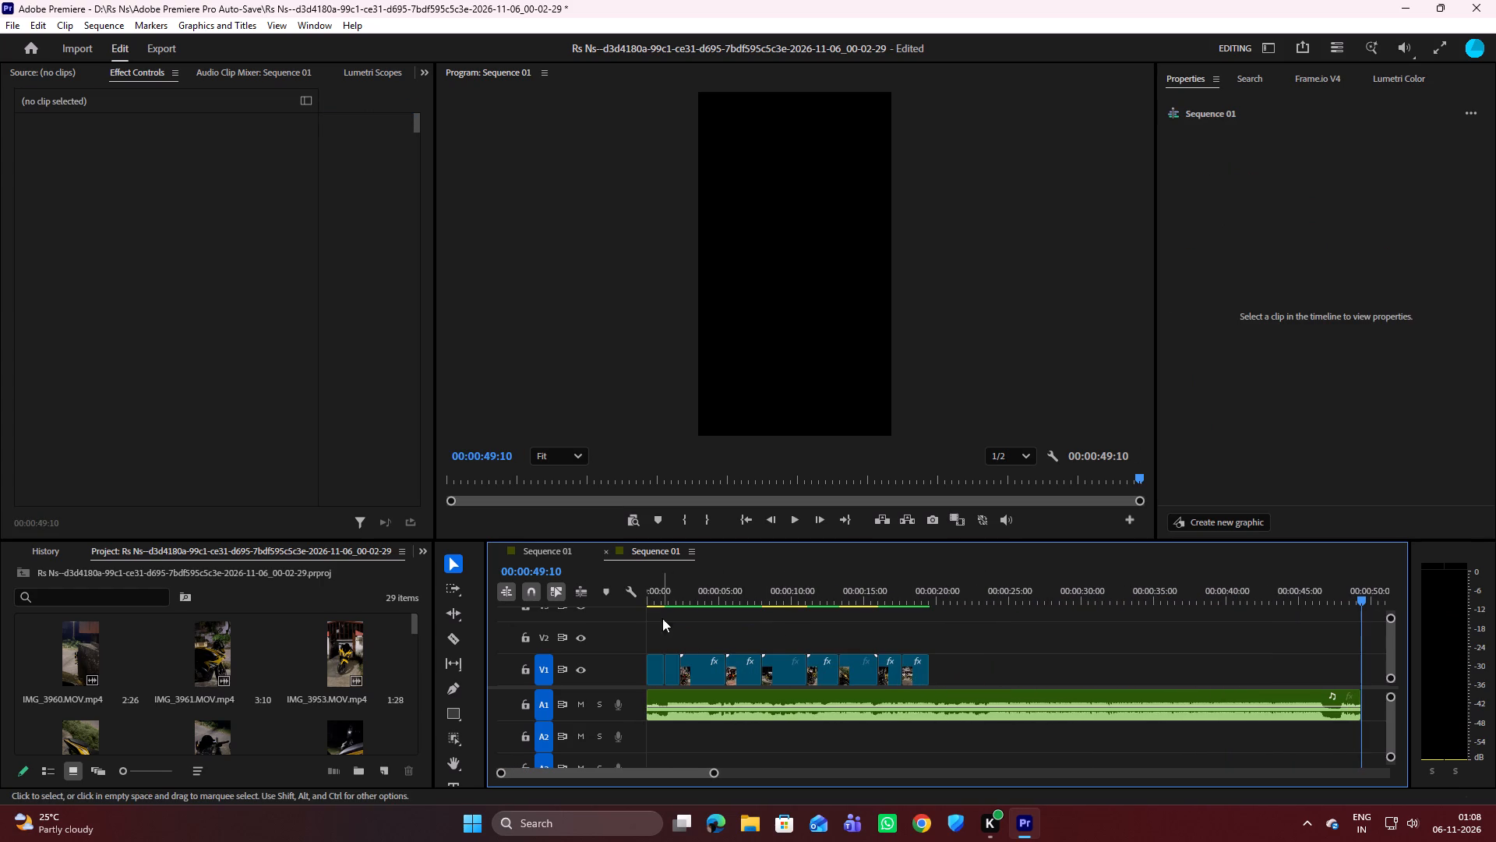
left_click_drag(1362, 597, 705, 613)
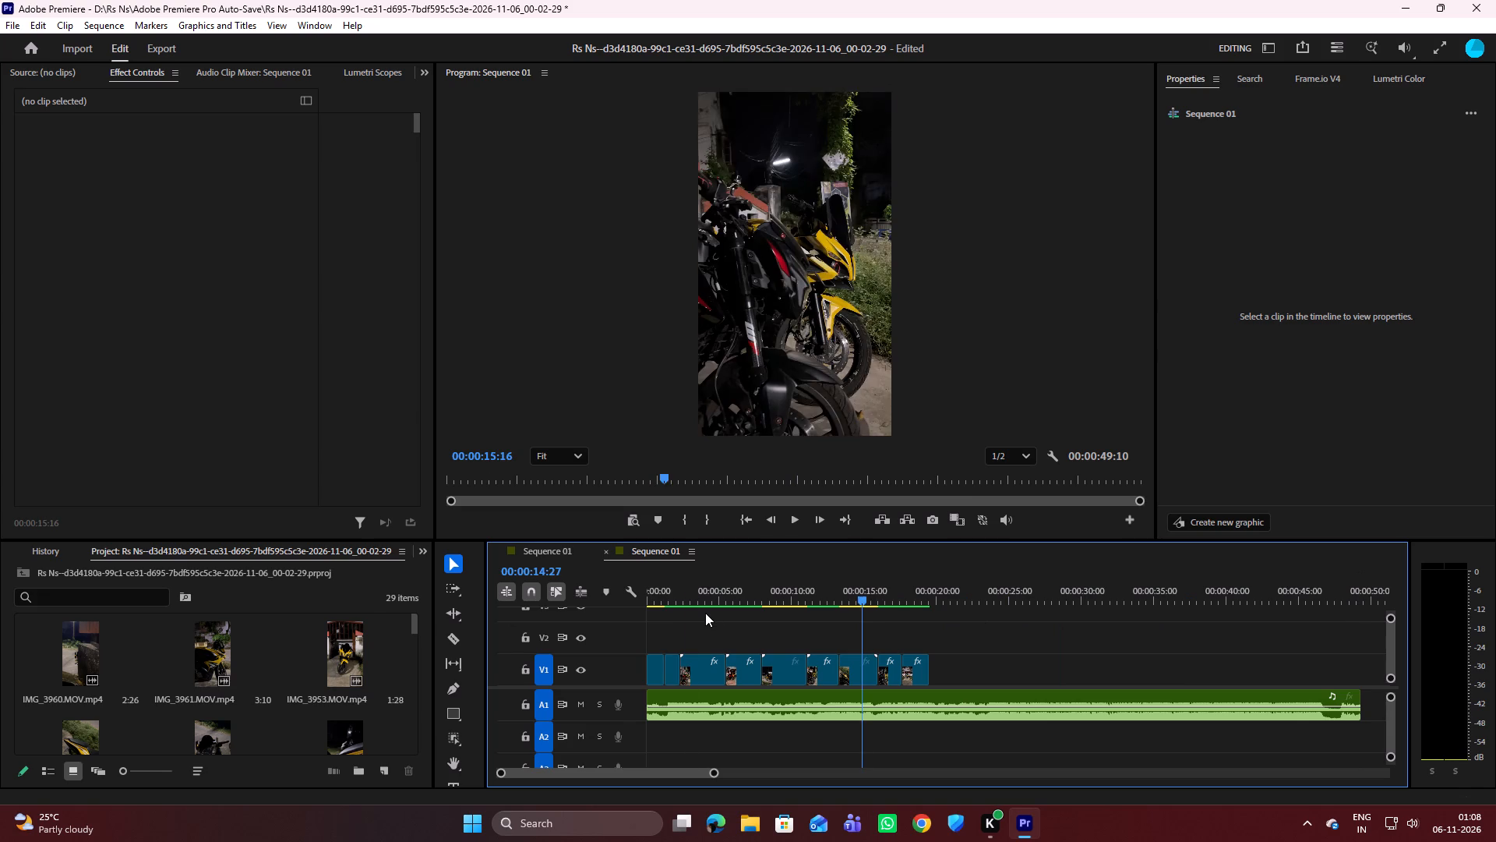
left_click_drag(705, 613, 626, 610)
key("space")
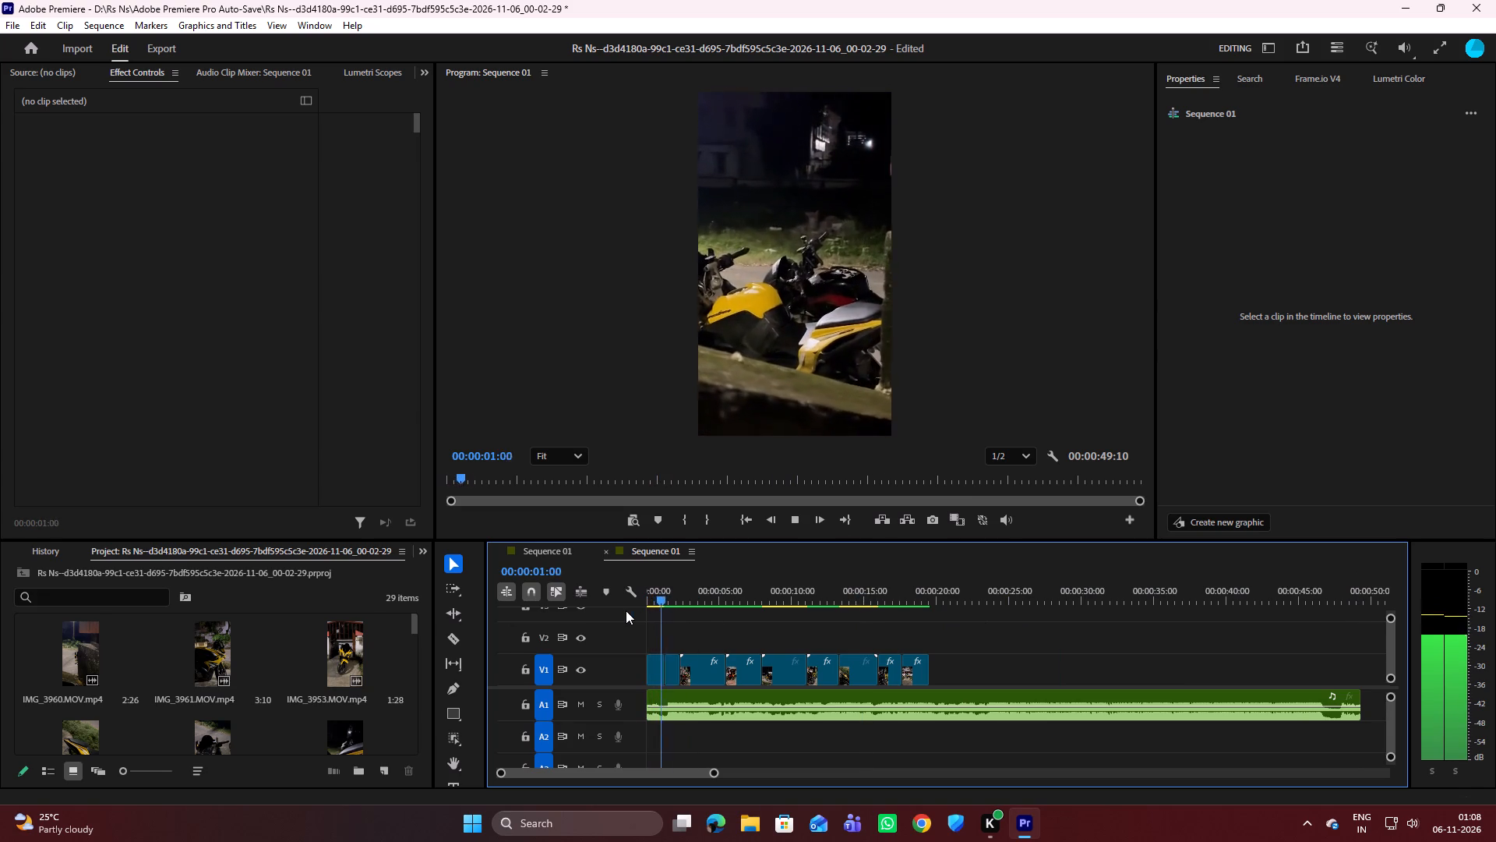
key("space")
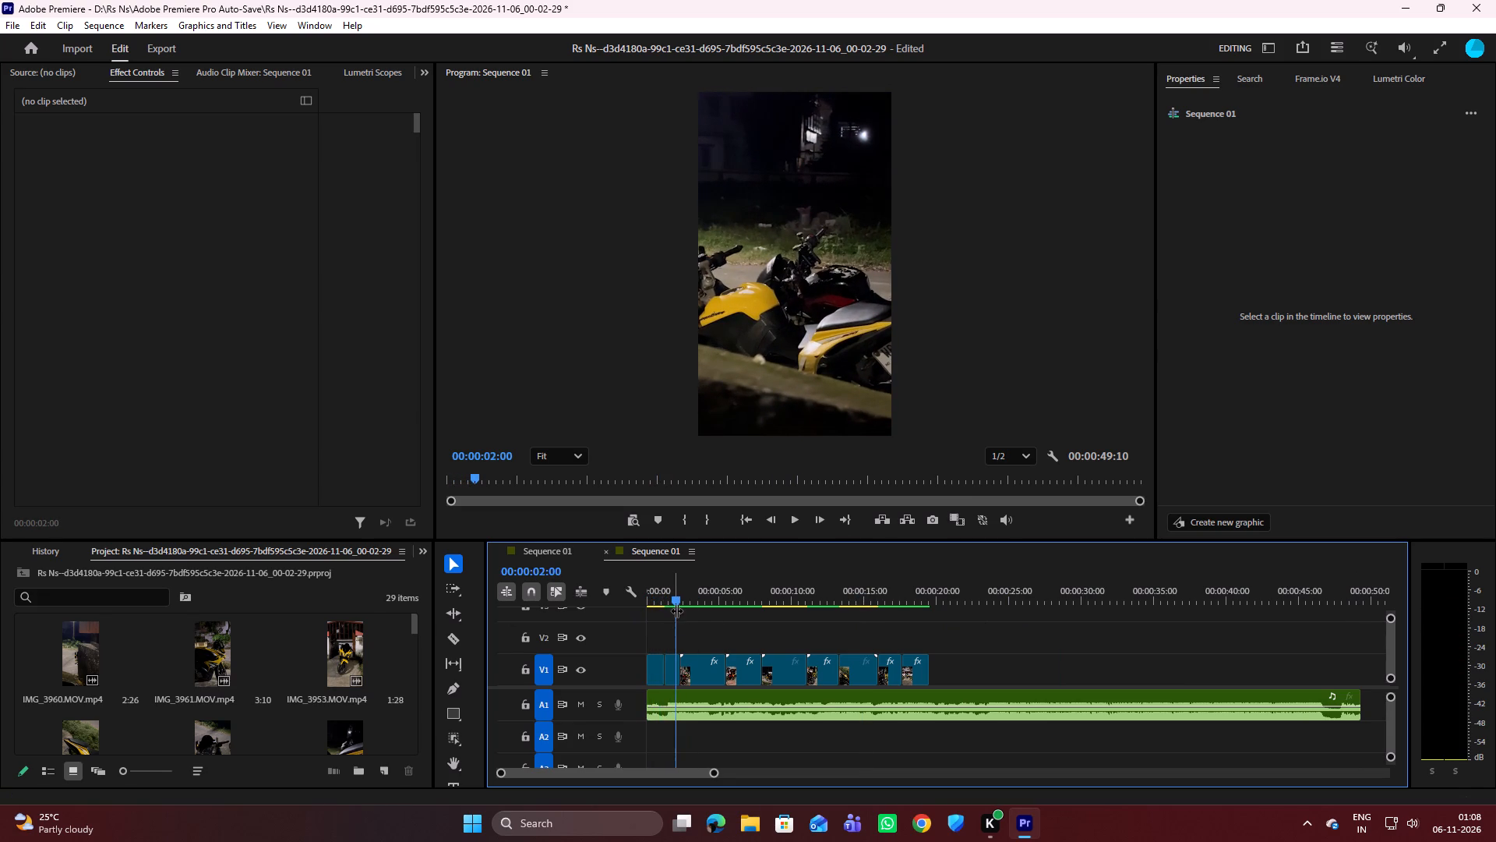
left_click_drag(676, 604, 642, 590)
key("space")
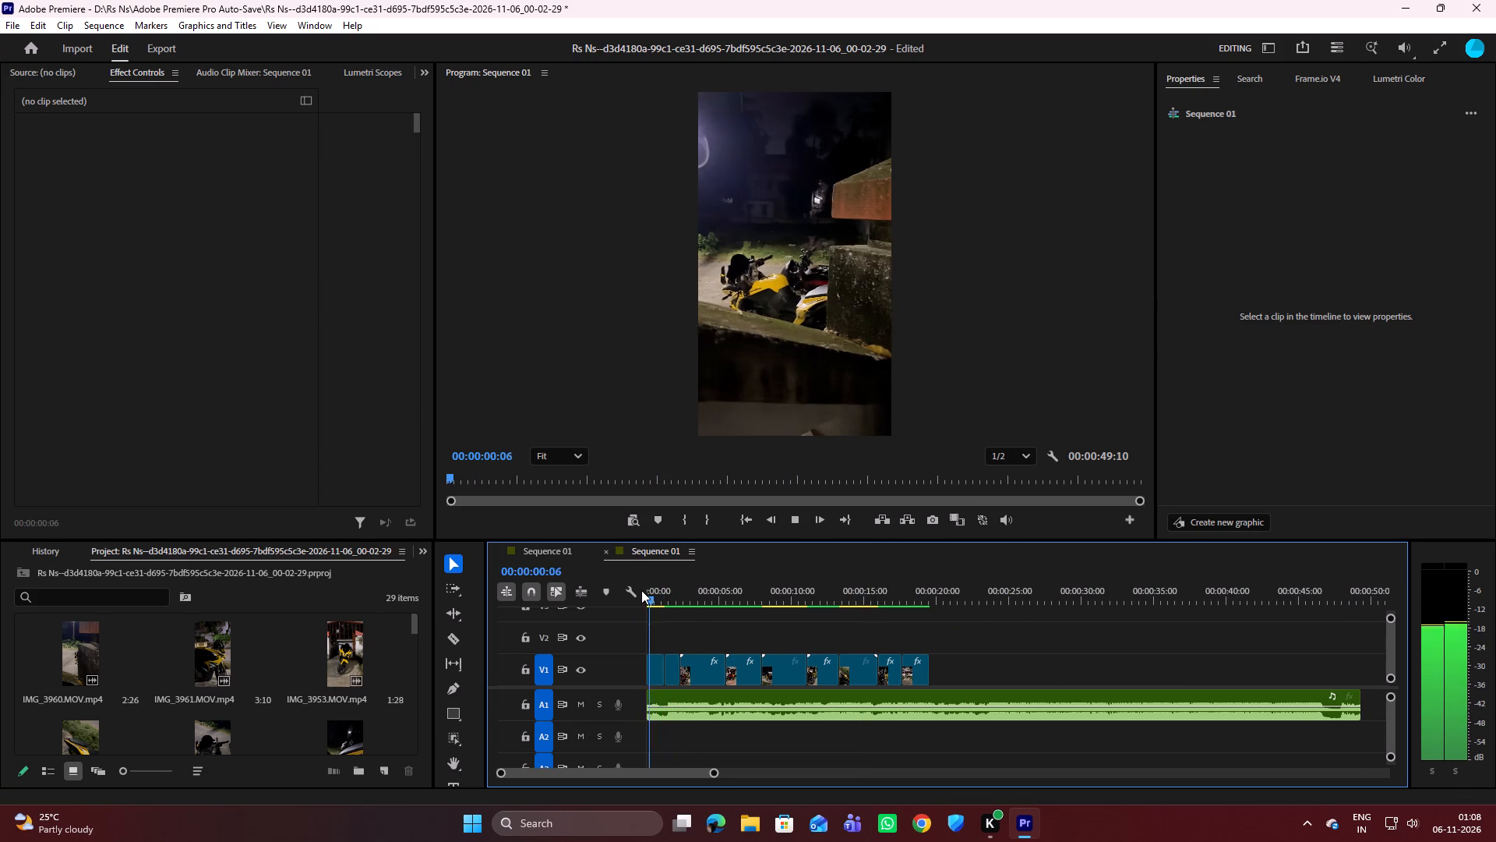
key("space")
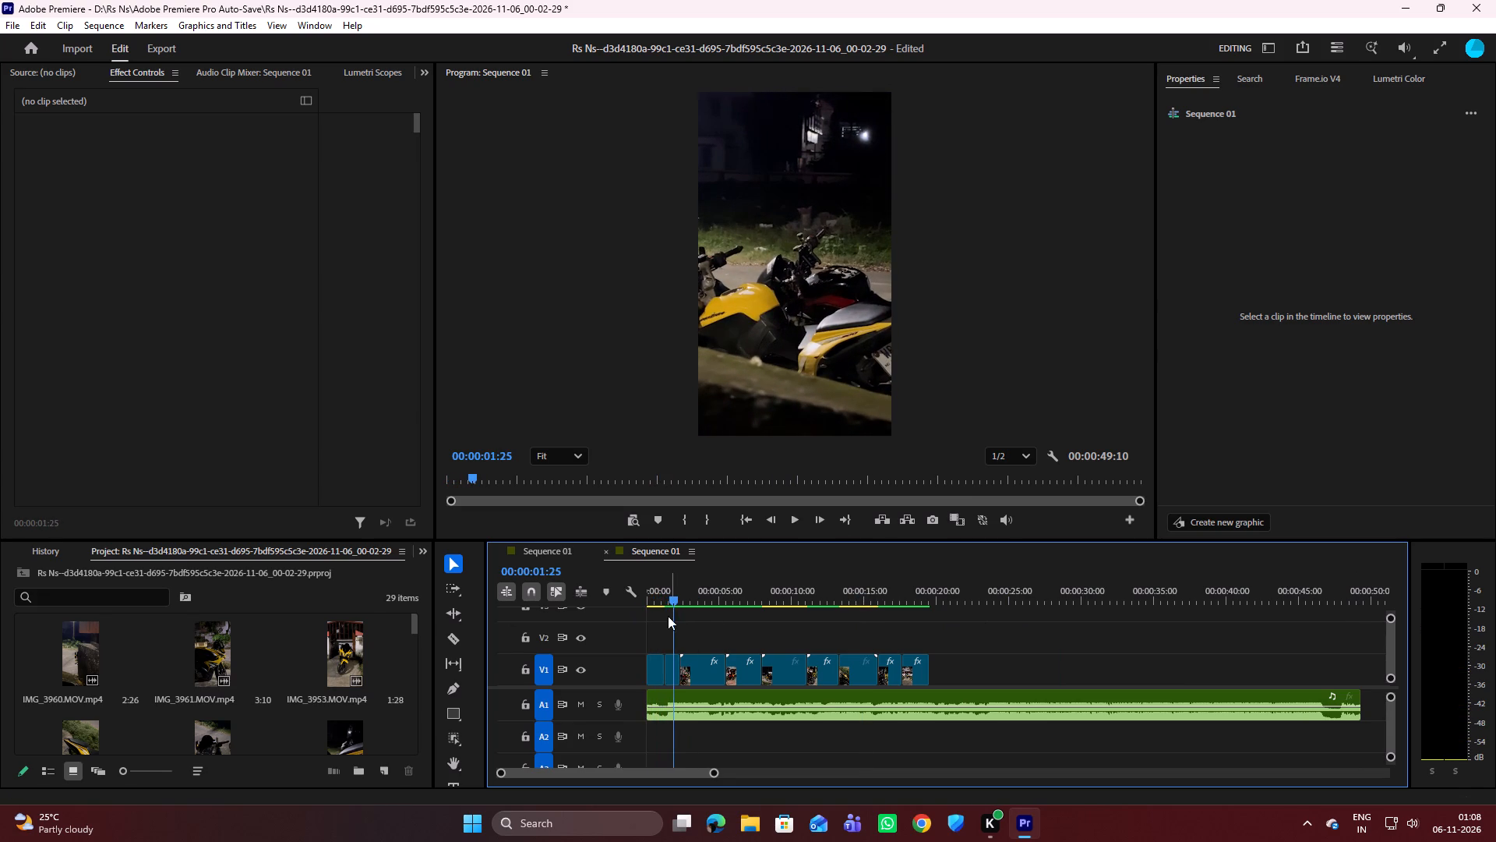
left_click_drag(652, 614, 918, 666)
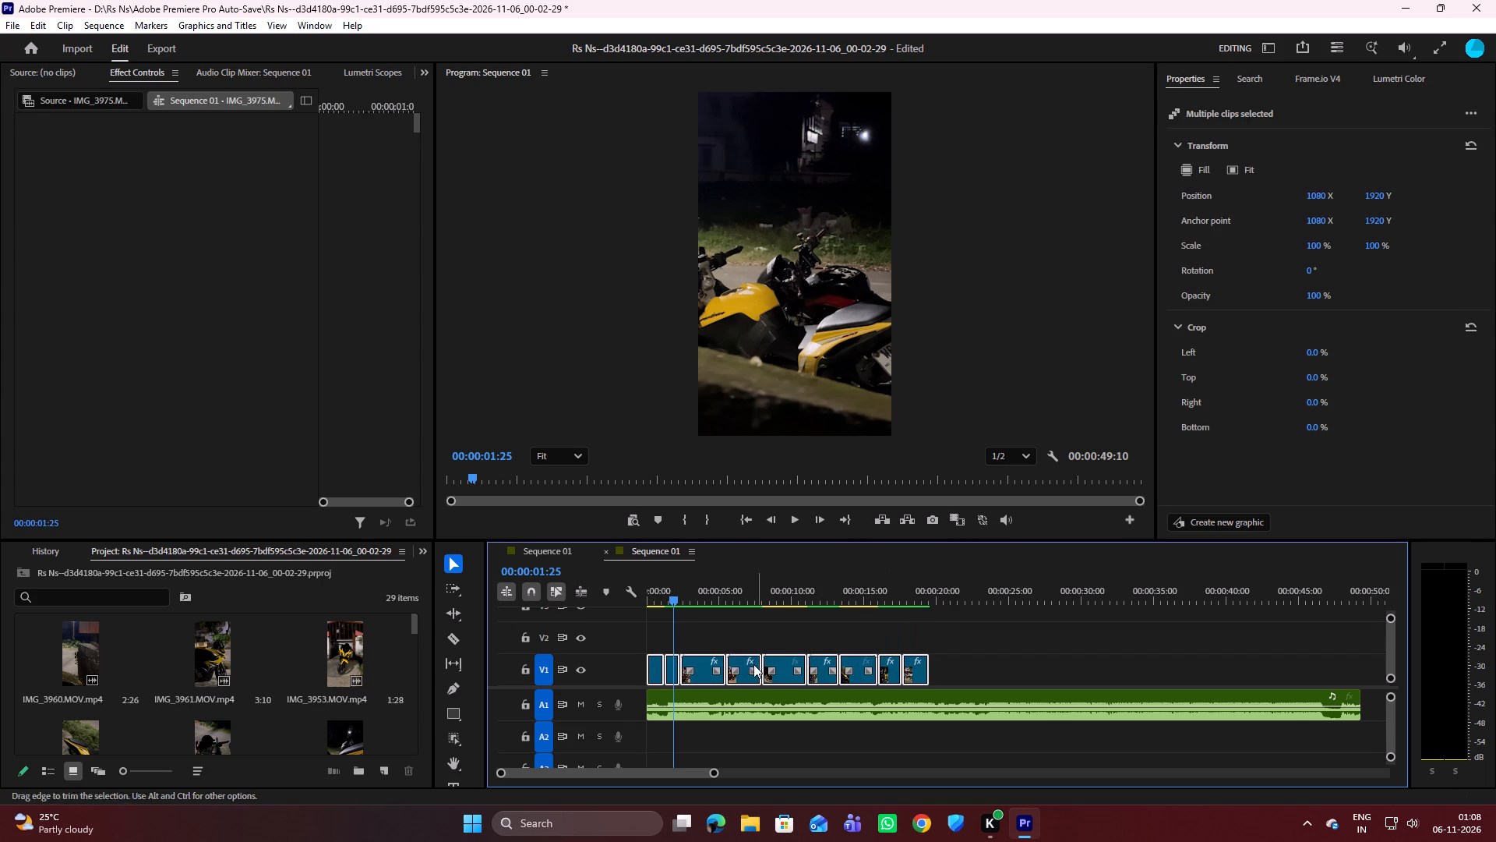
left_click_drag(704, 661, 726, 656)
Play the sequence from just before the first clip to check its timing against the music.
left_click_drag(673, 601, 662, 606)
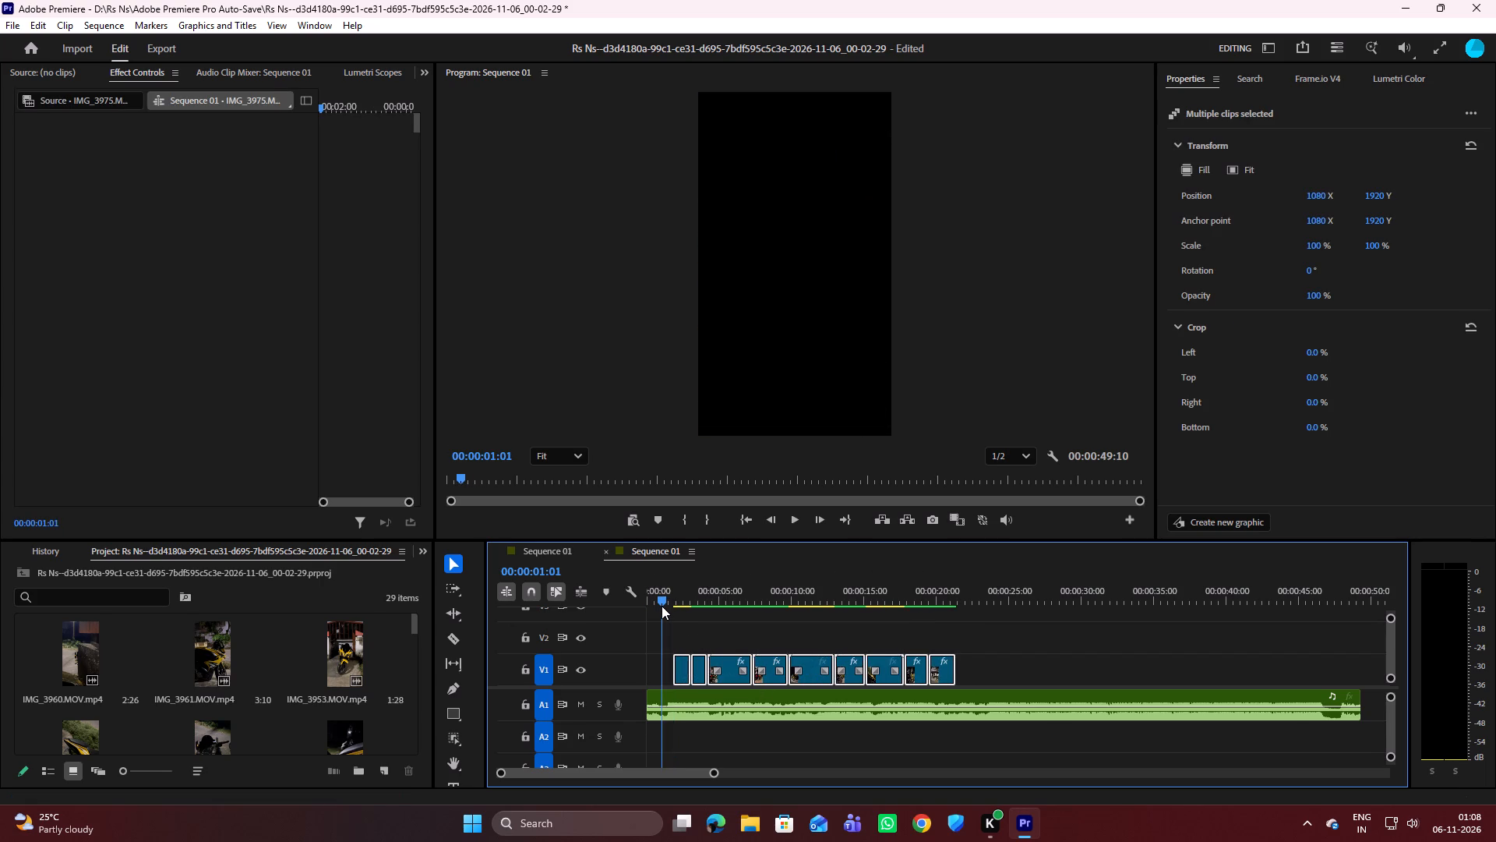
left_click_drag(661, 600, 671, 598)
key("space")
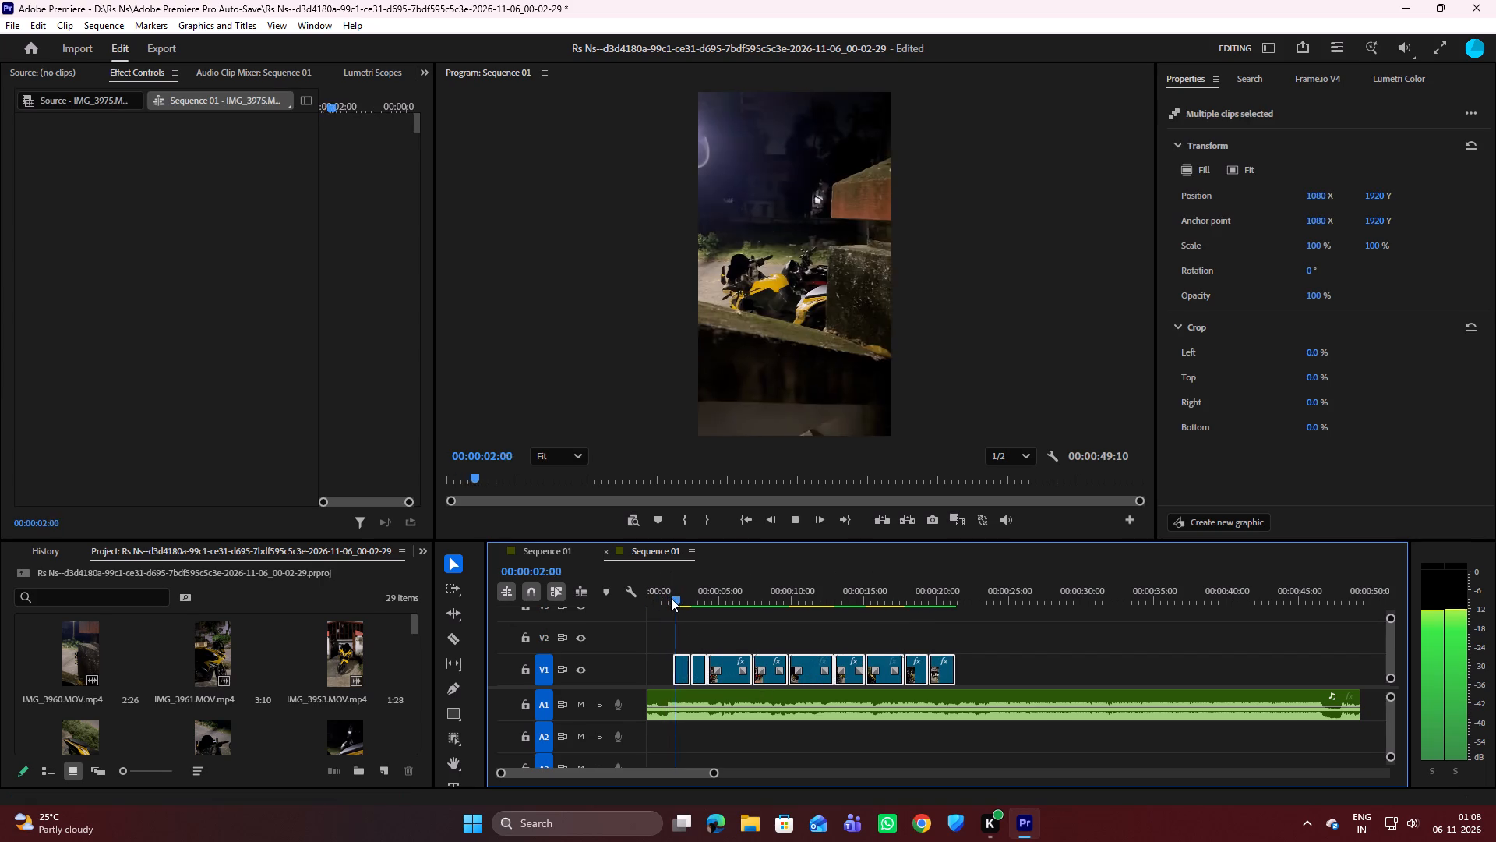
key("space")
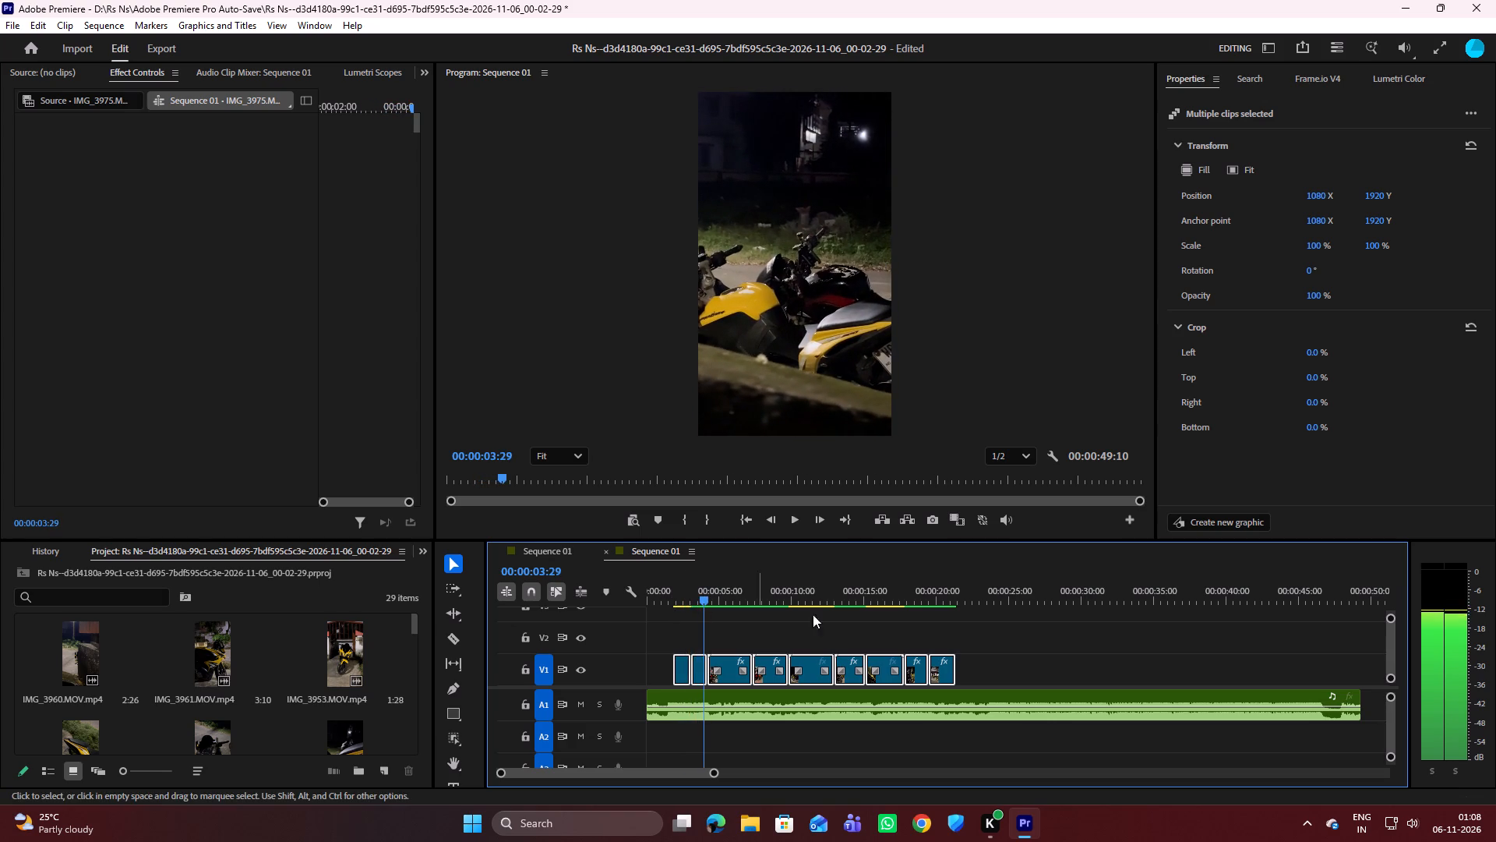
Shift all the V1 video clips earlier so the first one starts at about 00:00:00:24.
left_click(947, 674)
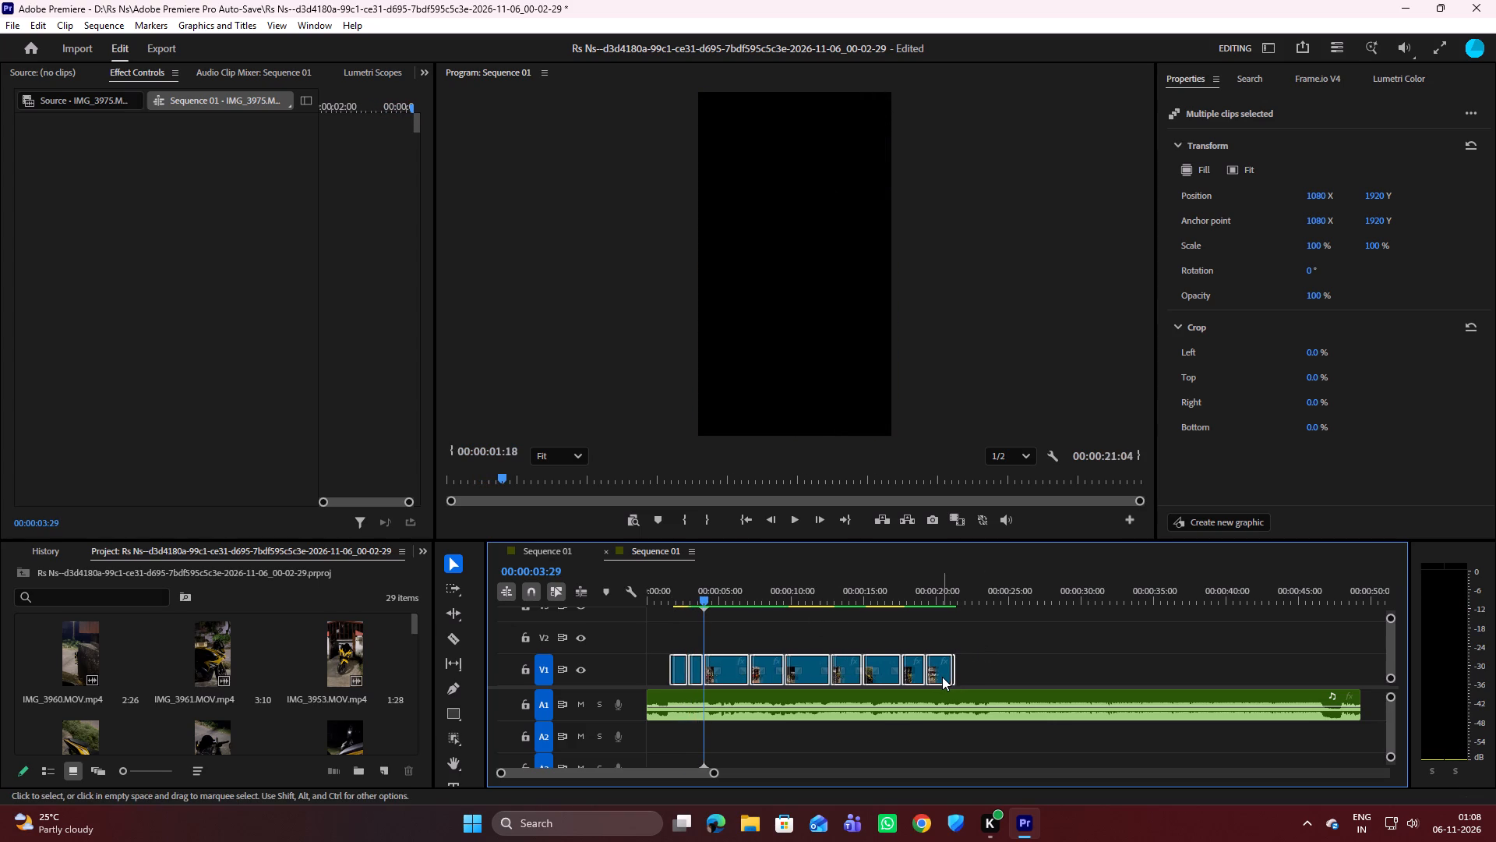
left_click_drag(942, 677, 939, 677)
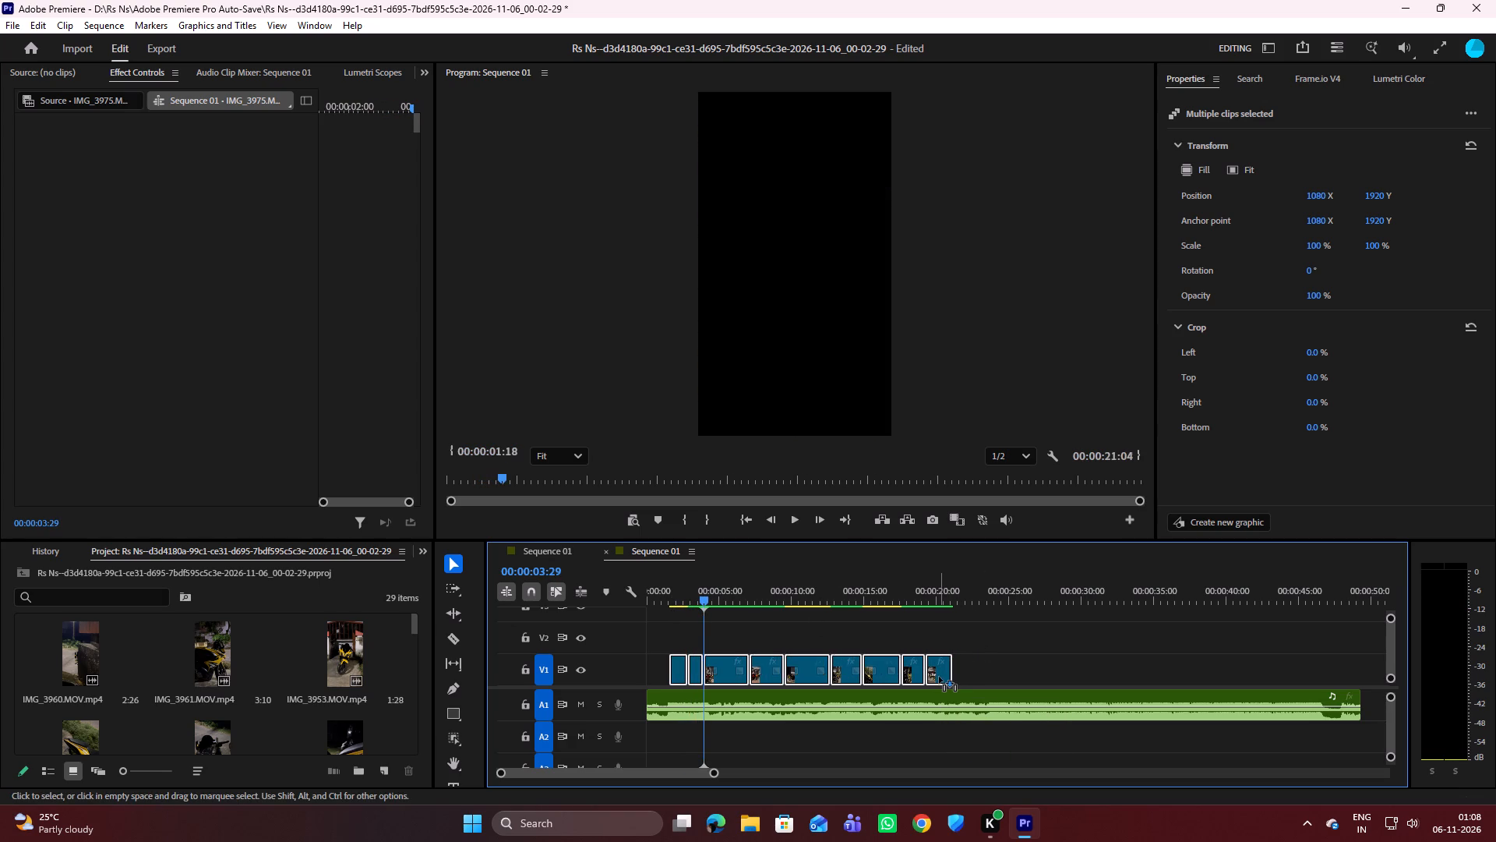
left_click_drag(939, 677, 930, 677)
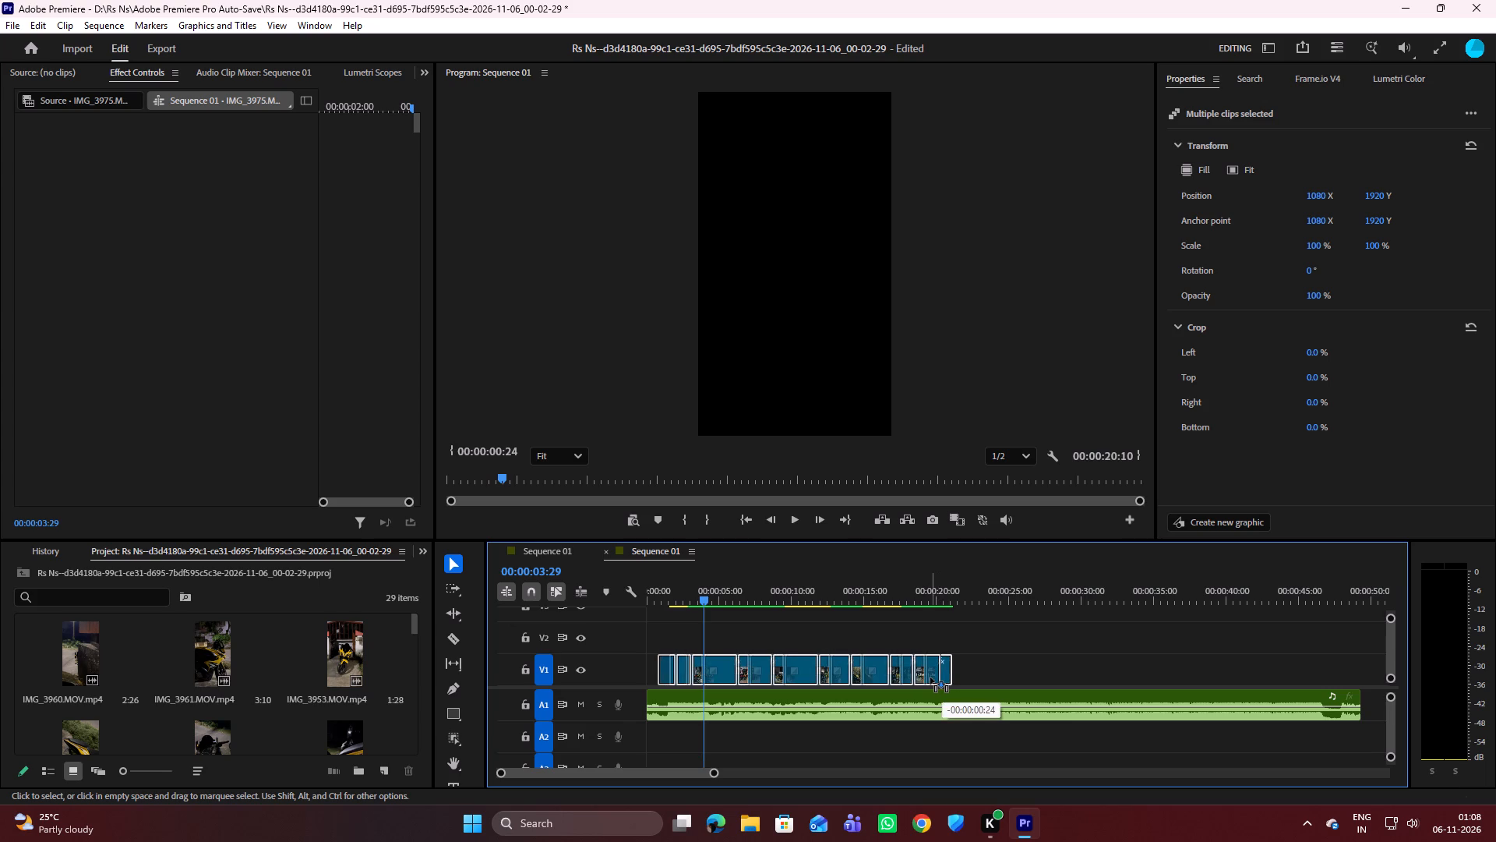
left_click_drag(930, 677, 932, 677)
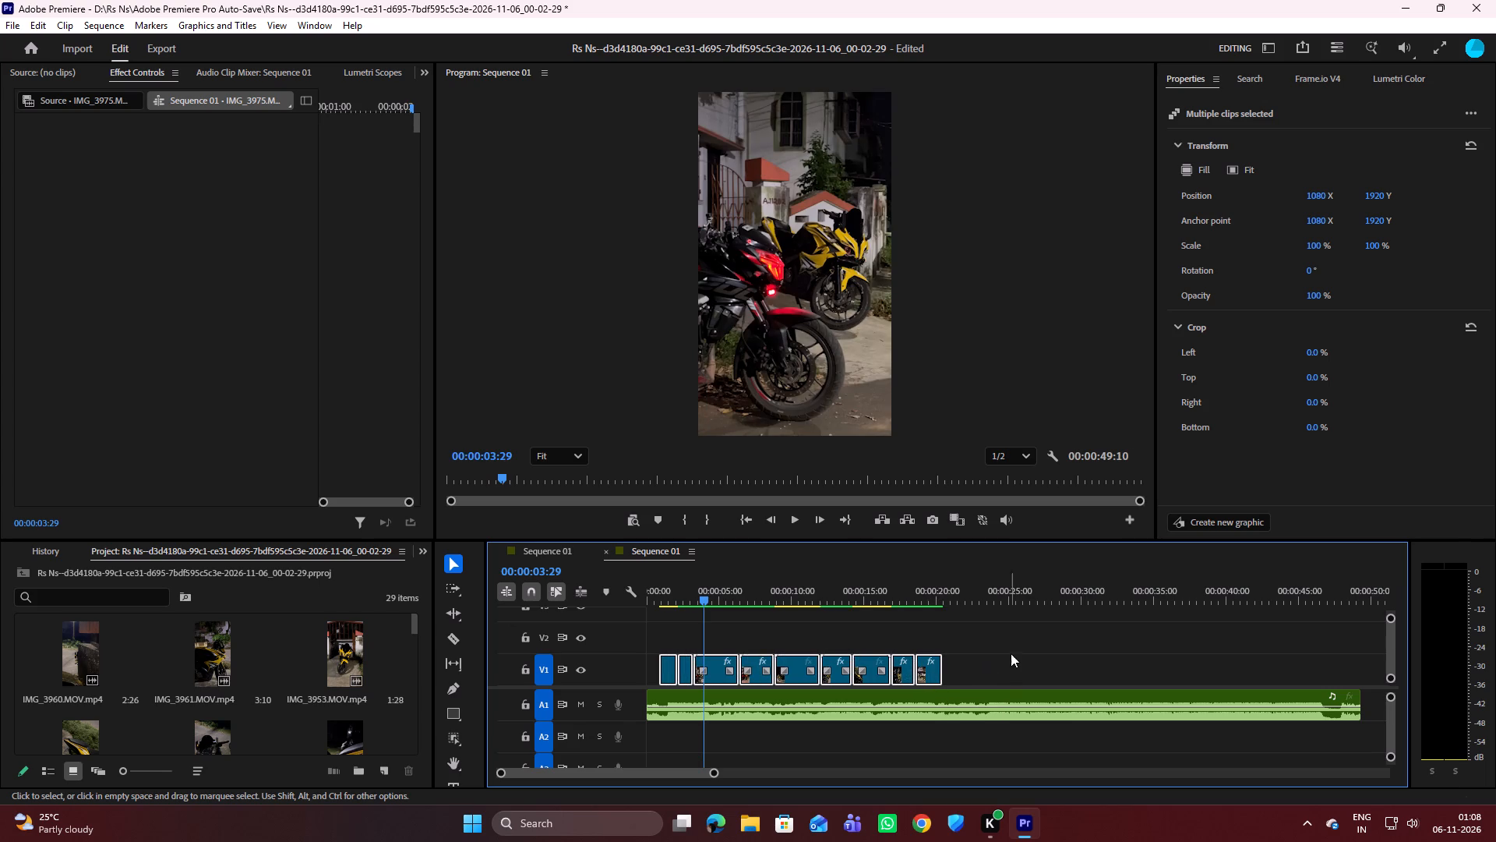
Play the sequence from 00:00:00:24 through the end of the V1 clips to check their timing against the music.
left_click_drag(704, 594, 654, 612)
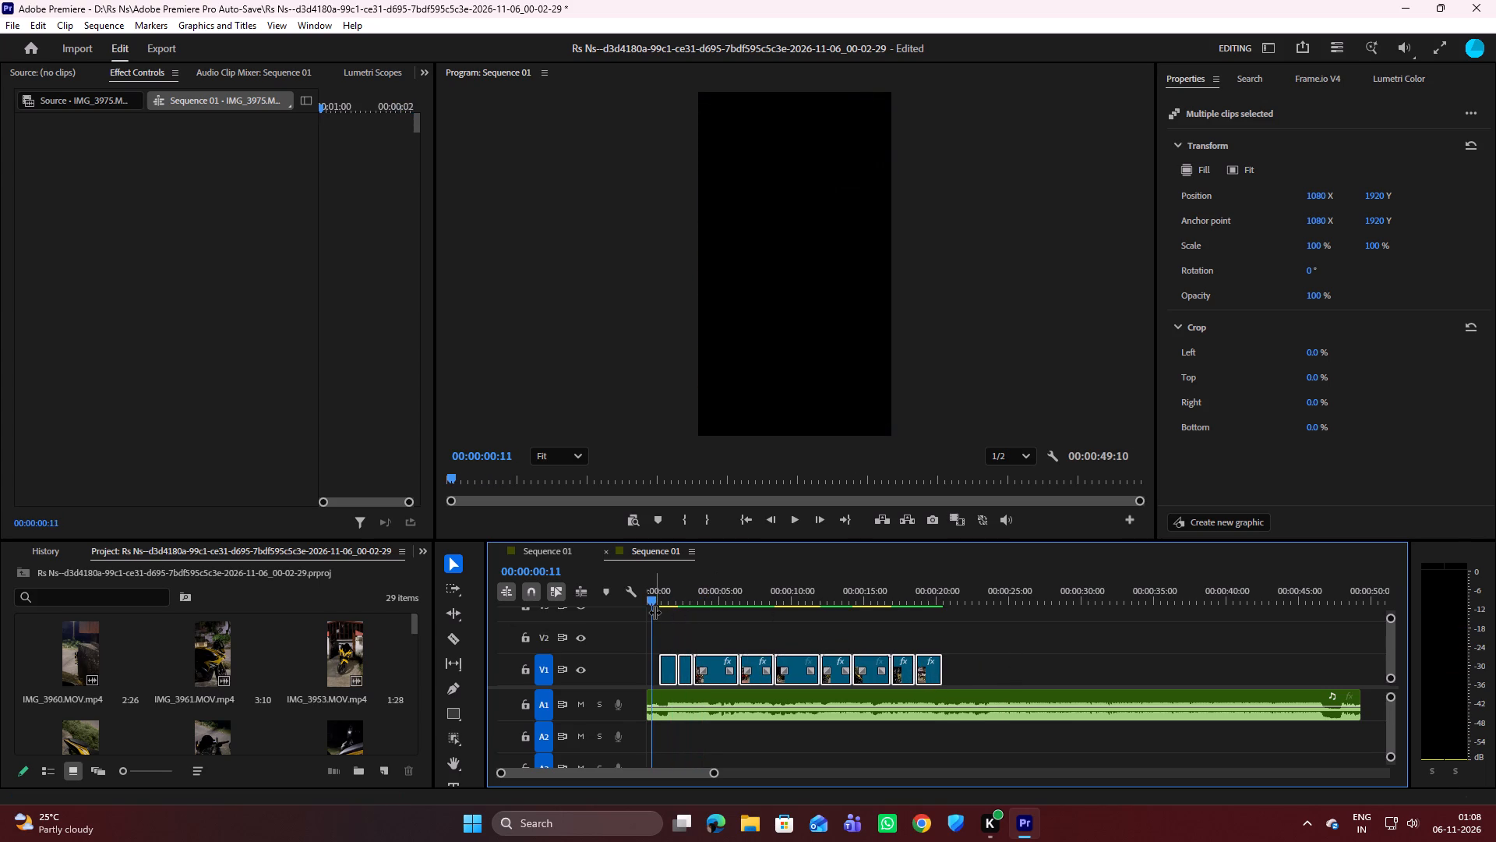
key("space")
key("space")
left_click(661, 601)
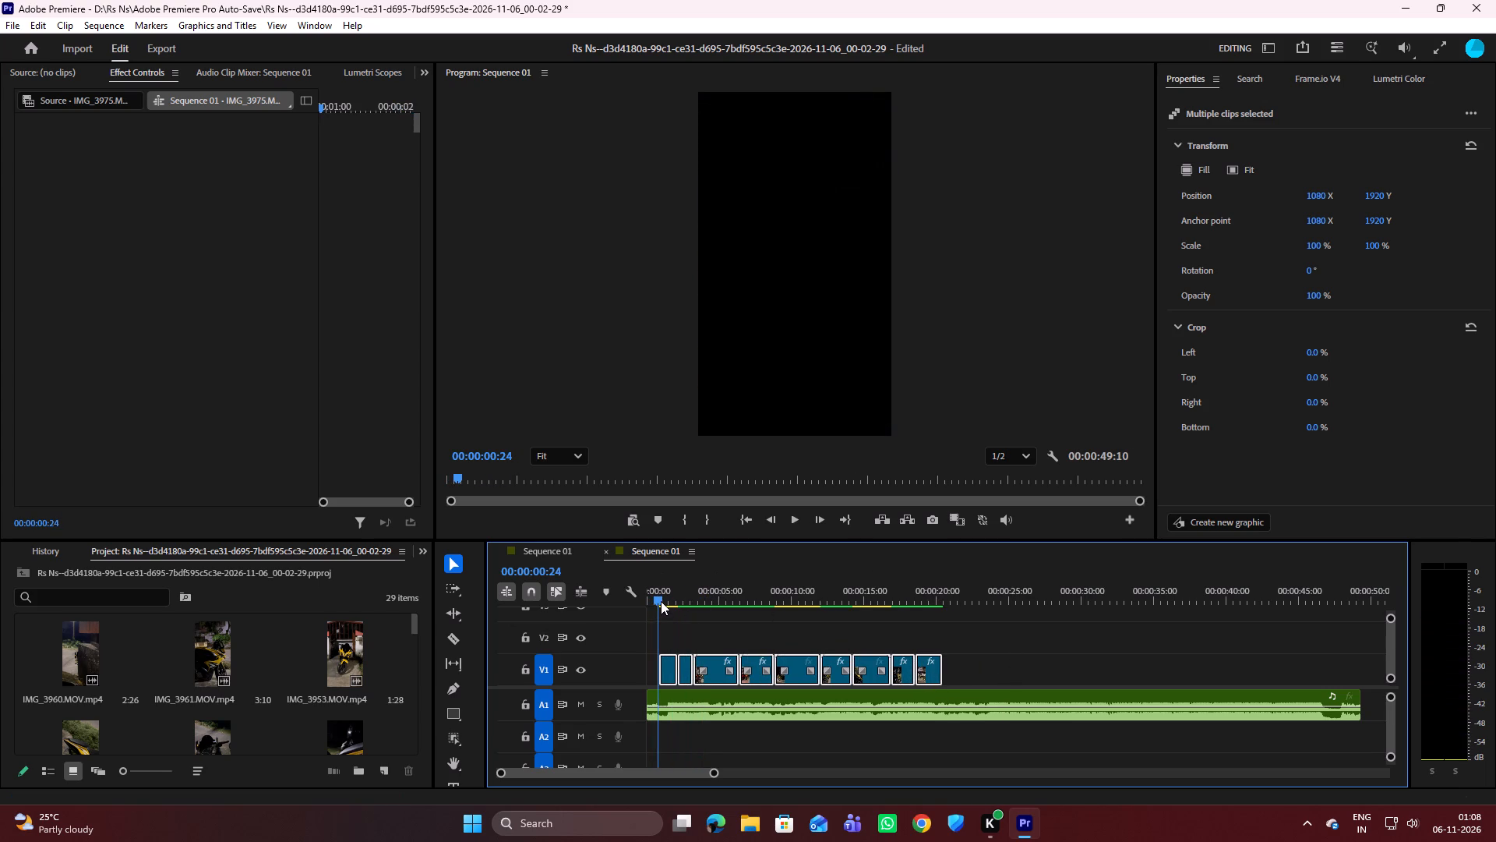
key("space")
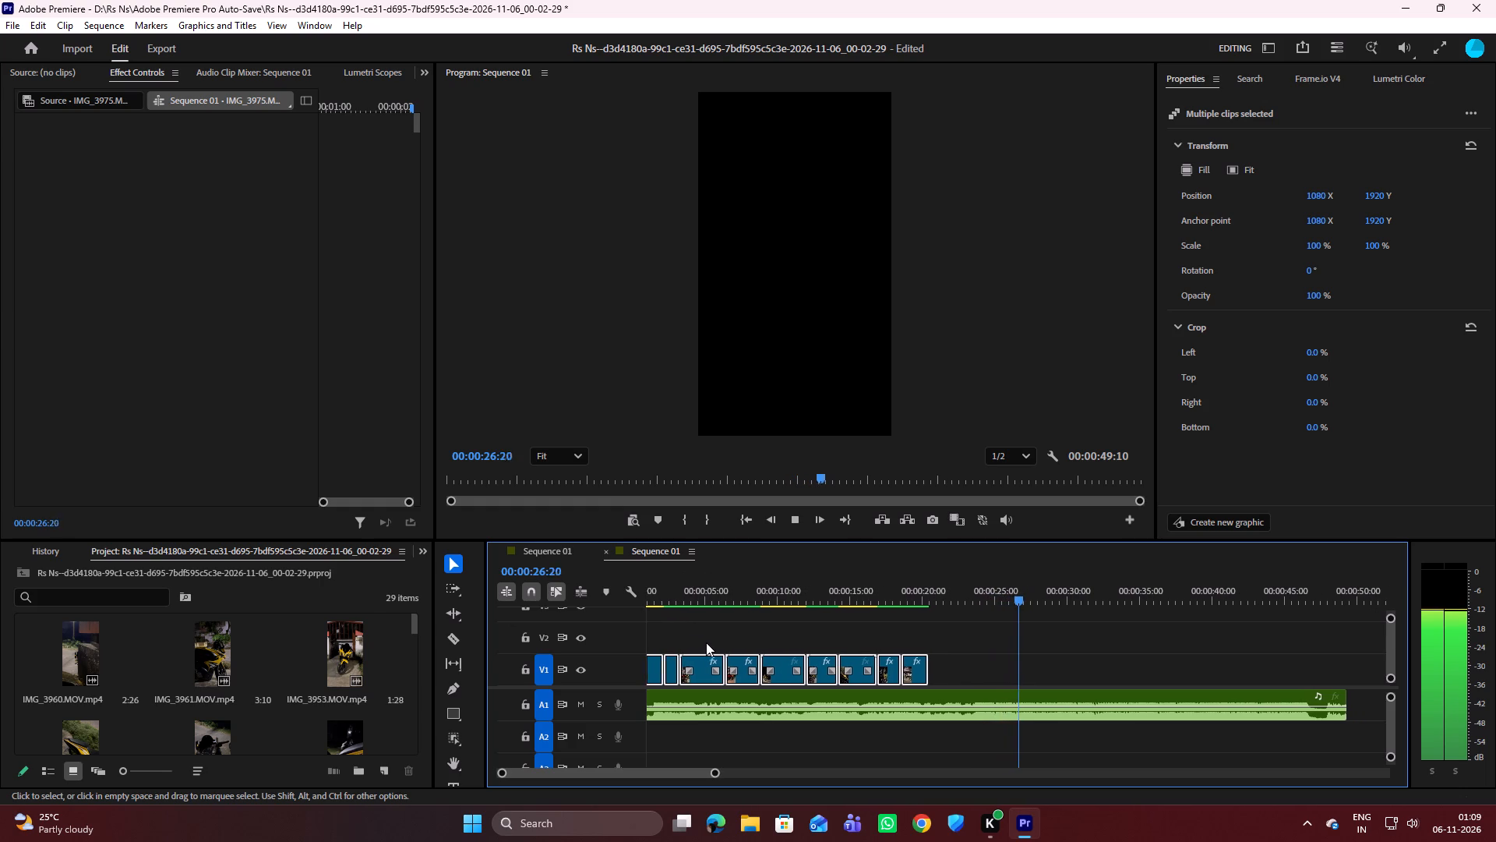
key("space")
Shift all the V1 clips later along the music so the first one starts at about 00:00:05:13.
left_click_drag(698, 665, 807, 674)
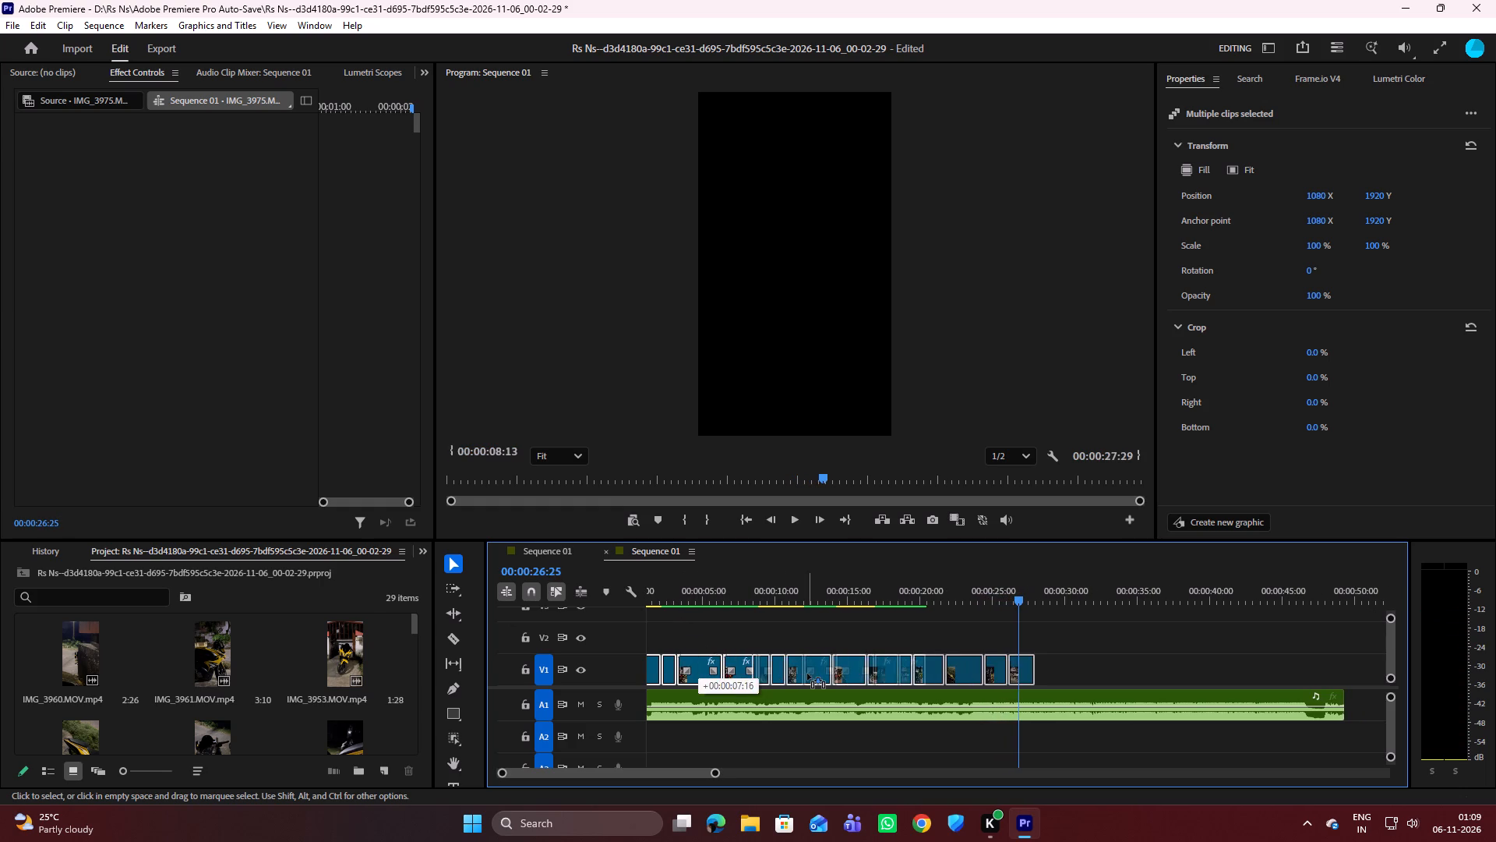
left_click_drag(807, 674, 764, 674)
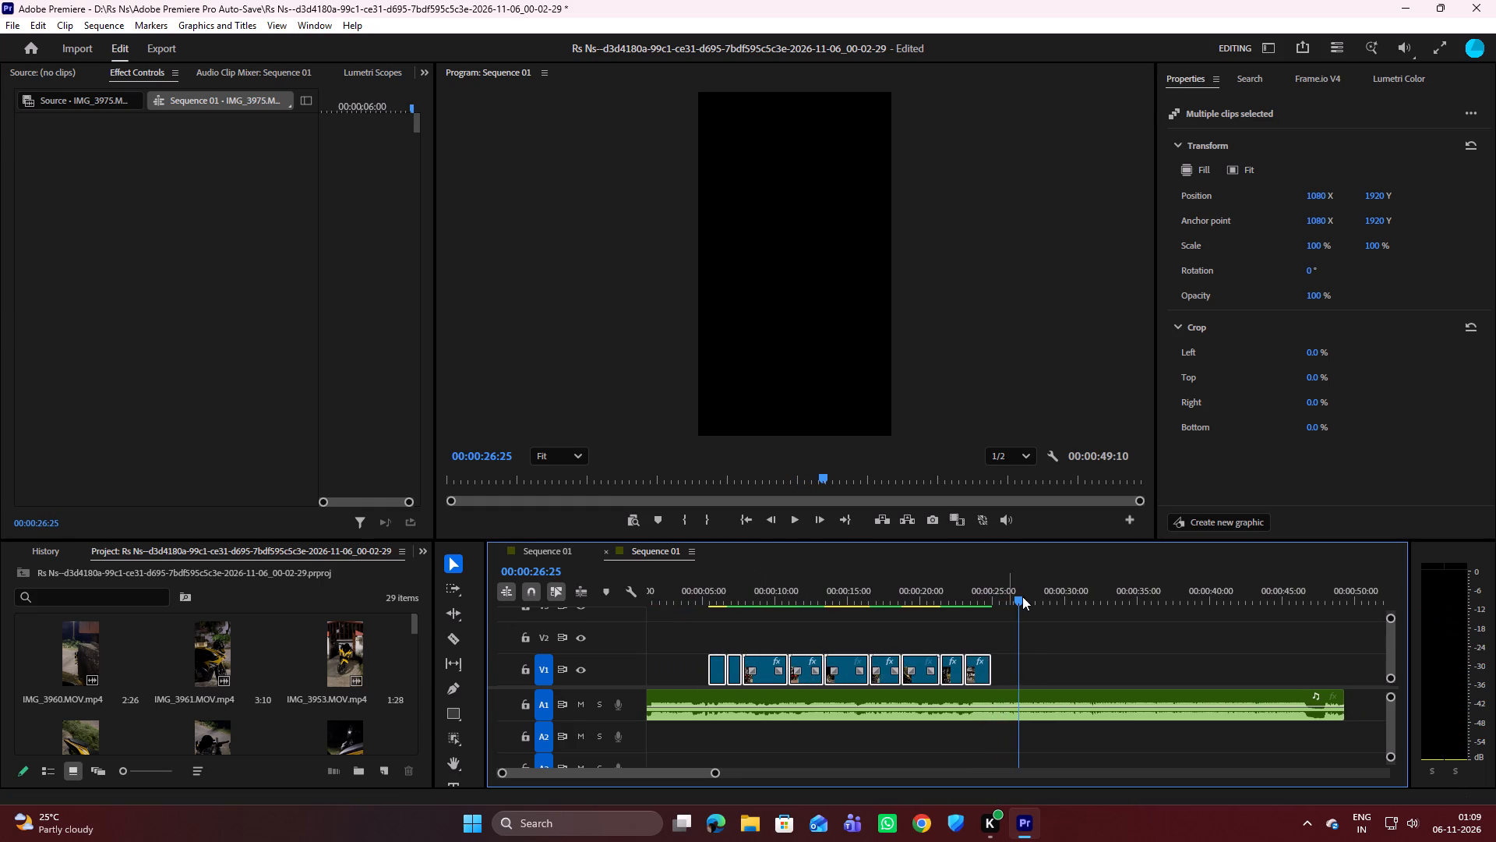
Play the sequence from just before the first V1 clip to past the last one to check the sync.
left_click_drag(1007, 598, 704, 621)
key("space")
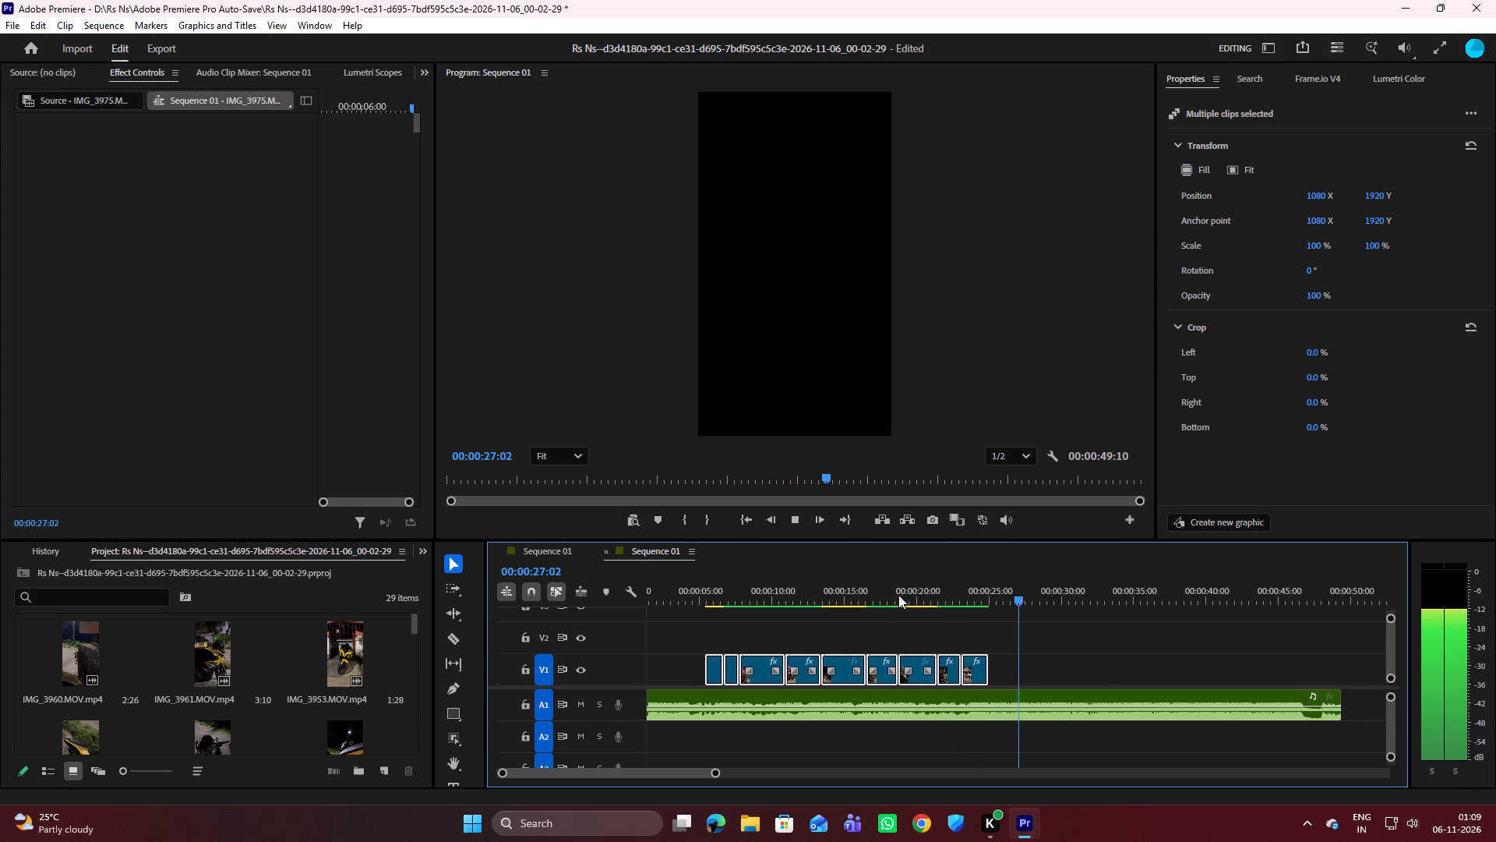
key("space")
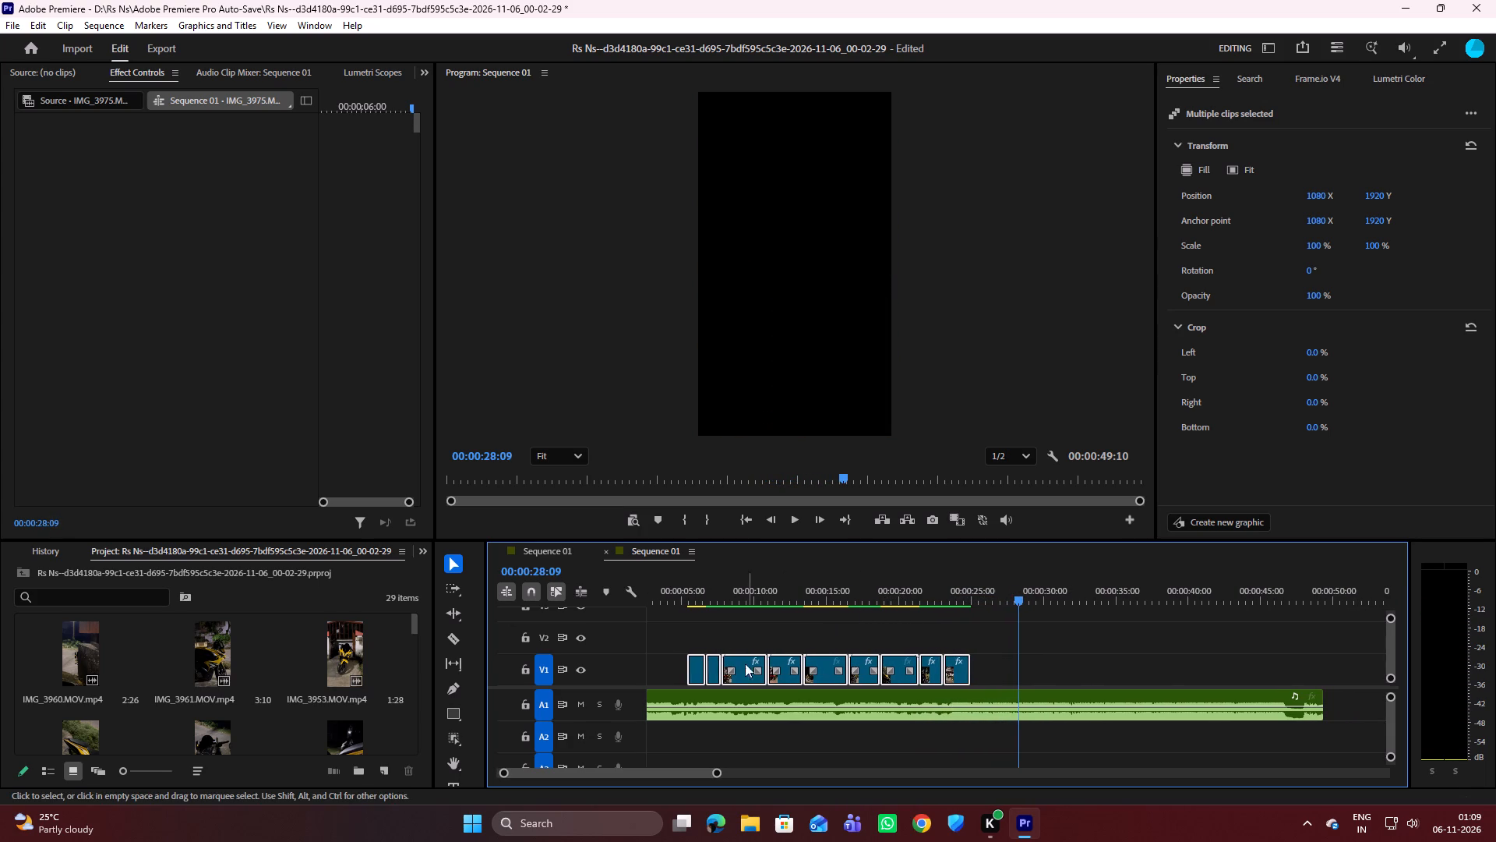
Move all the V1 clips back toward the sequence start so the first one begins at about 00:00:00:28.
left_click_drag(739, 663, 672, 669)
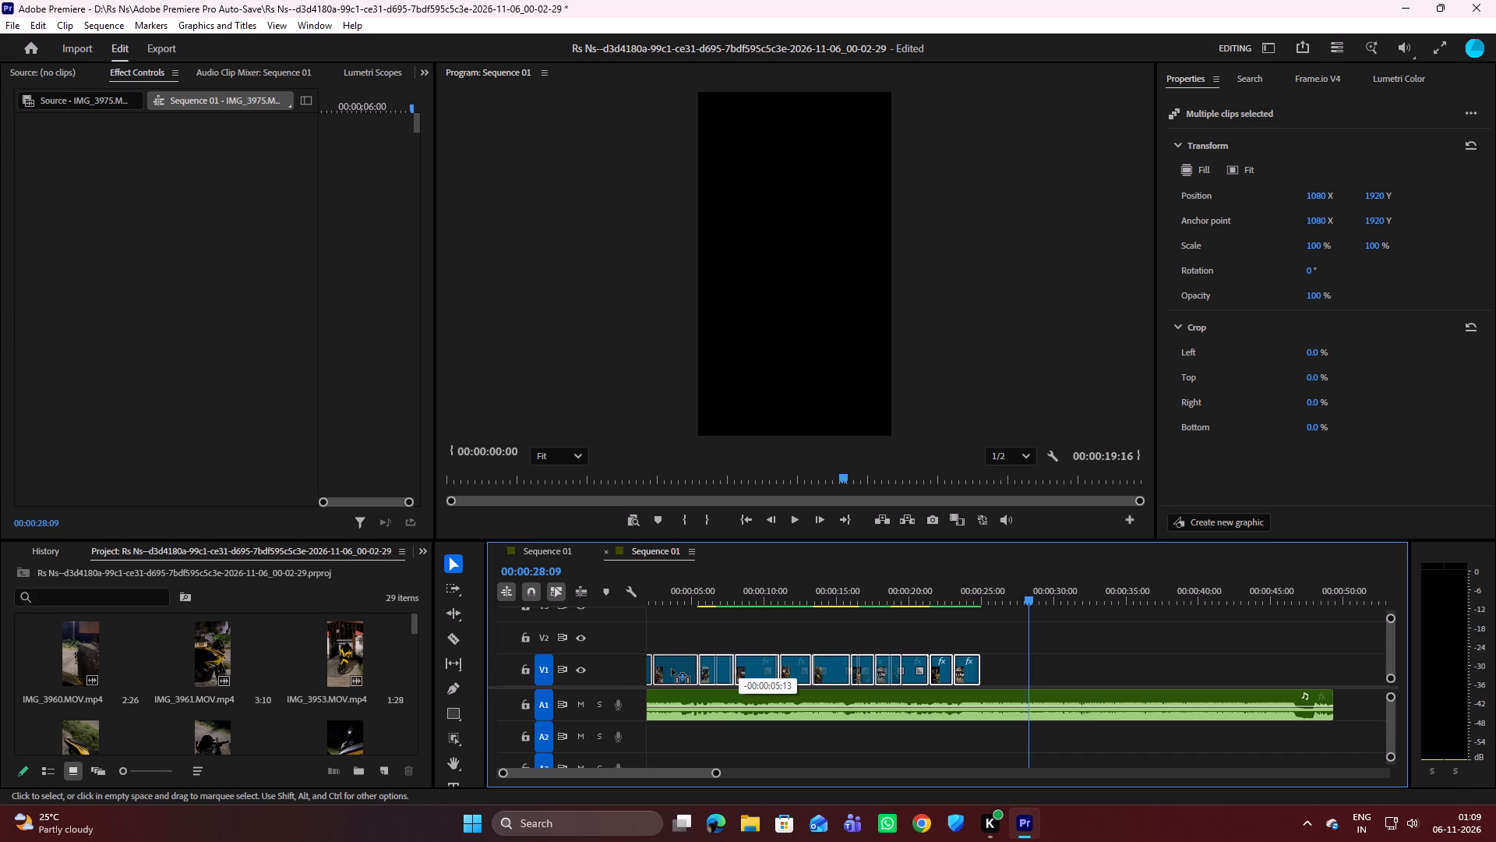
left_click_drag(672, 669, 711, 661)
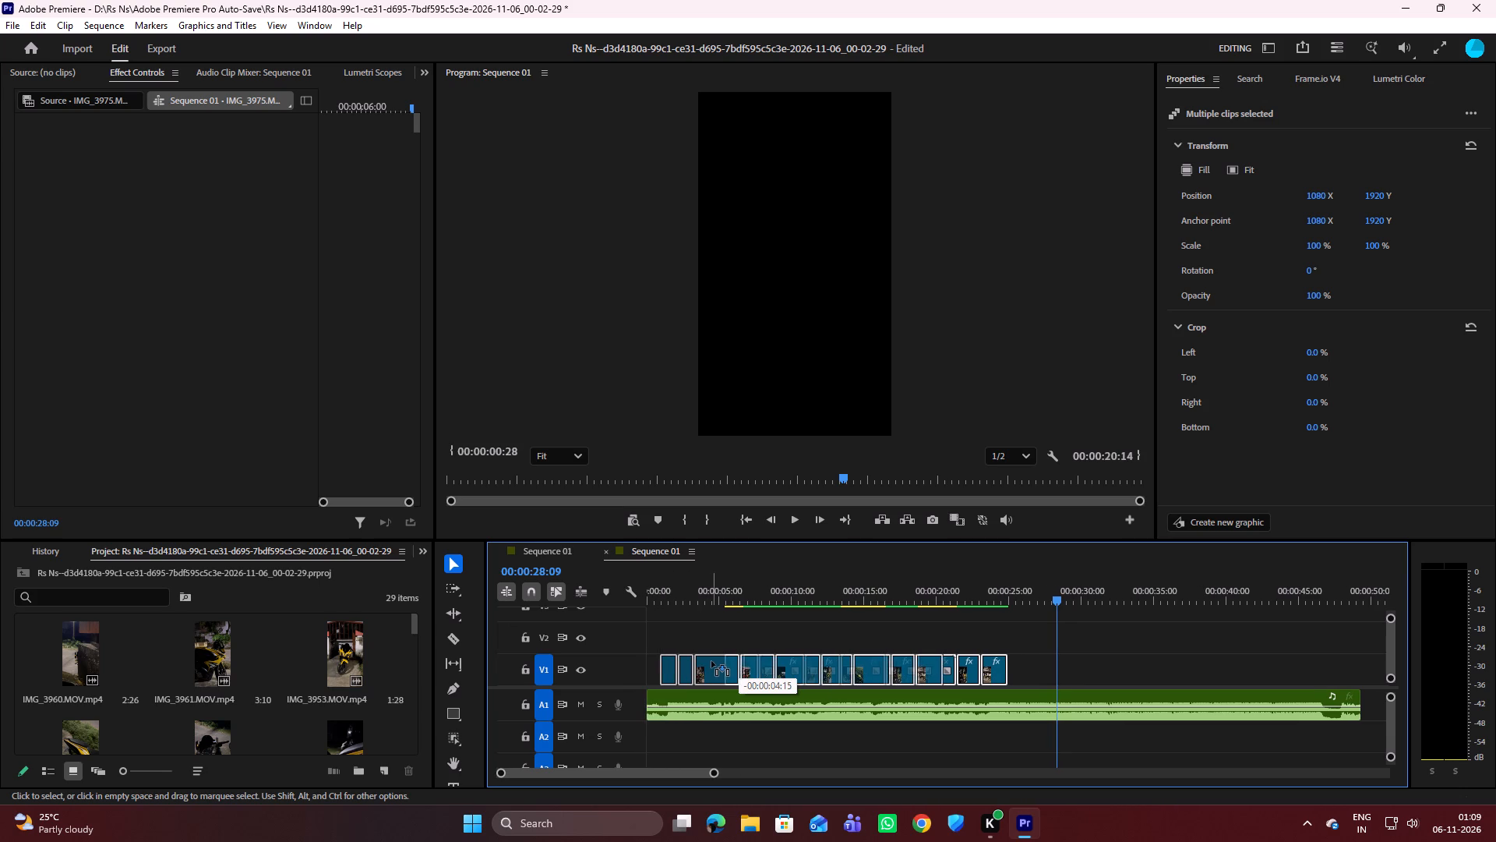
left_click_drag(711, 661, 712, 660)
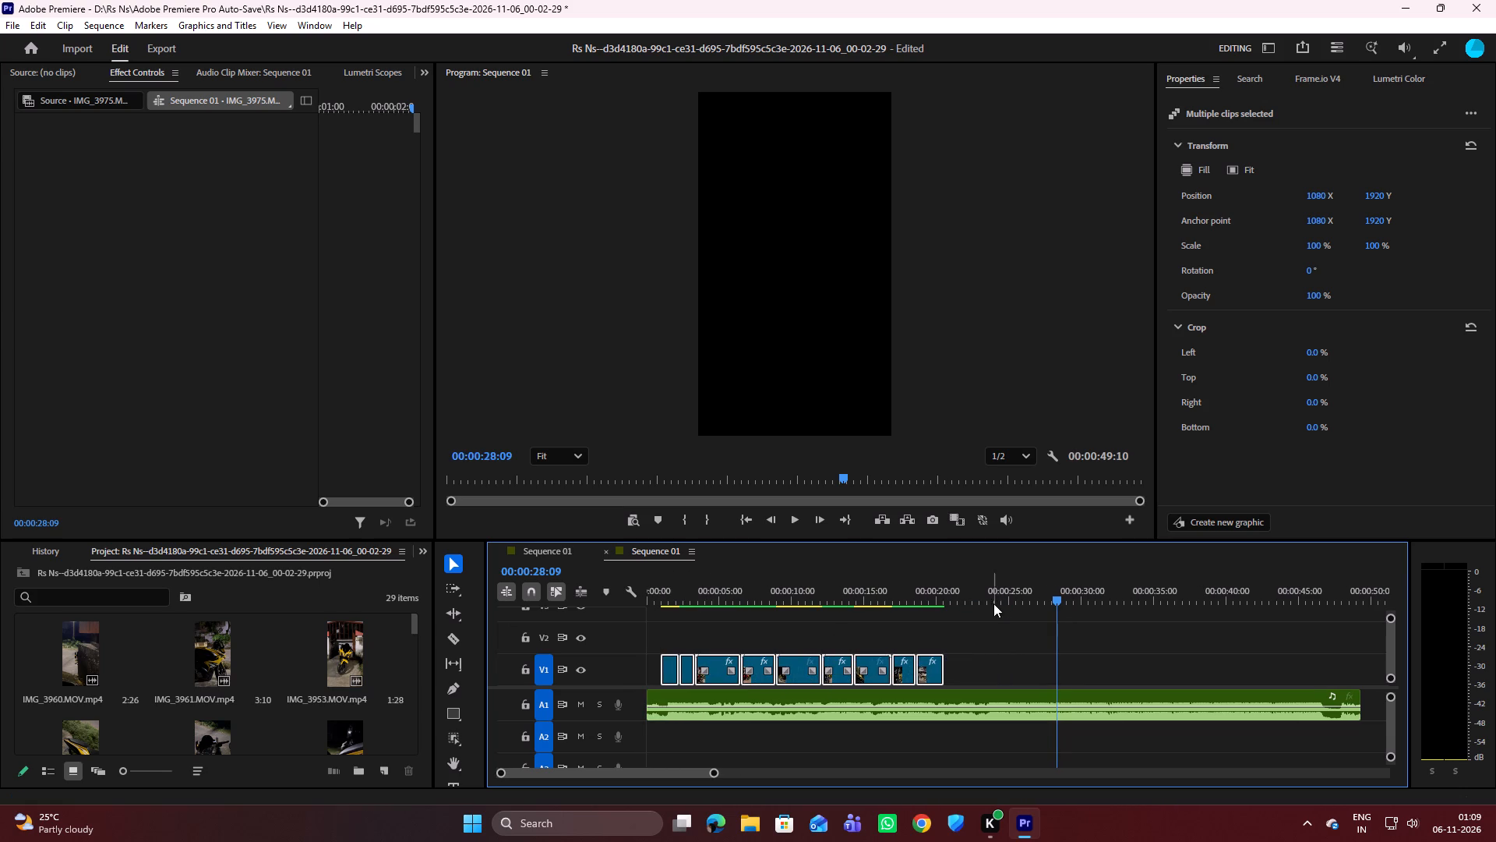
Play the V1 clips from the first clip to the end of the last to check them against the music.
left_click_drag(1056, 591, 668, 658)
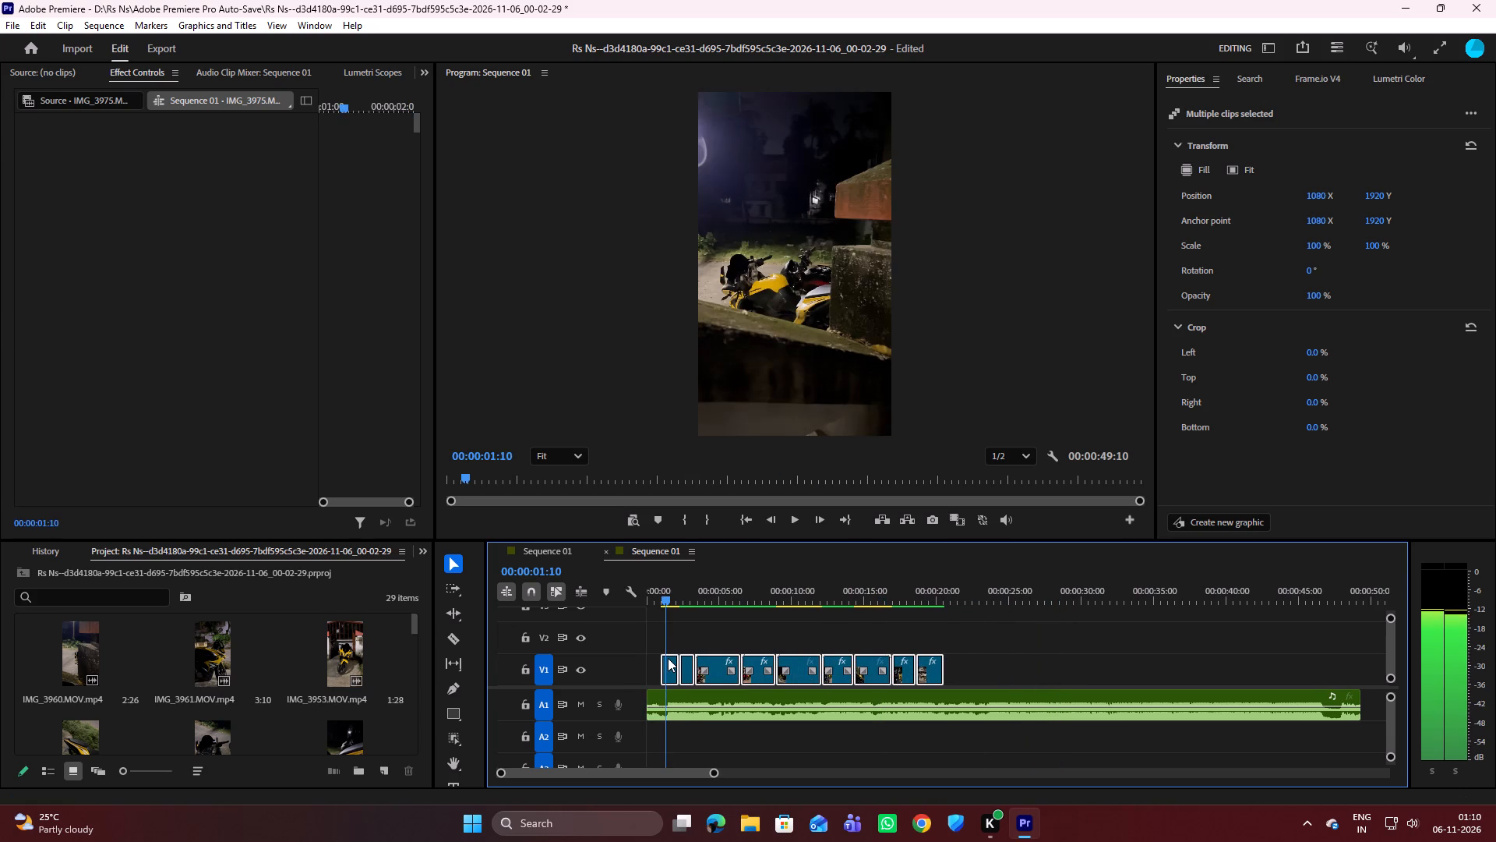
left_click_drag(668, 658, 665, 660)
key("space")
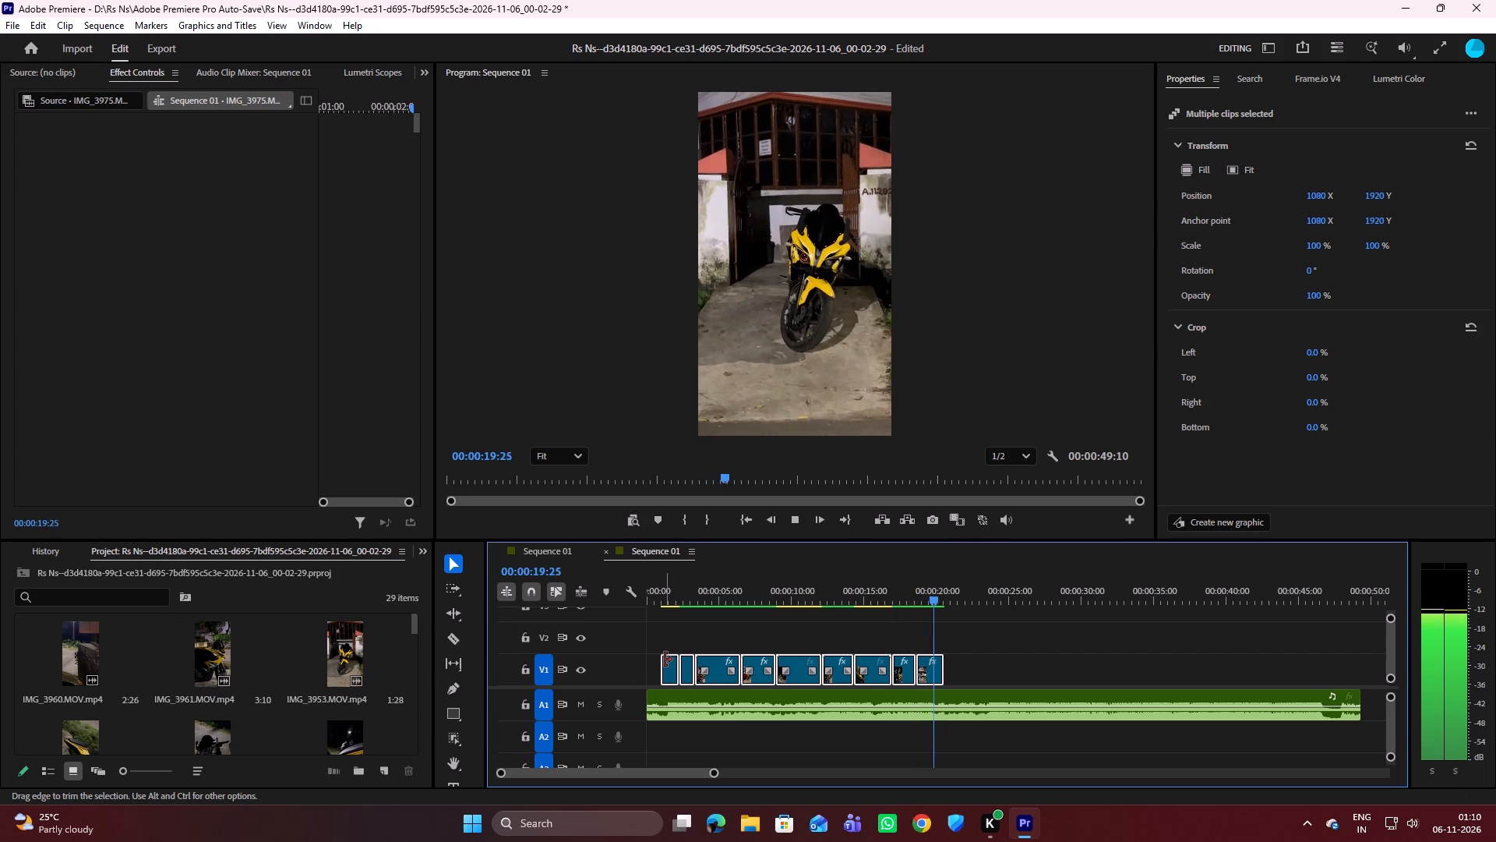
key("space")
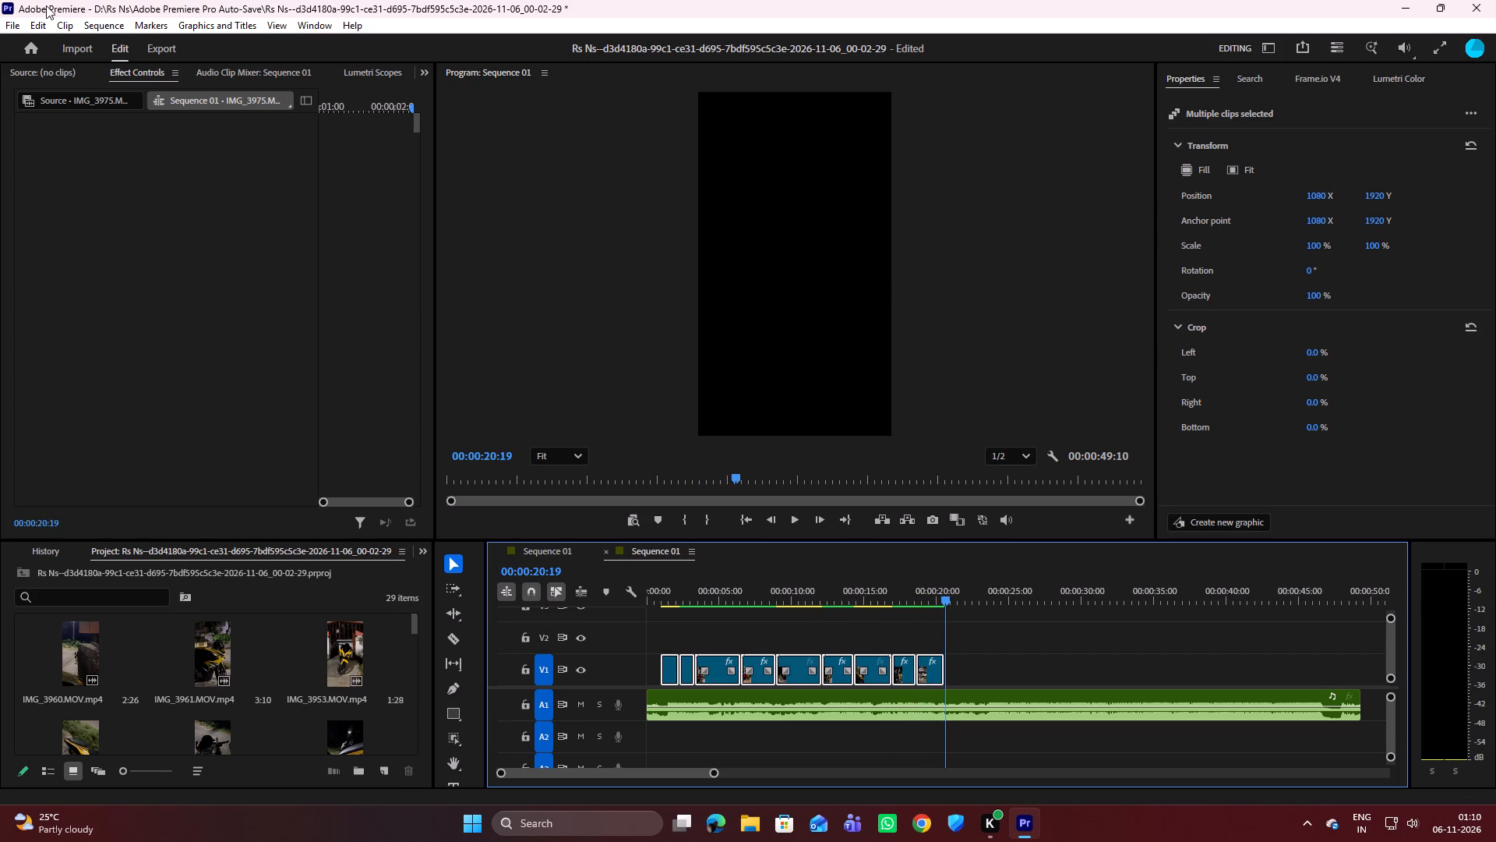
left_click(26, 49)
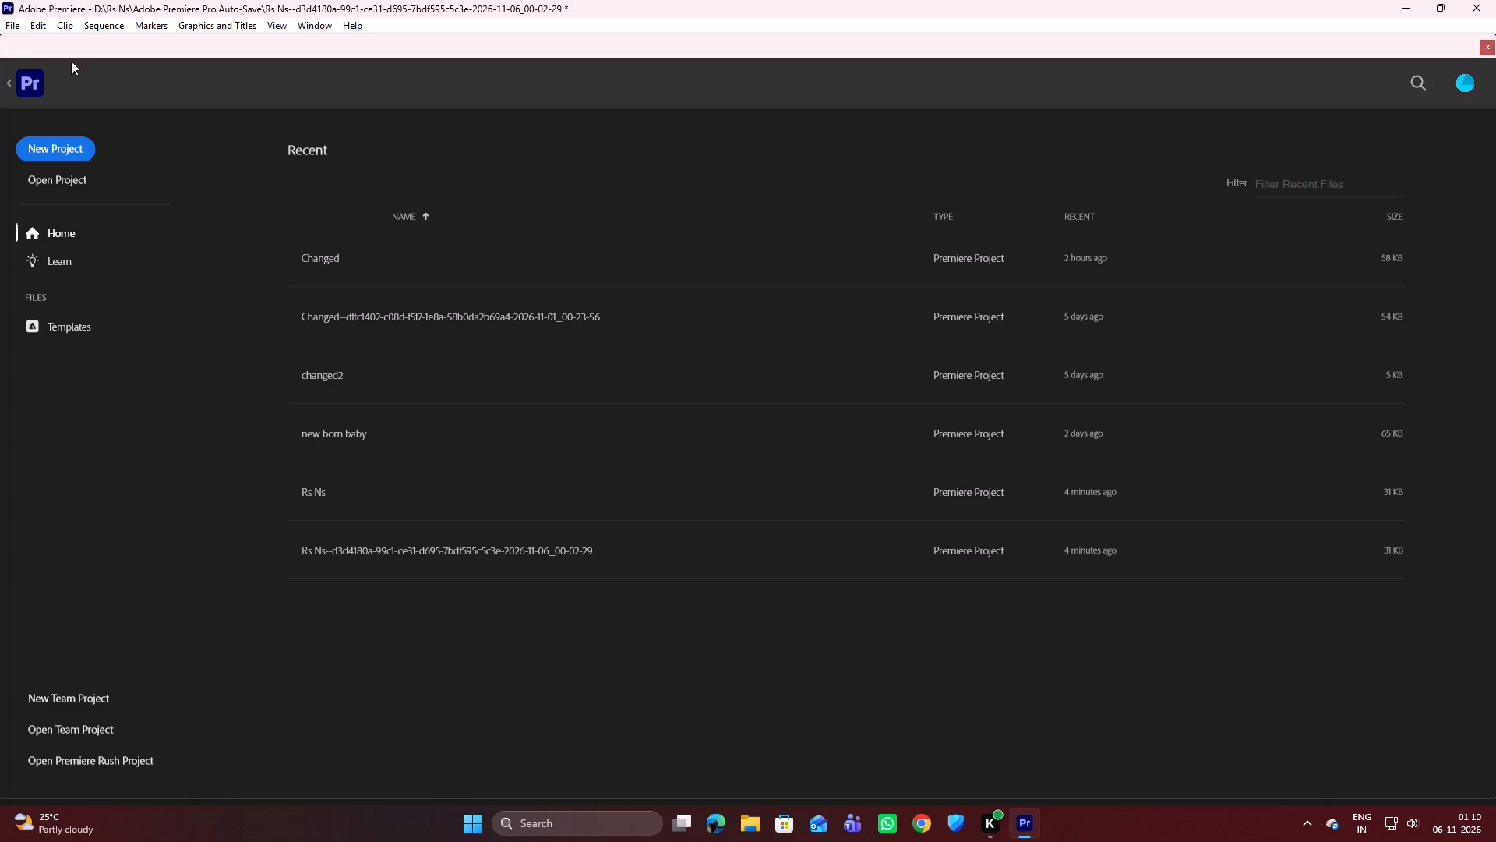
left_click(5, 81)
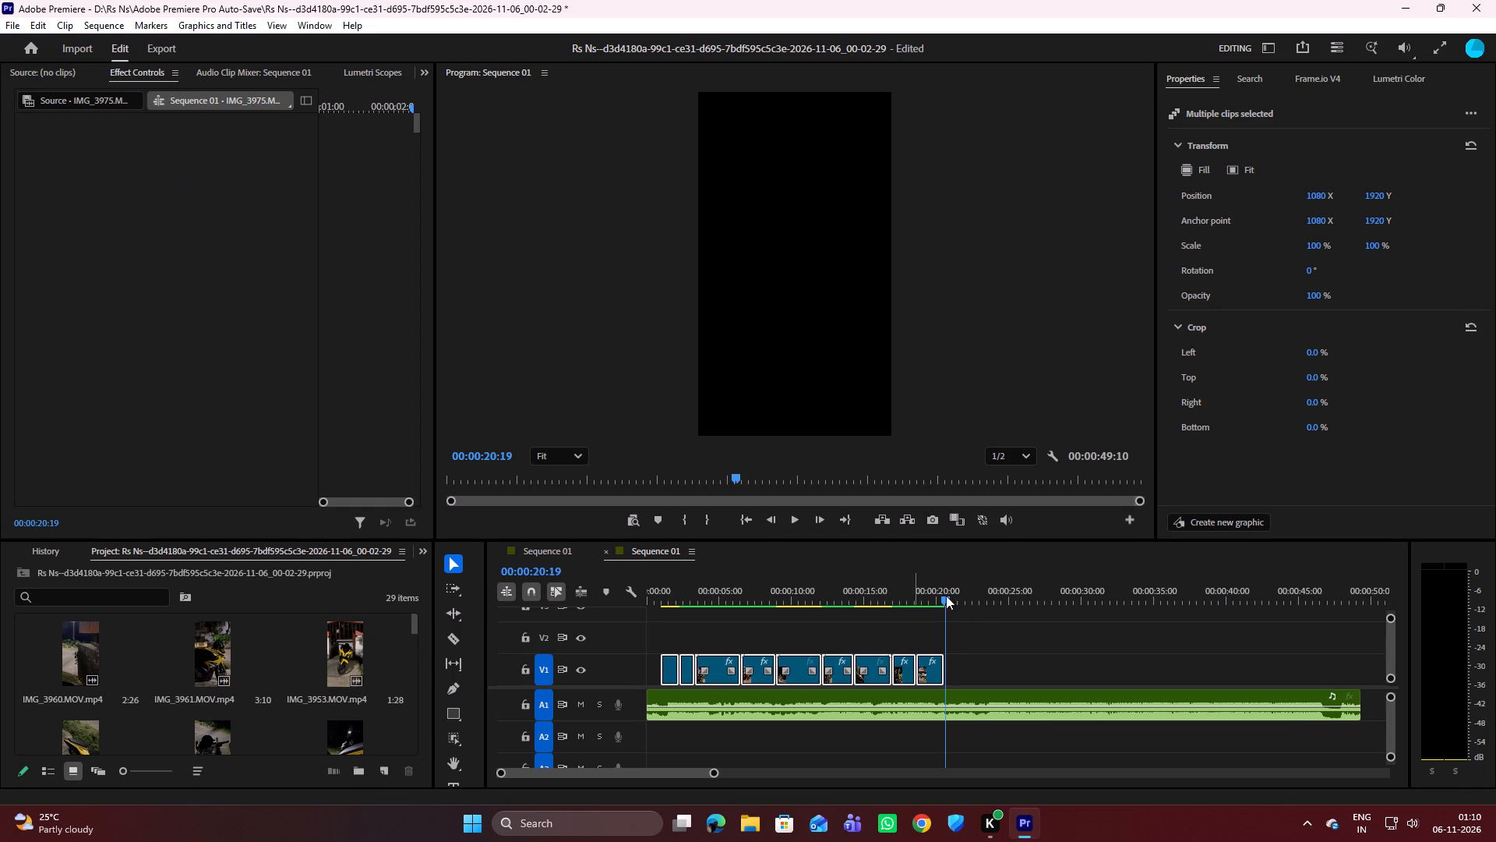
Scrub back through the V1 clips and replay the last two clips from about 00:00:17 to compare their cuts with the music.
left_click_drag(947, 589, 796, 598)
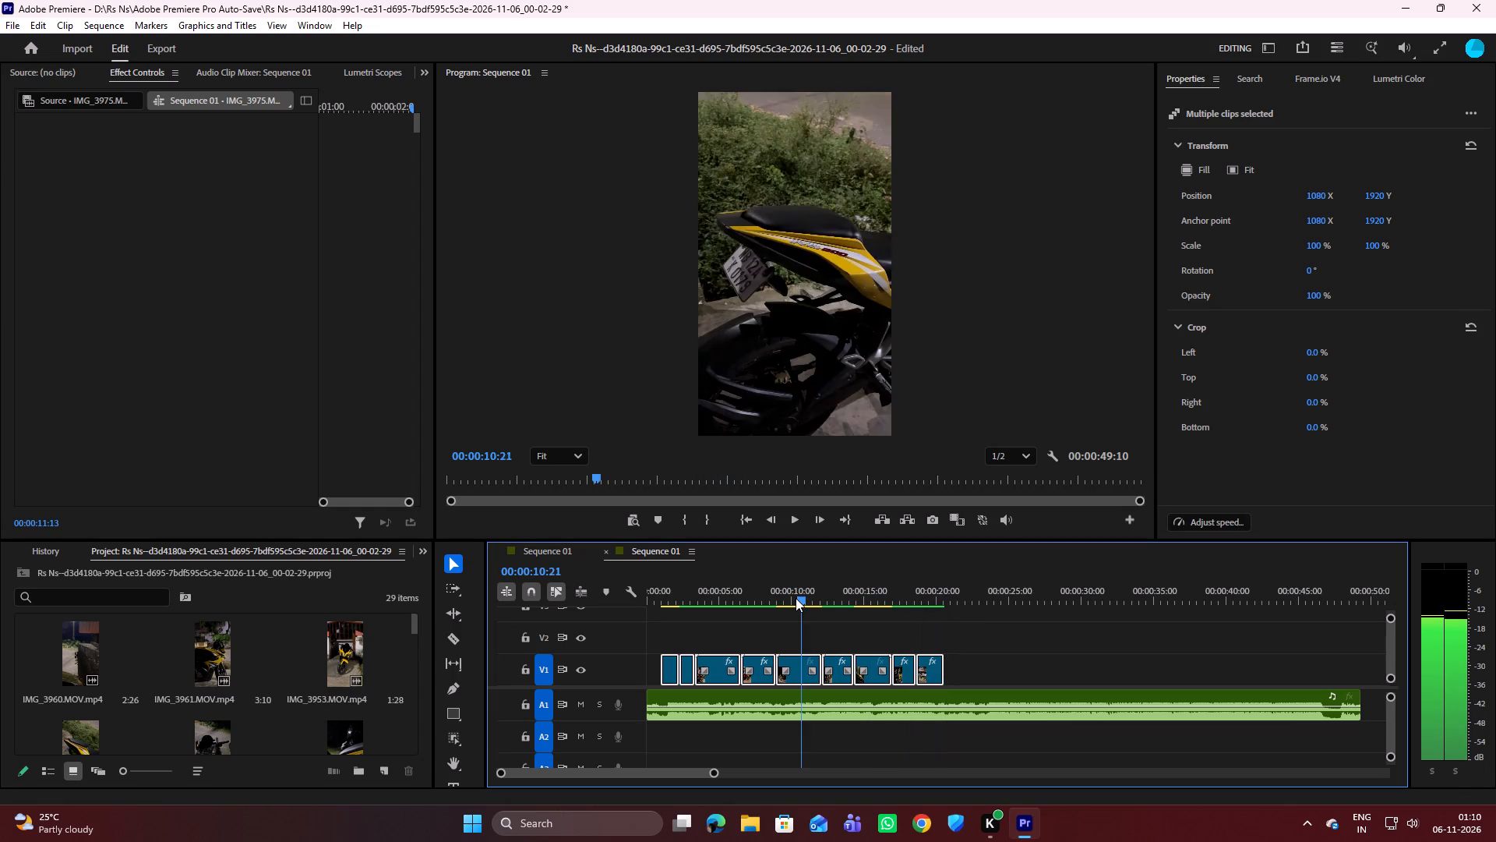
left_click_drag(796, 598, 669, 604)
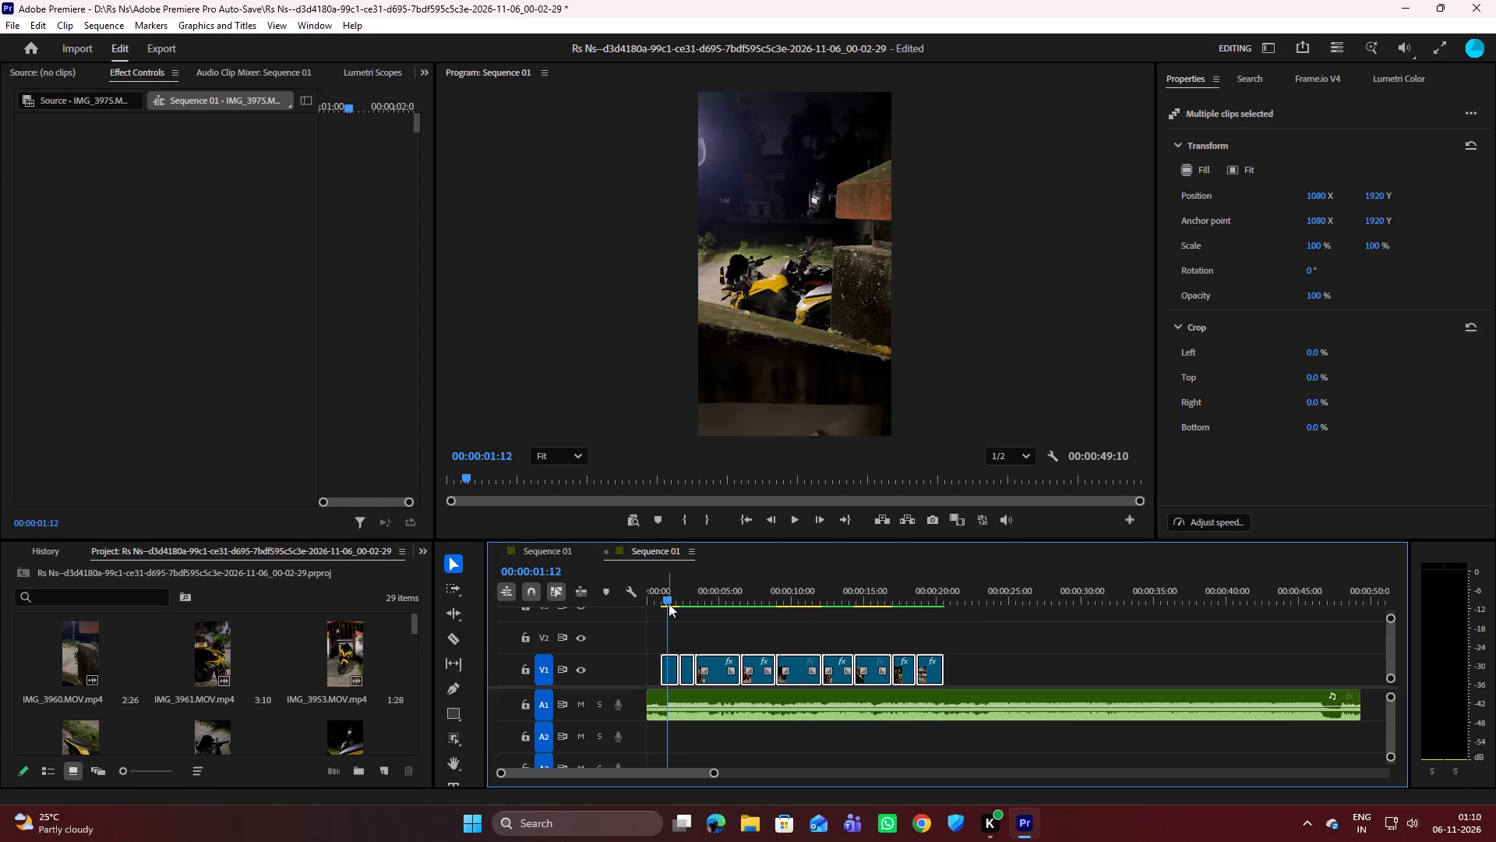
left_click(666, 600)
left_click_drag(660, 600, 892, 620)
key("space")
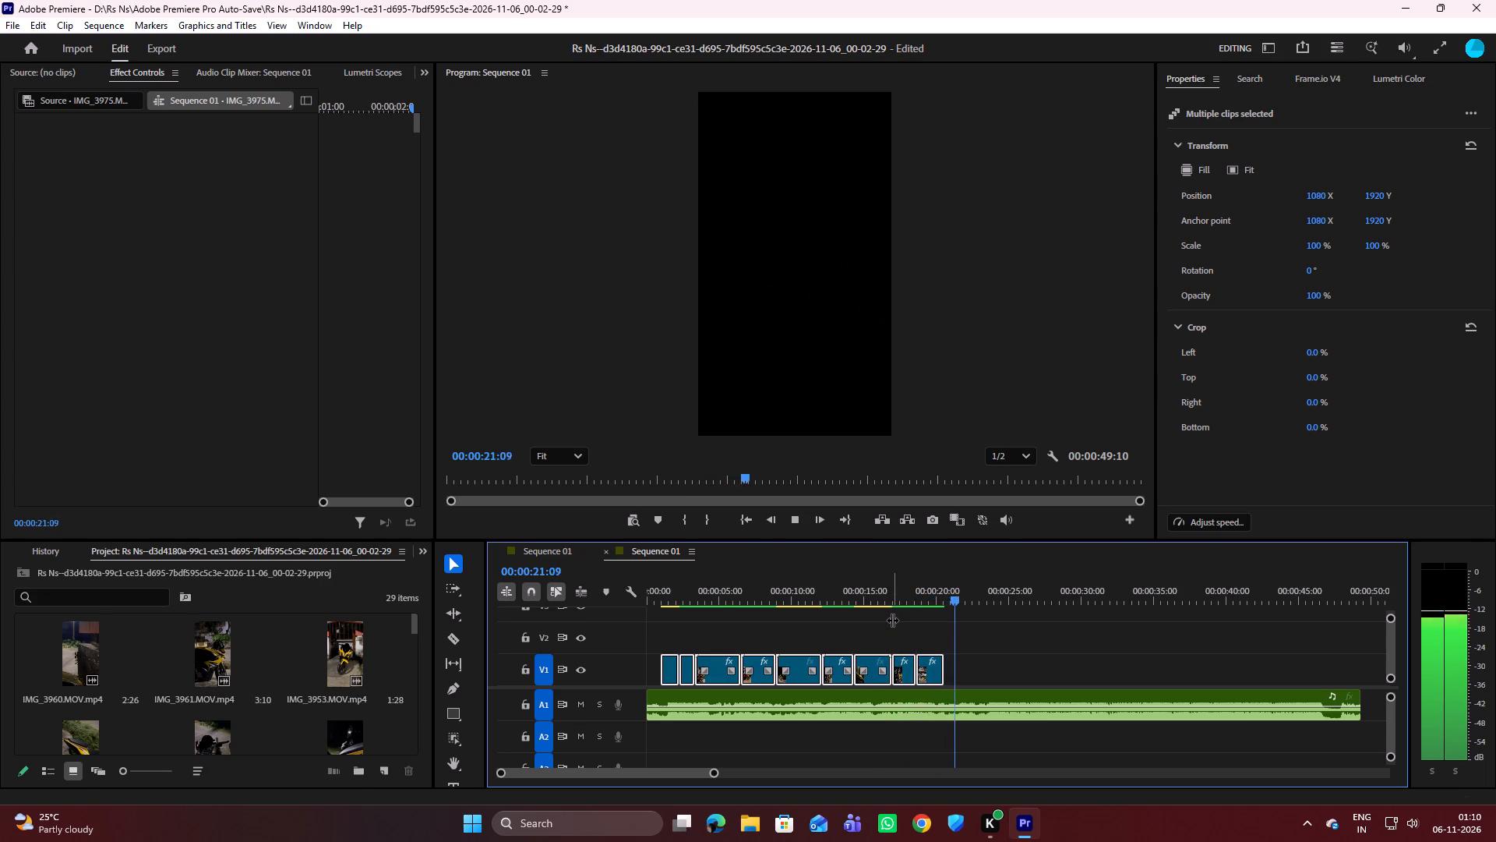
key("space")
left_click_drag(973, 600, 916, 596)
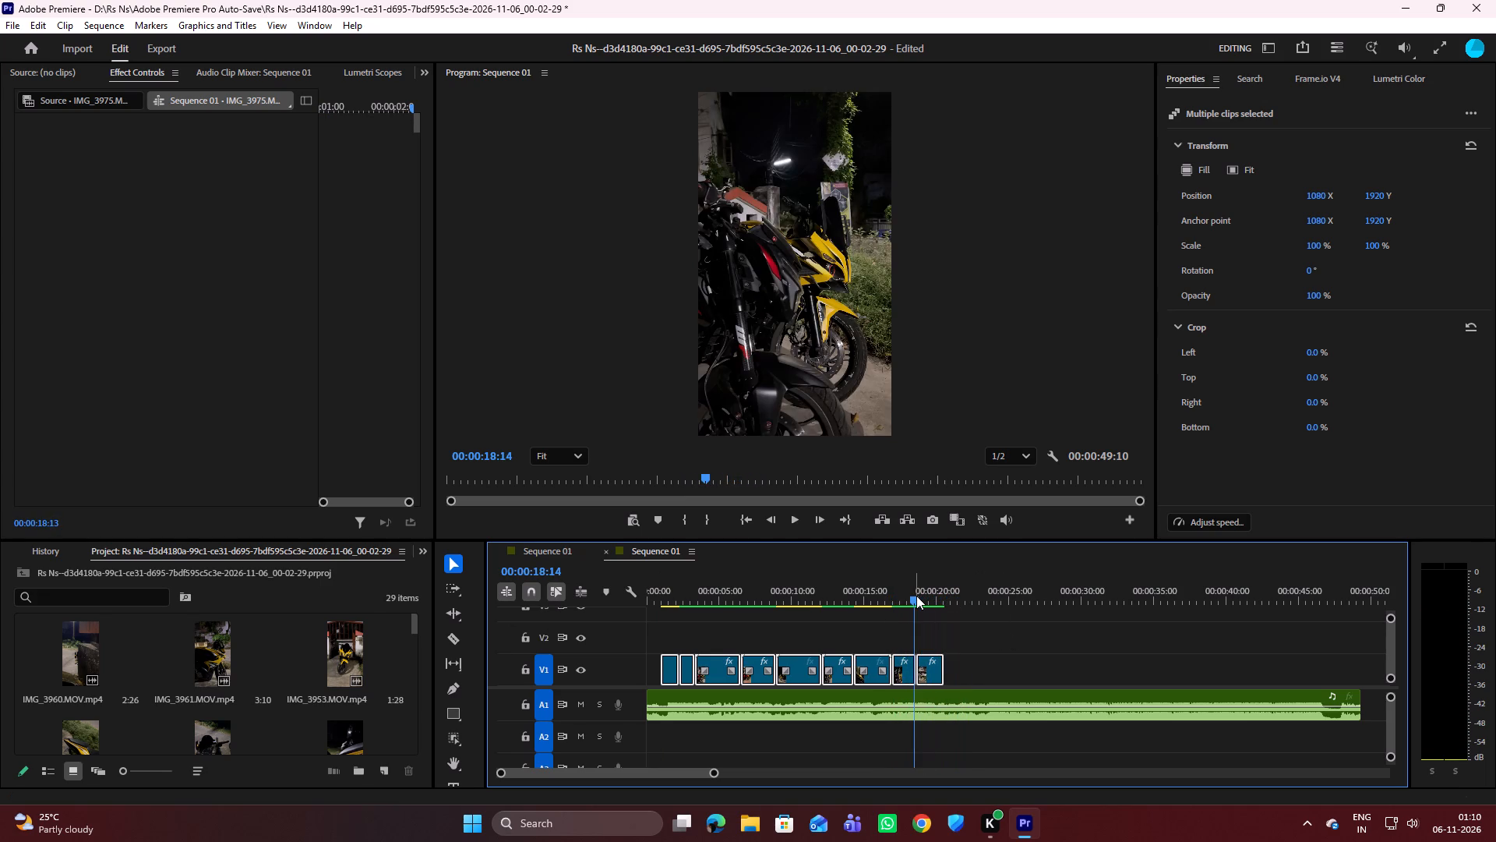
key("space")
key("space")
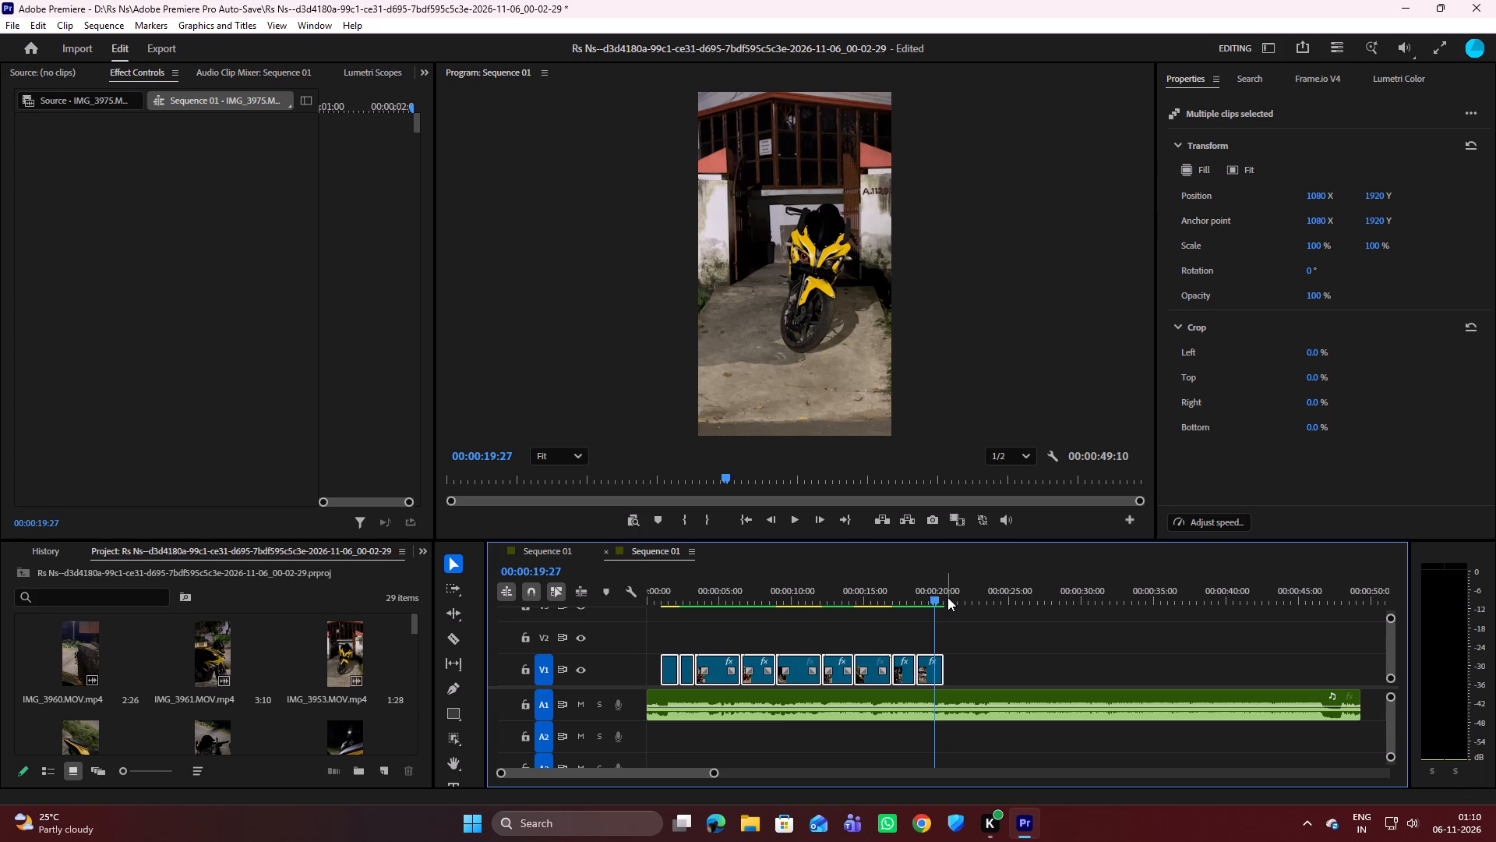
left_click_drag(934, 597, 896, 603)
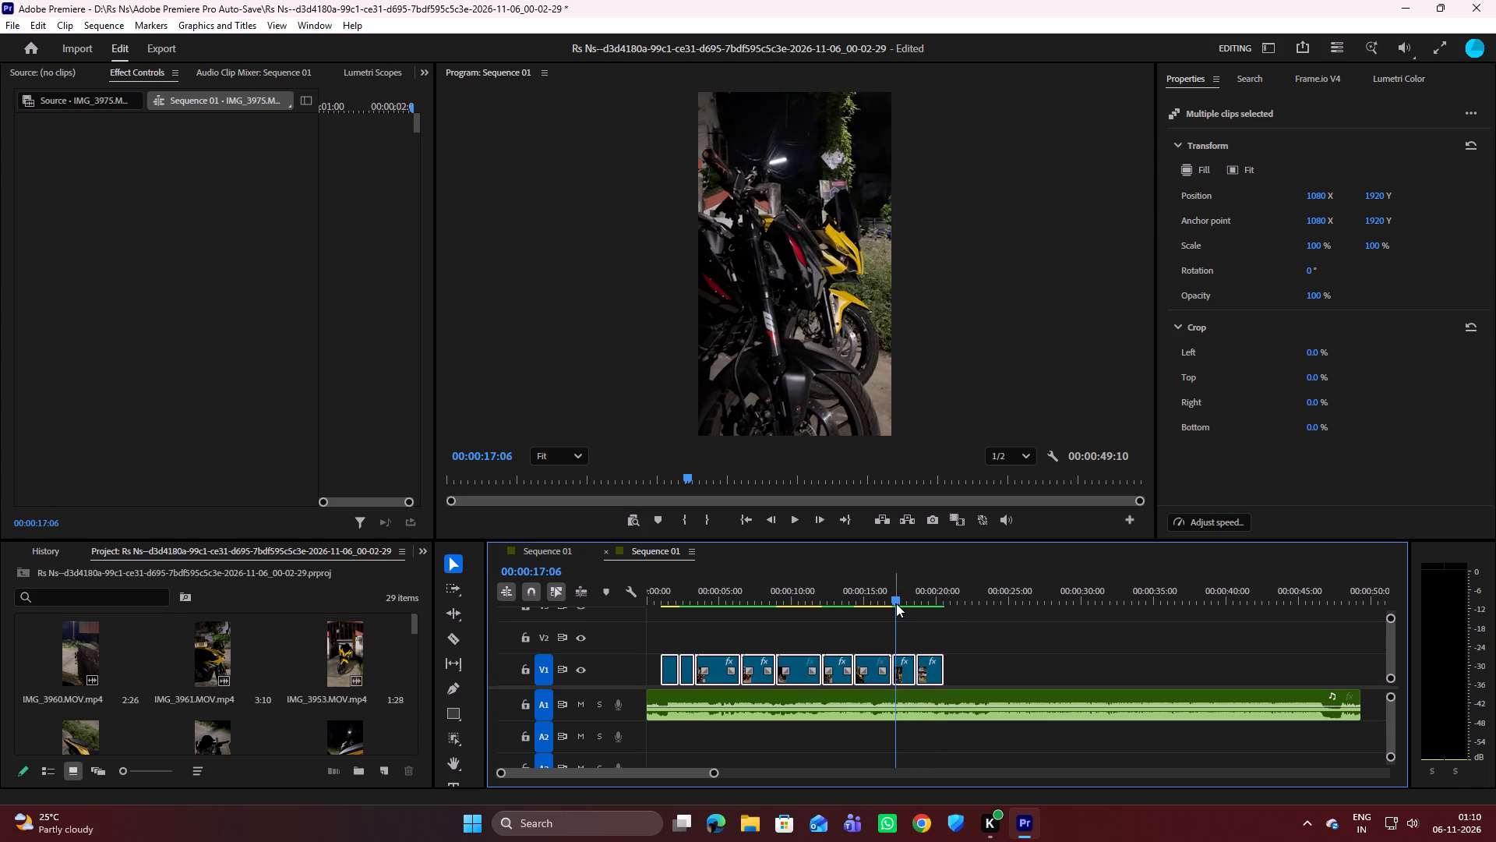
key("space")
key("space")
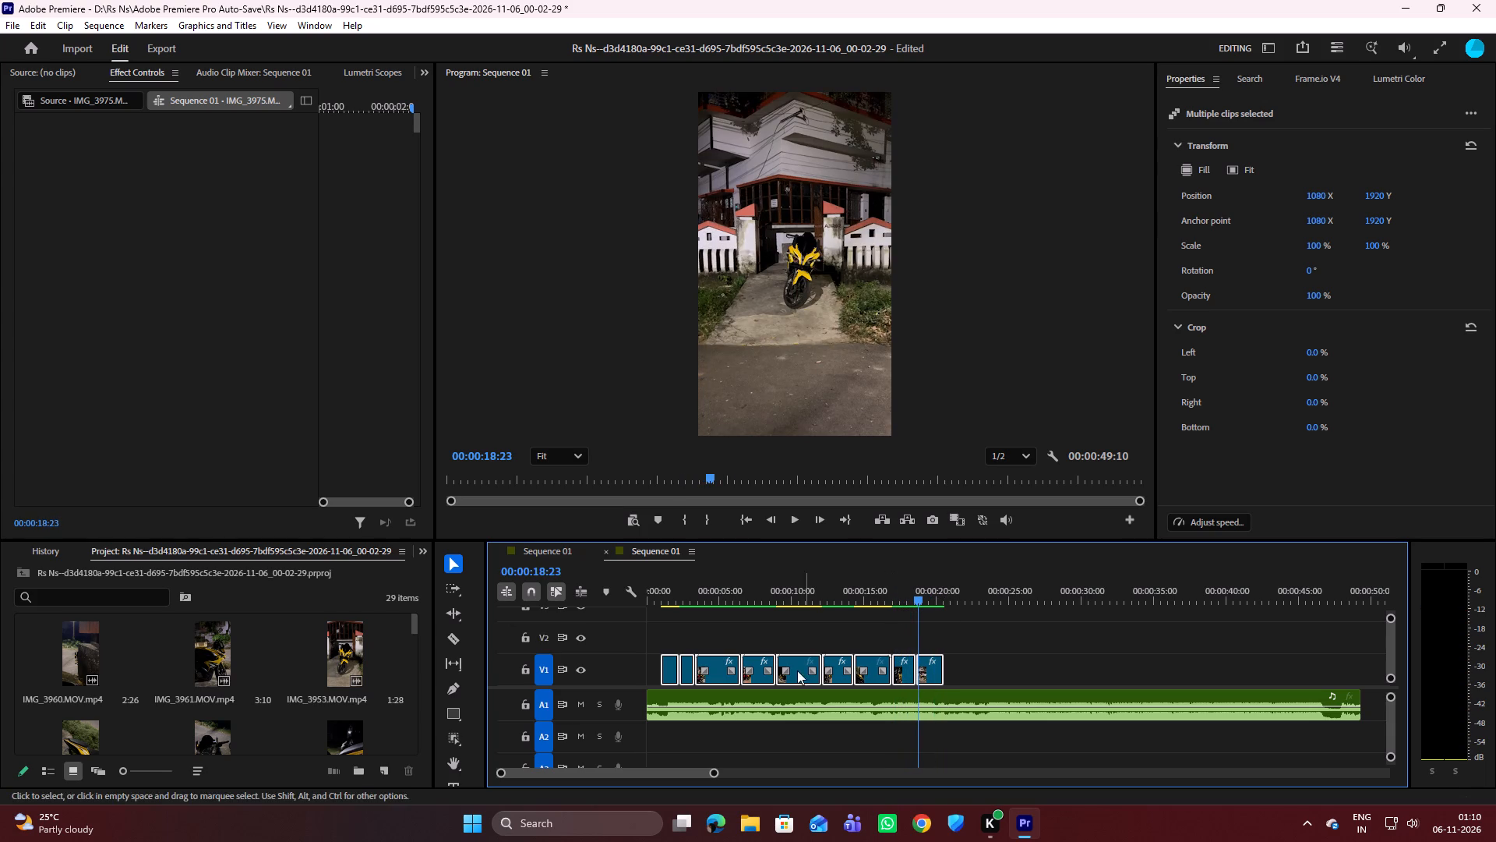
Move all the V1 clips back to the very start of the sequence.
left_click_drag(714, 668, 692, 667)
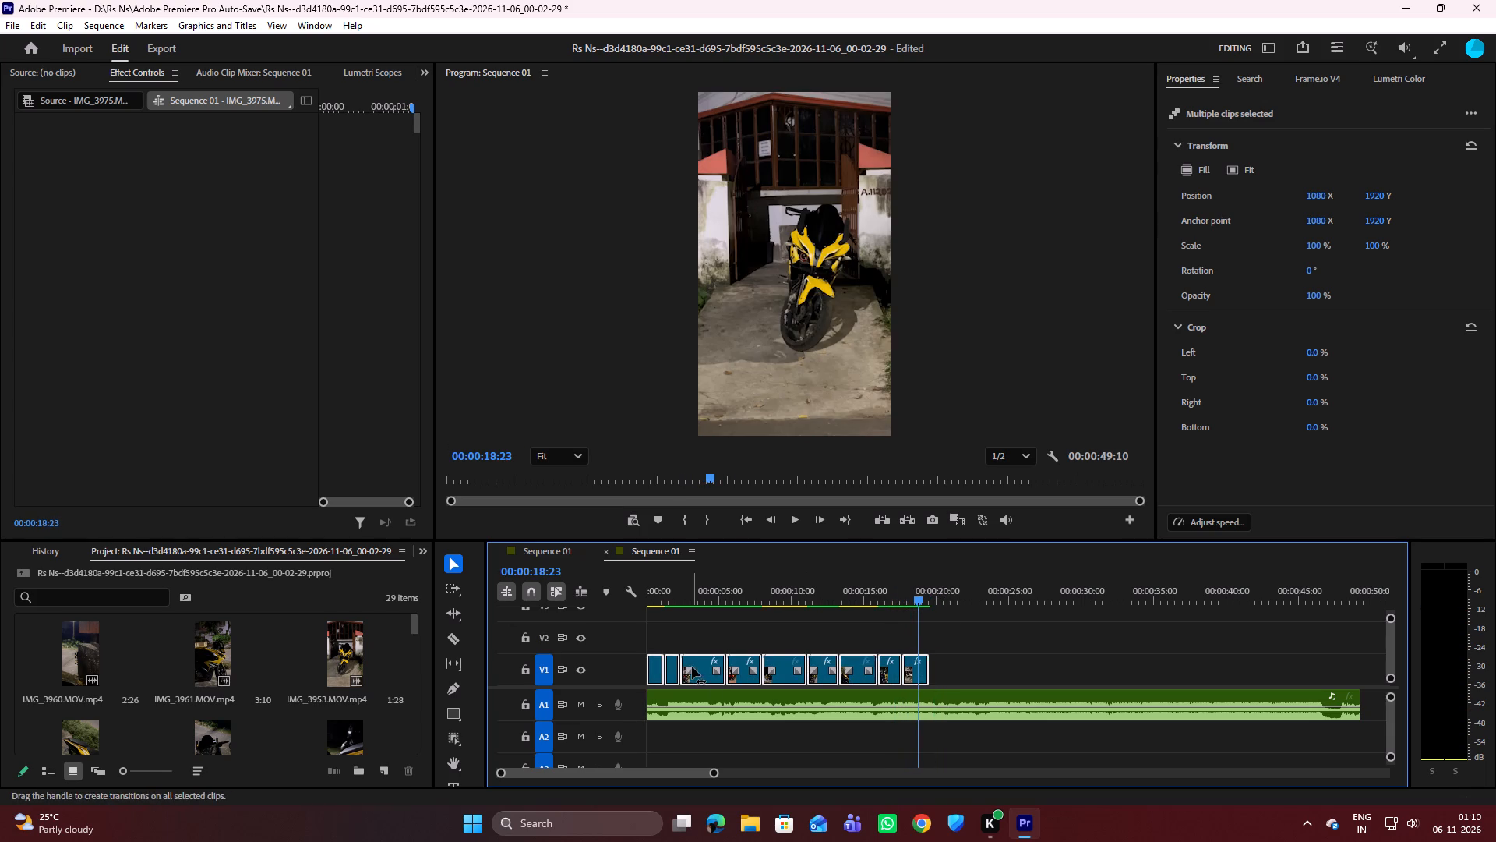
Play the ending from about 00:00:17 and the full set of V1 clips from the sequence start to check the sync.
left_click_drag(921, 589, 896, 600)
key("space")
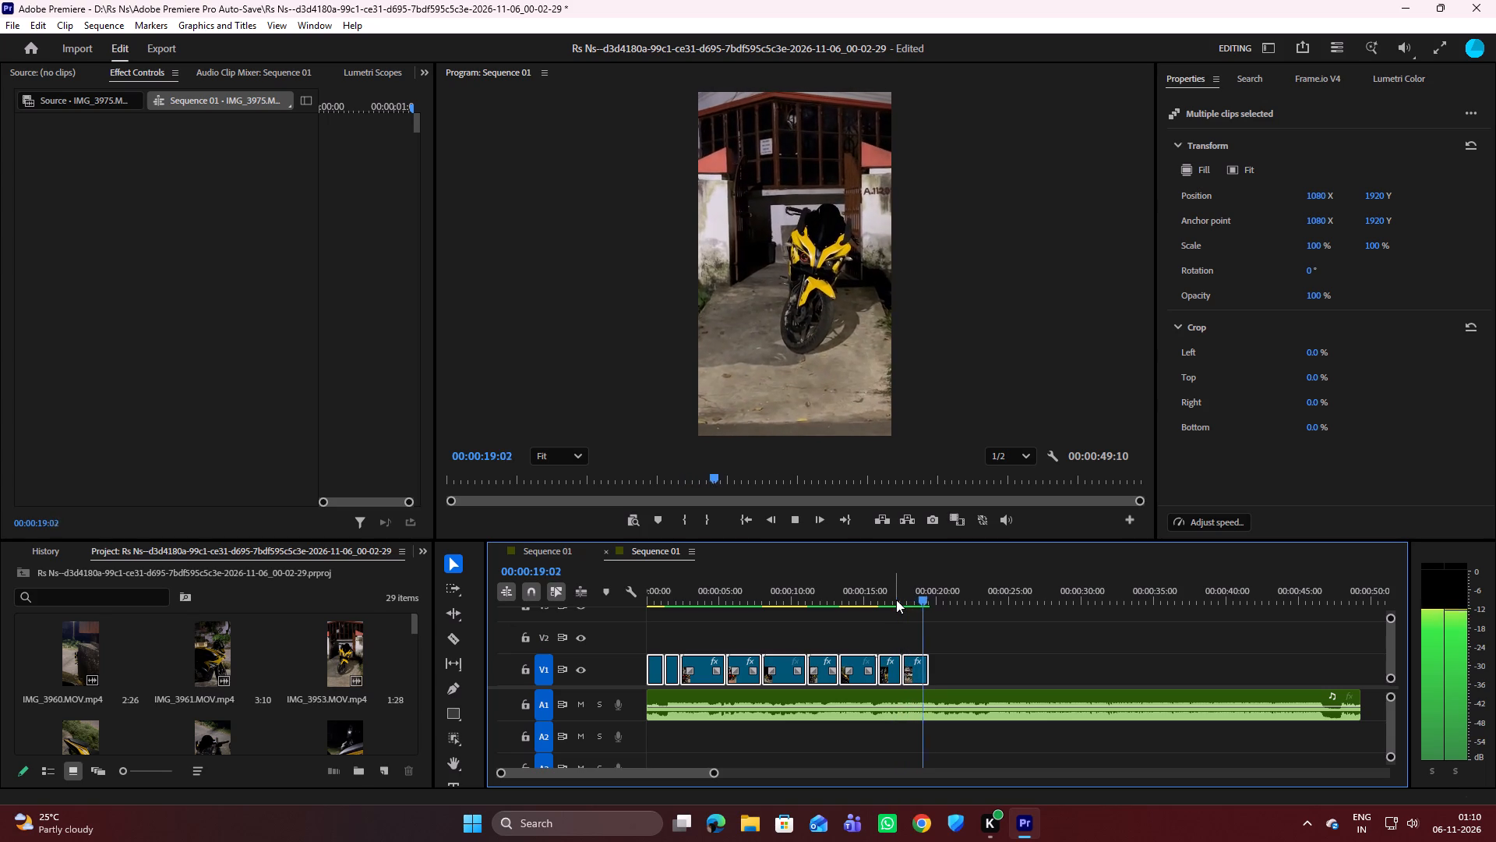
key("space")
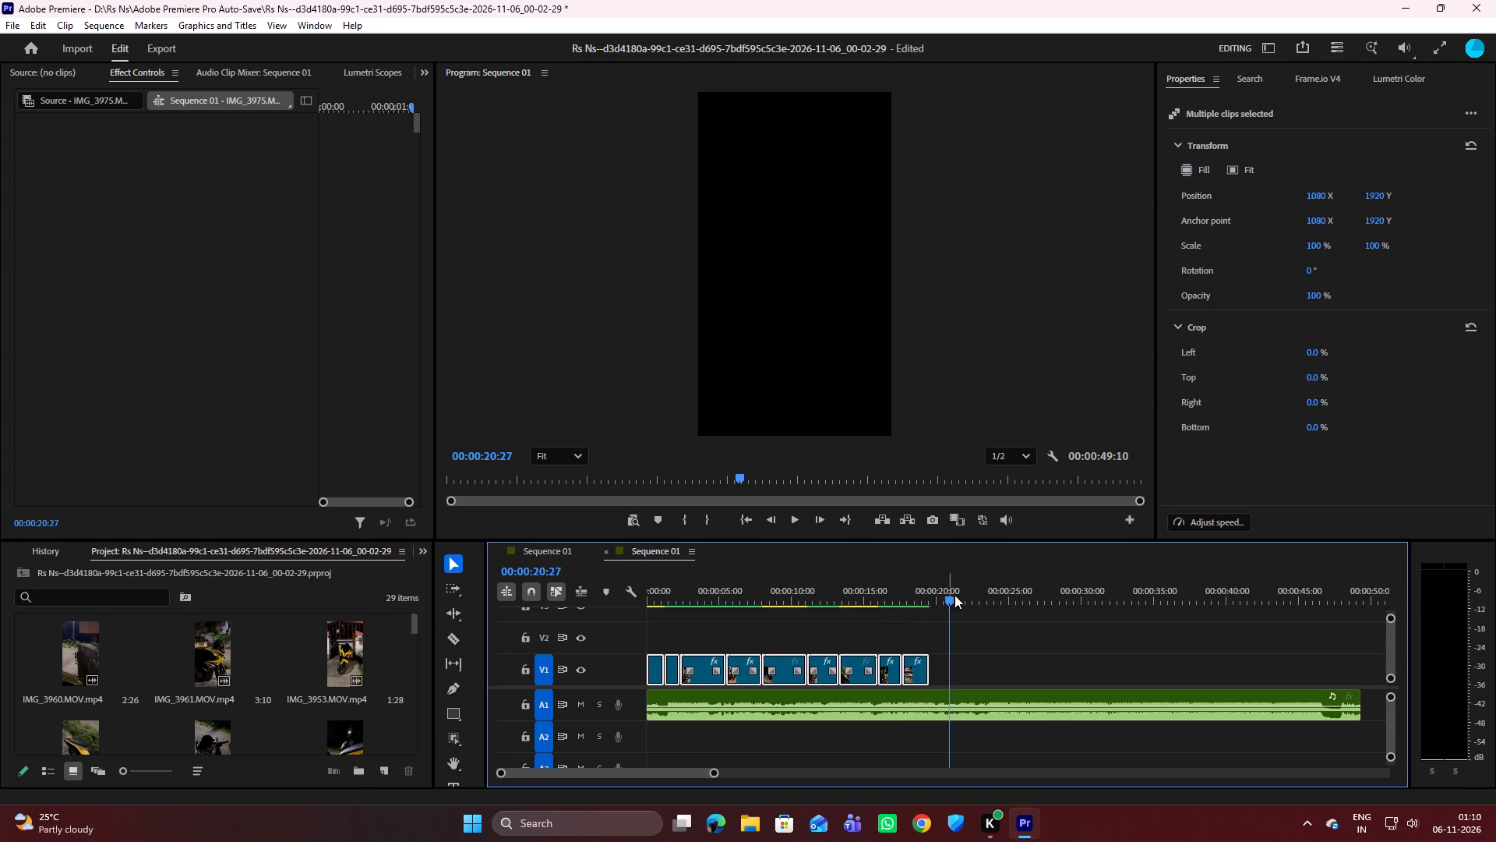
left_click_drag(951, 594, 640, 617)
key("space")
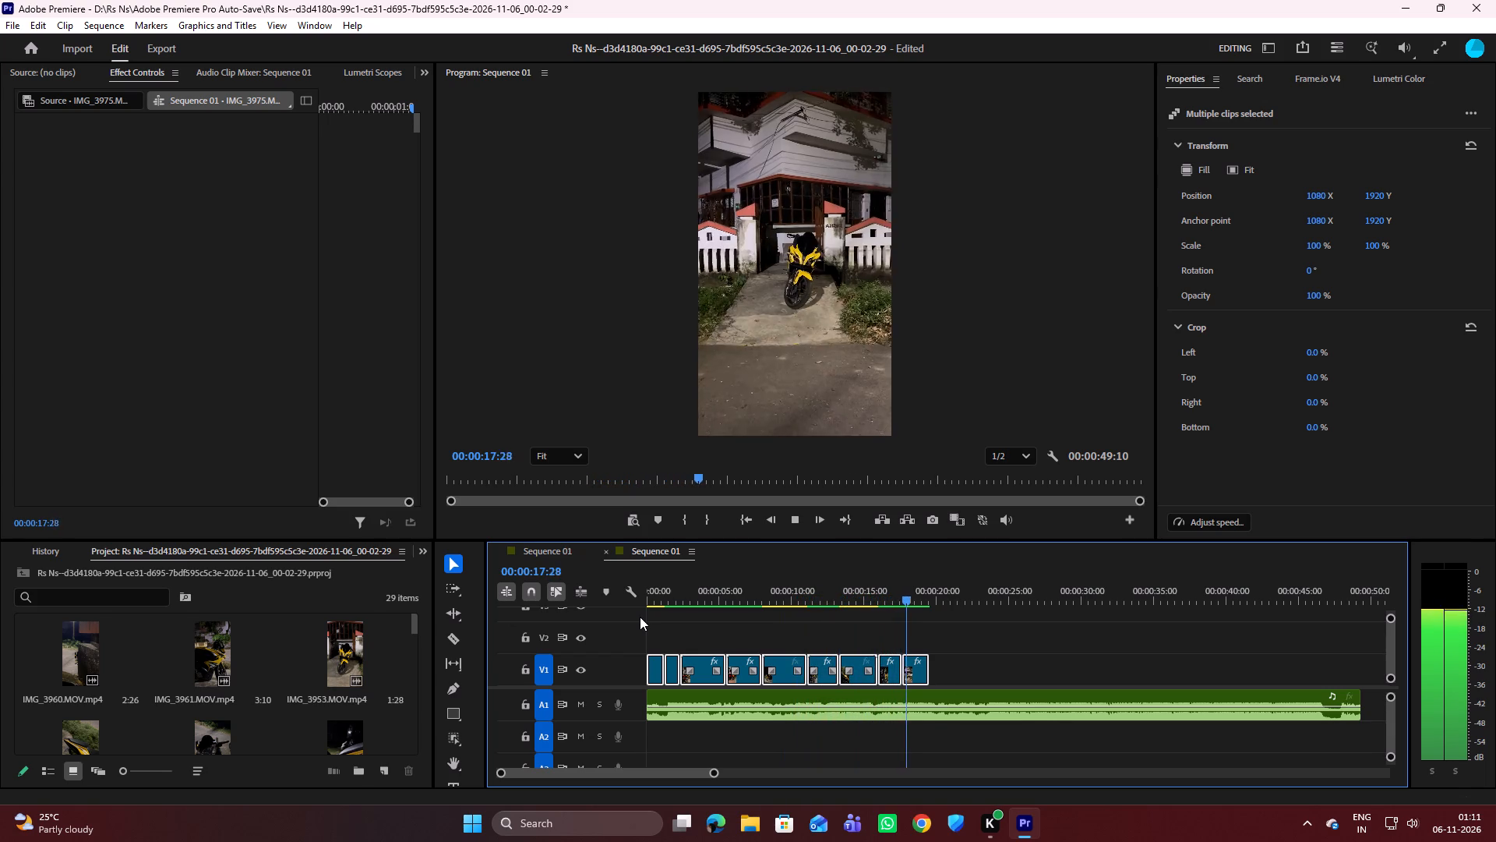
key("space")
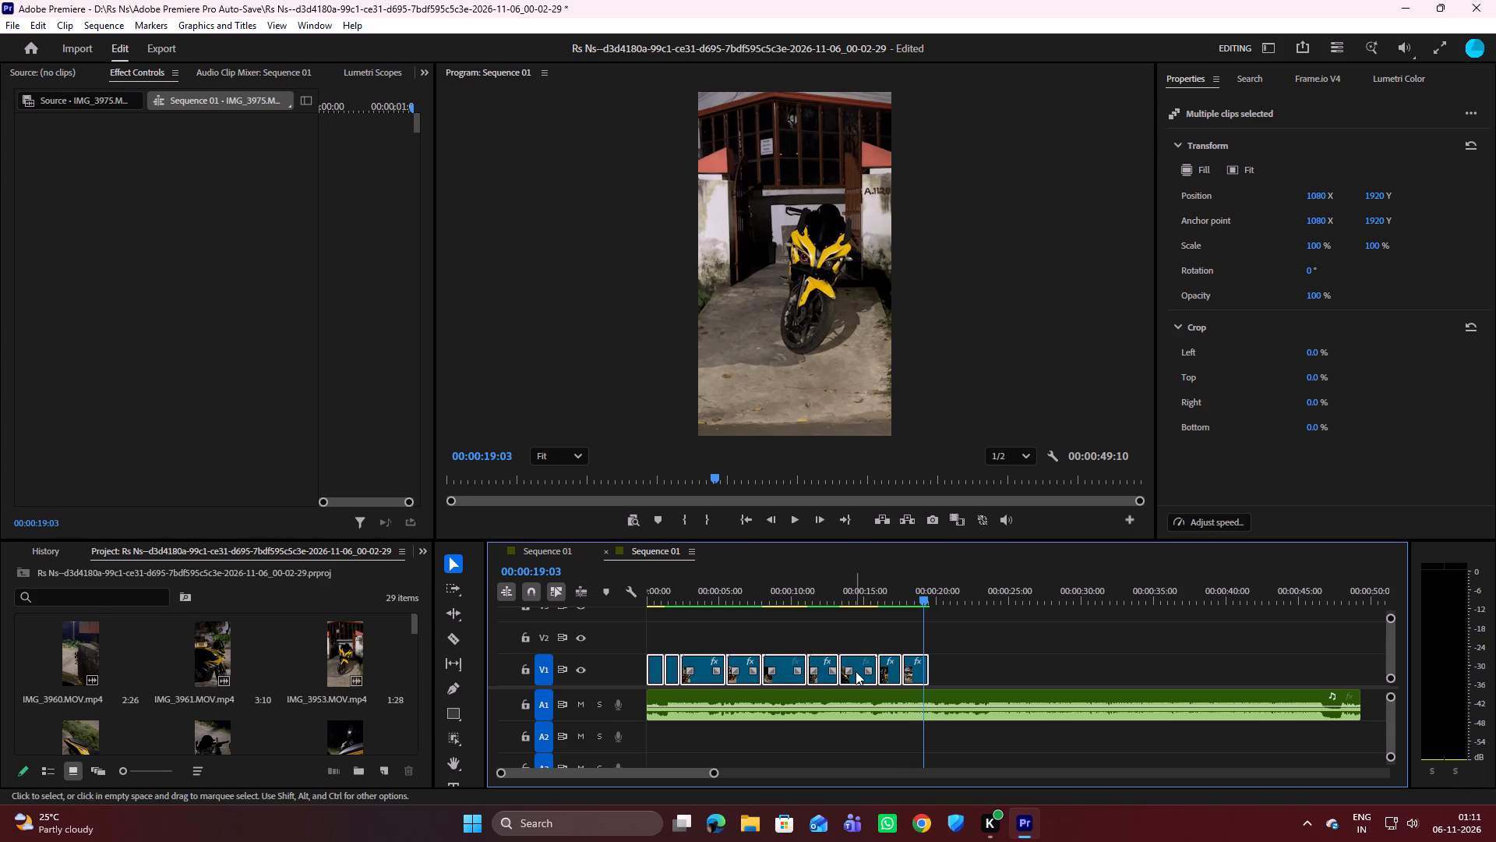
Replay the V1 clips between about 00:00:11 and 00:00:16 to check their cuts against the music, and clear the clip selection.
left_click_drag(930, 597, 820, 600)
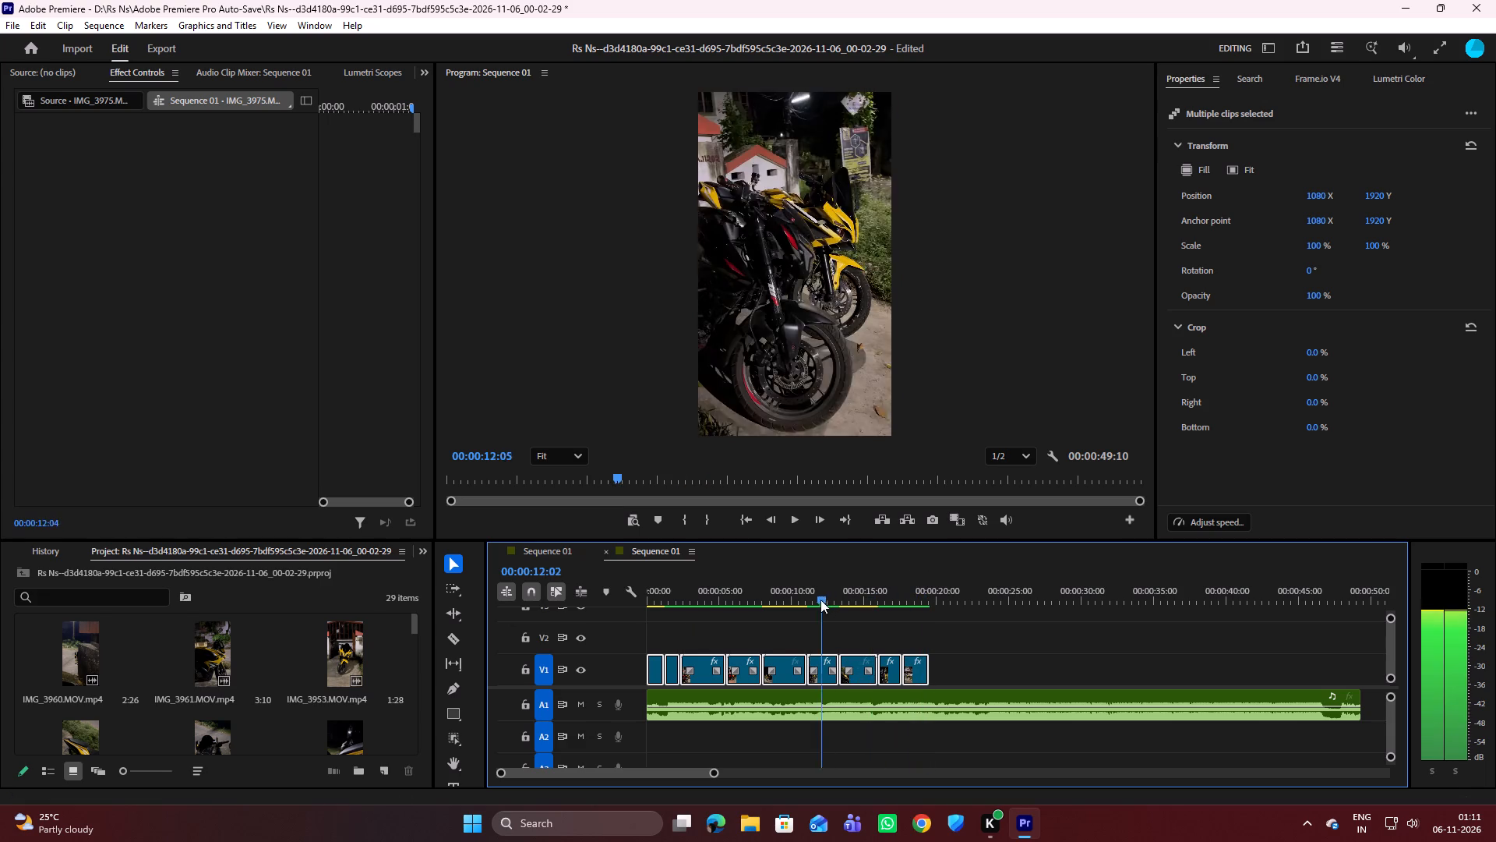
left_click_drag(820, 600, 809, 596)
key("space")
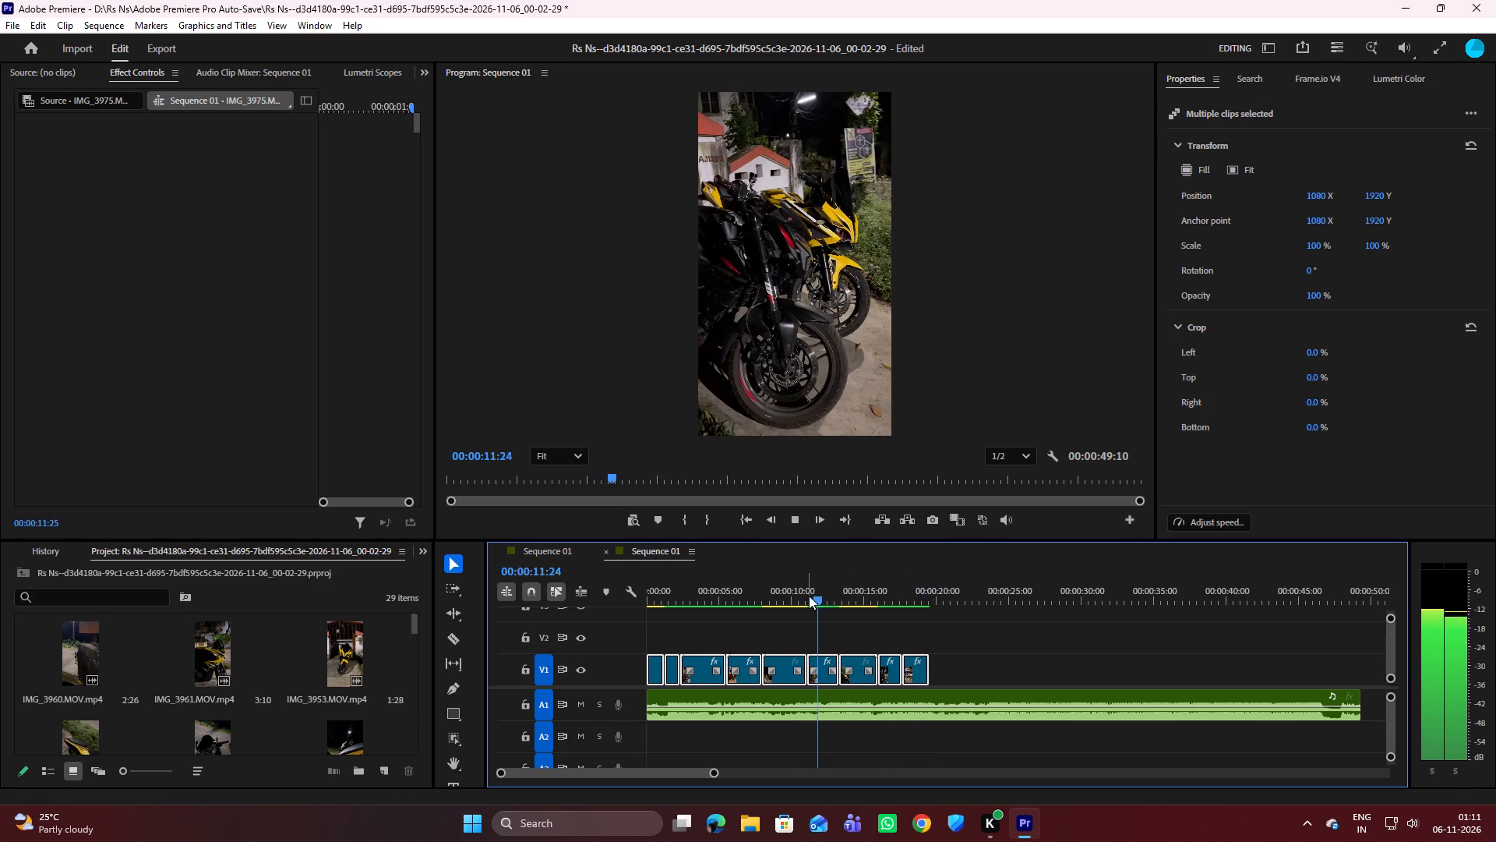
key("space")
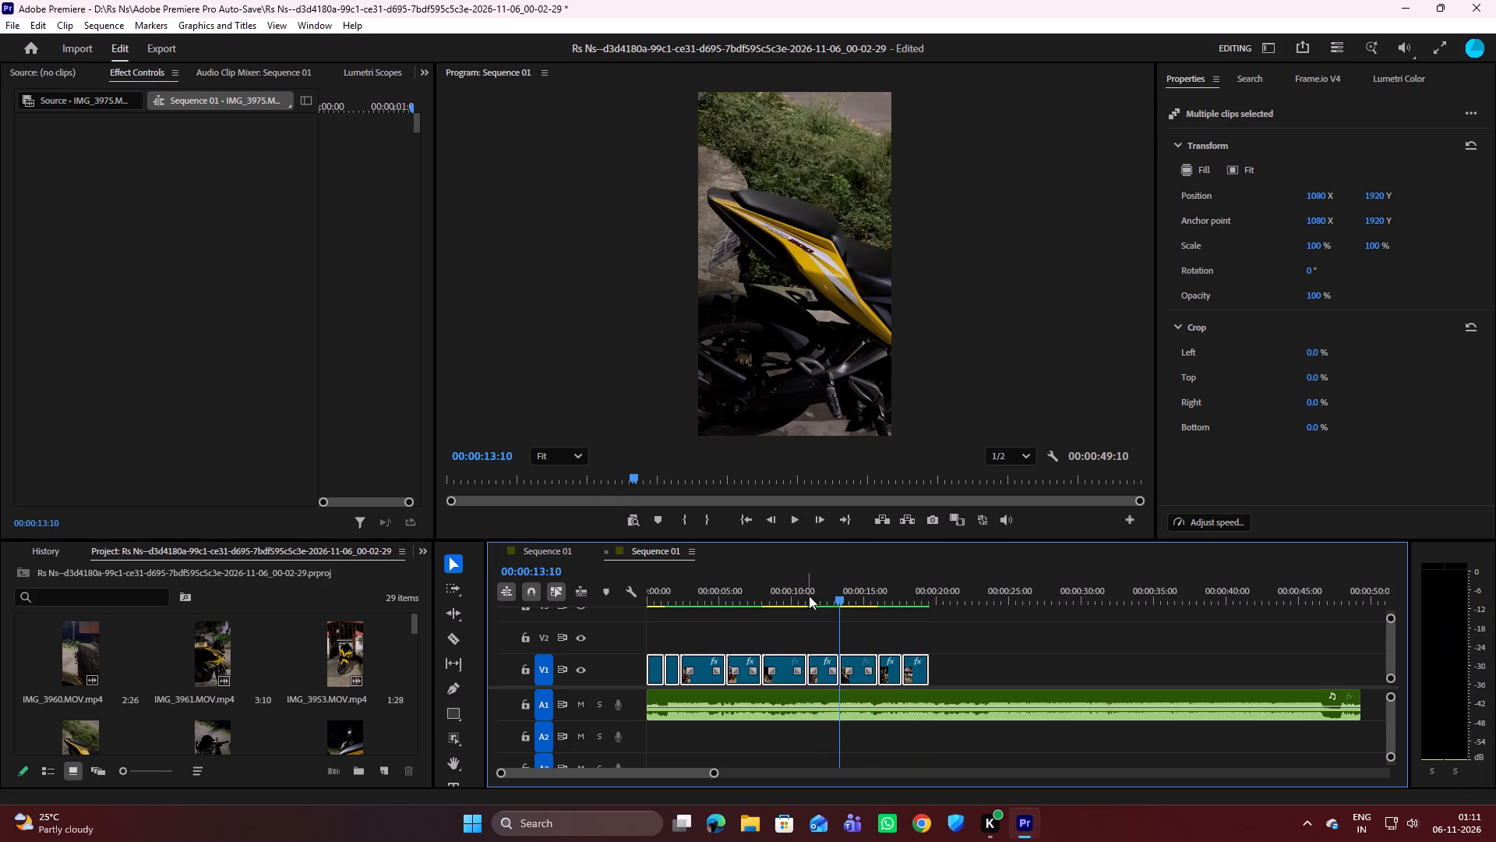
left_click_drag(838, 603, 828, 599)
key("space")
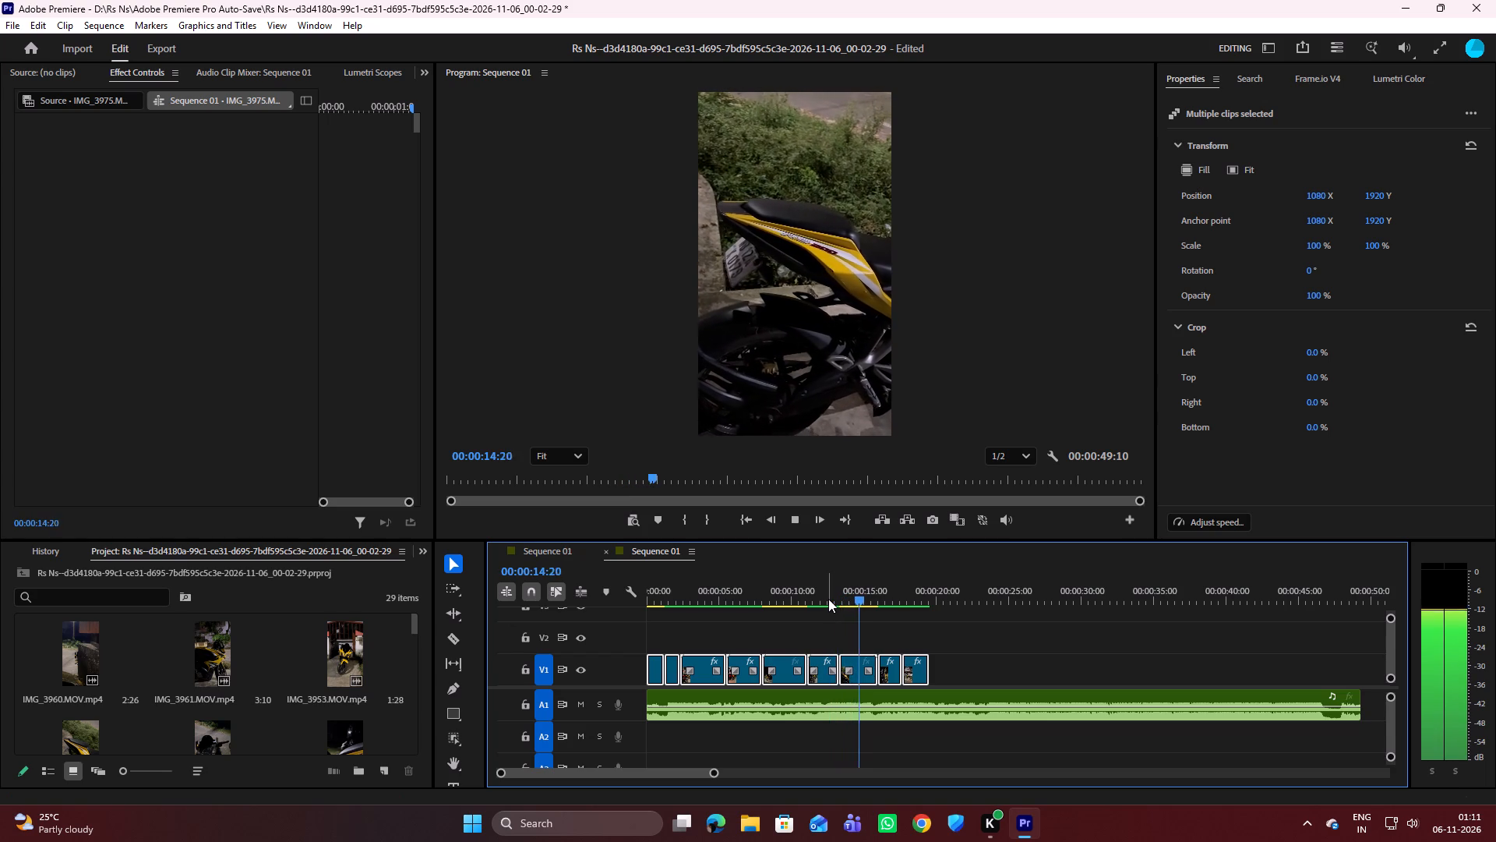
key("space")
left_click_drag(821, 662, 821, 642)
left_click_drag(821, 642, 821, 670)
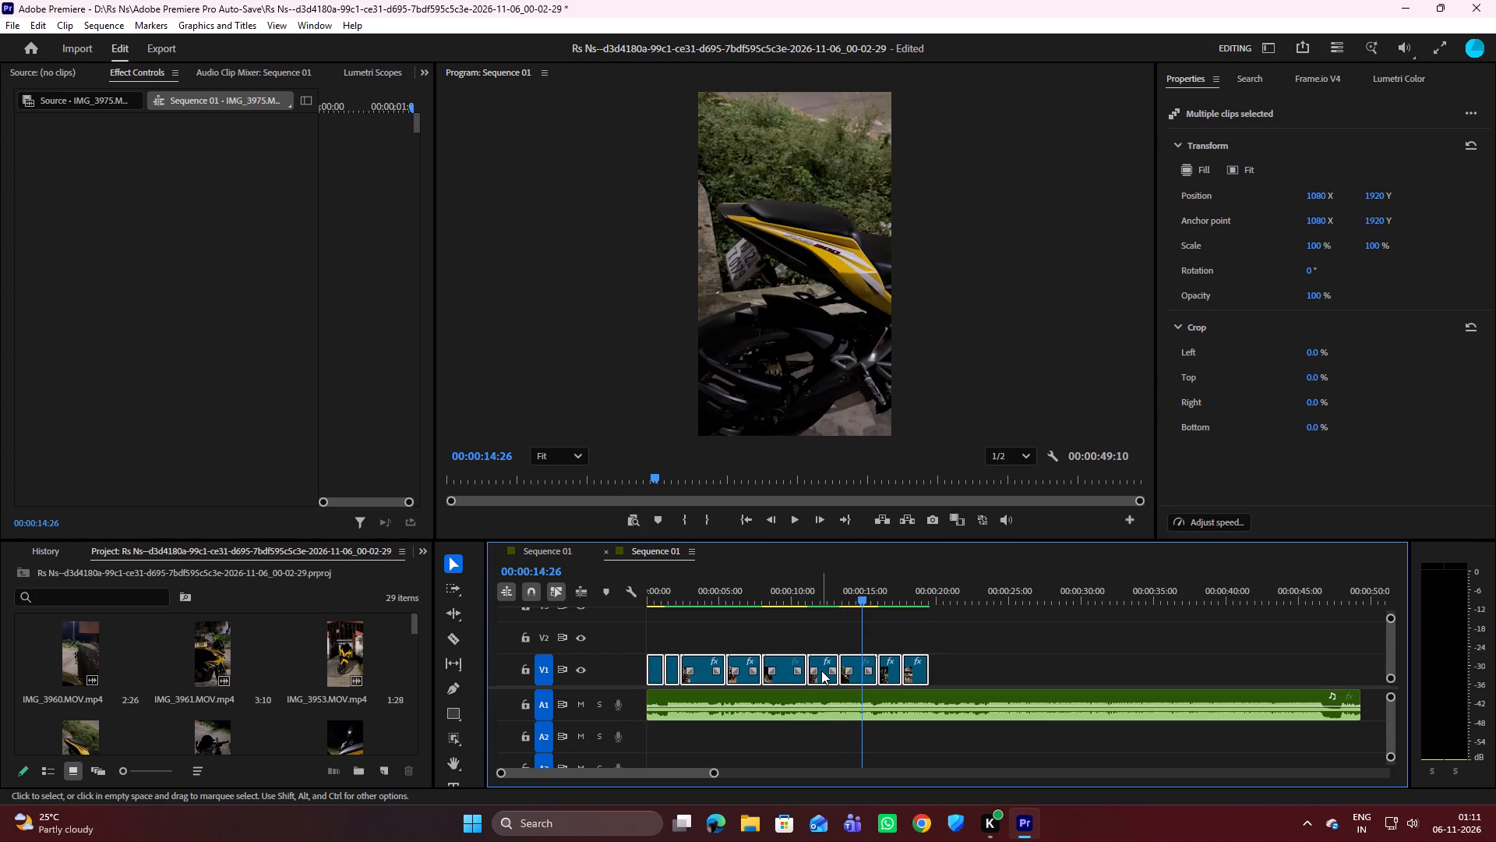
key("space")
left_click(814, 629)
key("space")
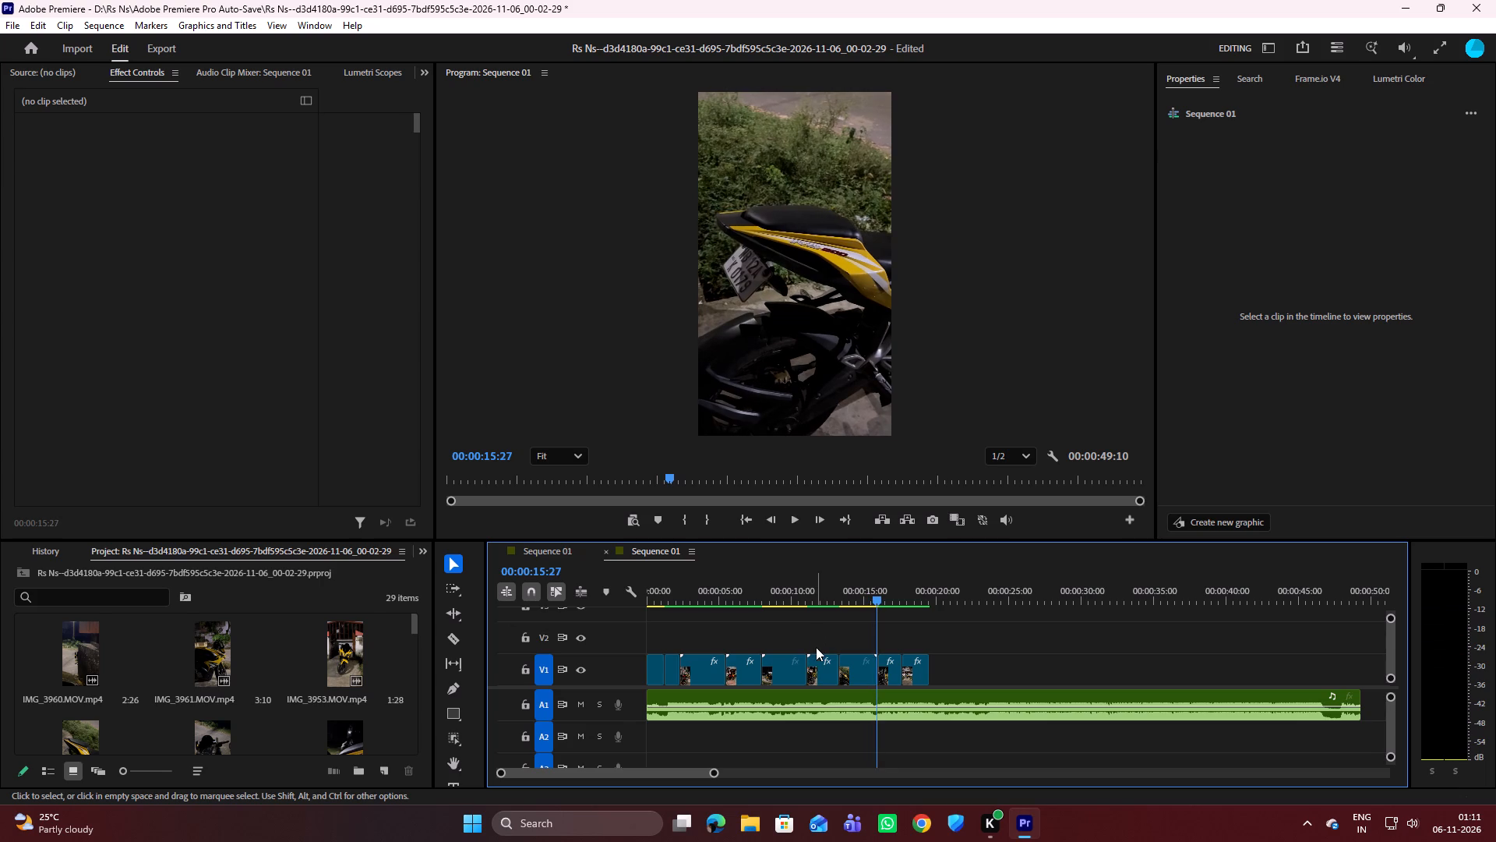
Swap IMG_3972 and IMG_3962 on V1 so that IMG_3962 comes first, using V2 to hold IMG_3972 temporarily.
left_click(817, 663)
left_click_drag(818, 663, 818, 641)
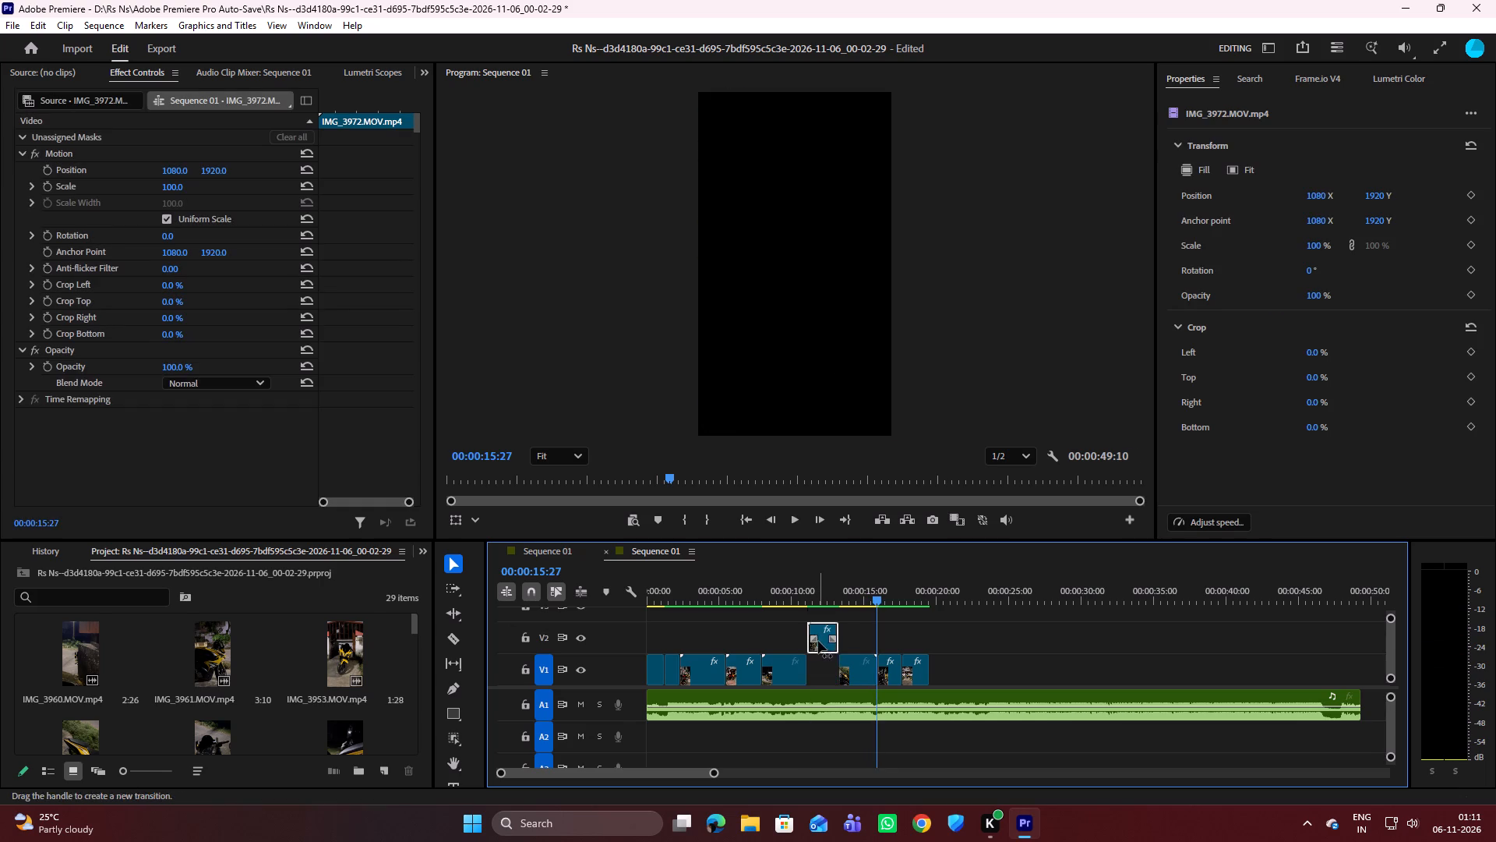
left_click_drag(859, 661, 834, 664)
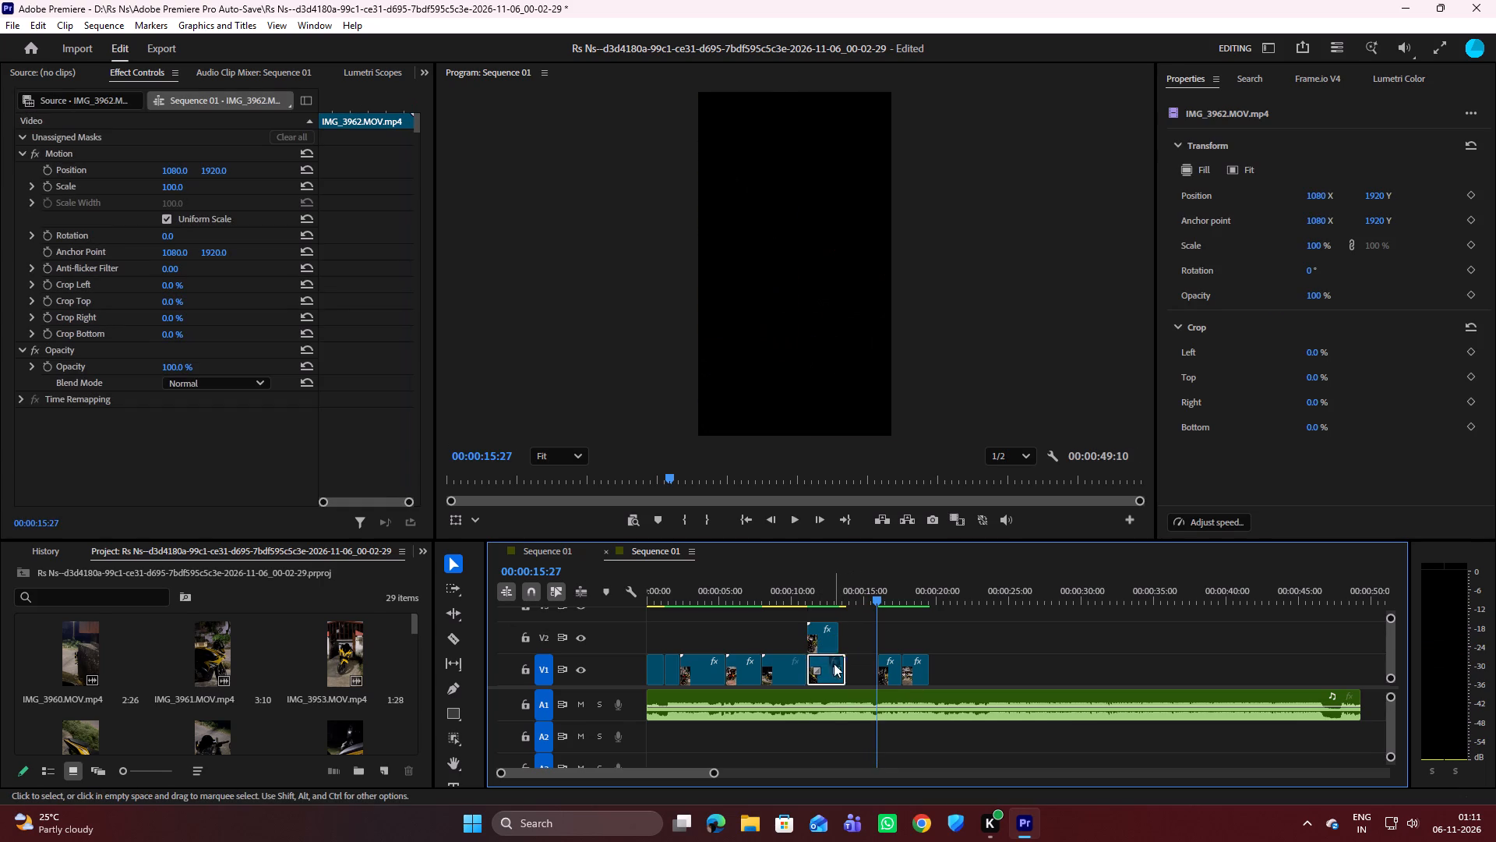
left_click_drag(825, 642, 856, 638)
left_click_drag(856, 638, 856, 662)
Play the sequence from about 00:00:05 to the end of the last V1 clip to check the reordered clips against the music.
left_click_drag(875, 596, 831, 606)
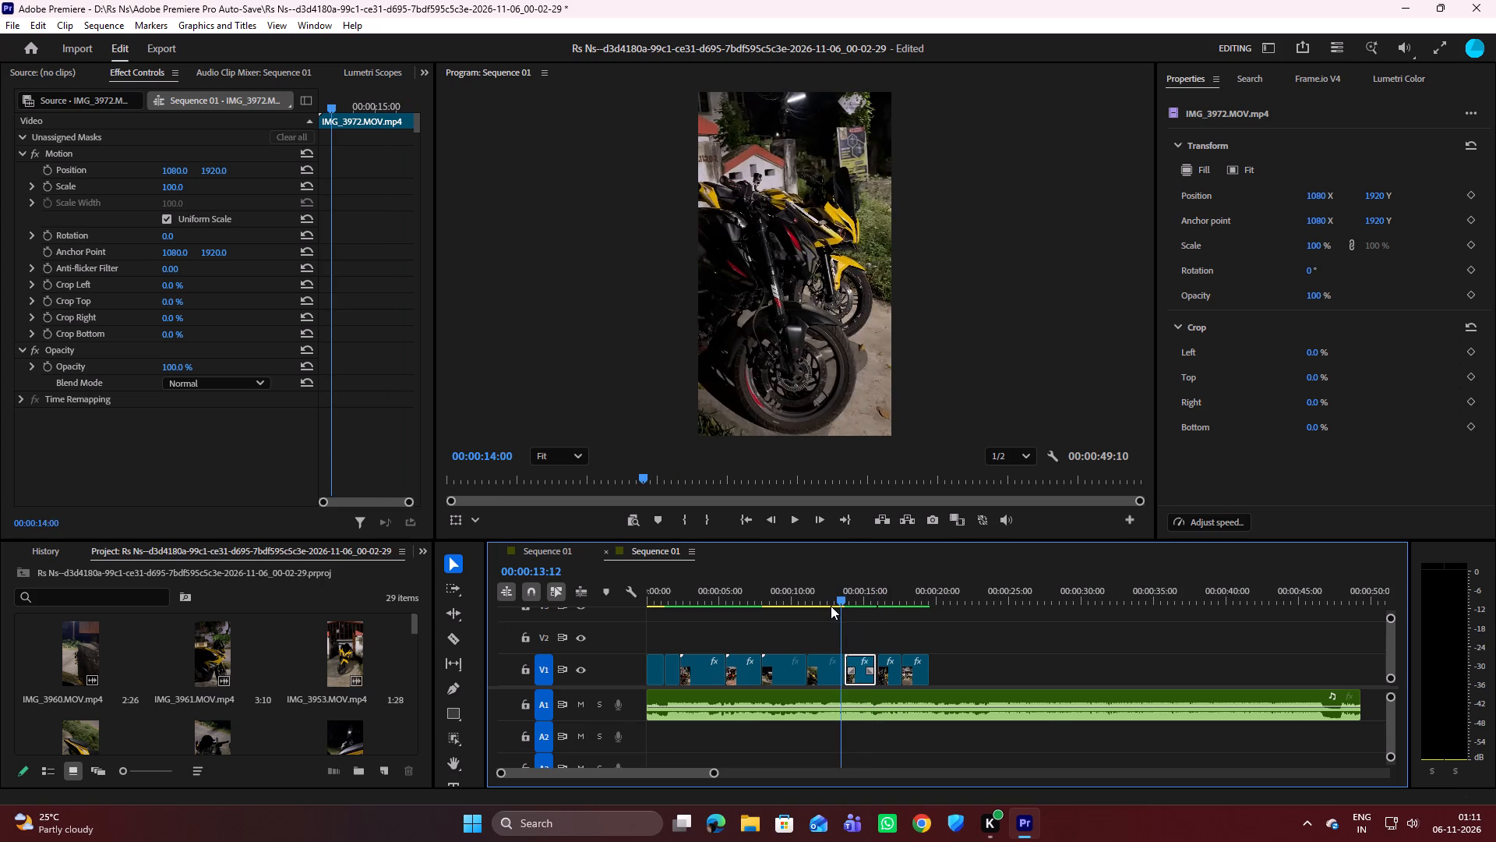
left_click_drag(831, 606, 716, 585)
key("space")
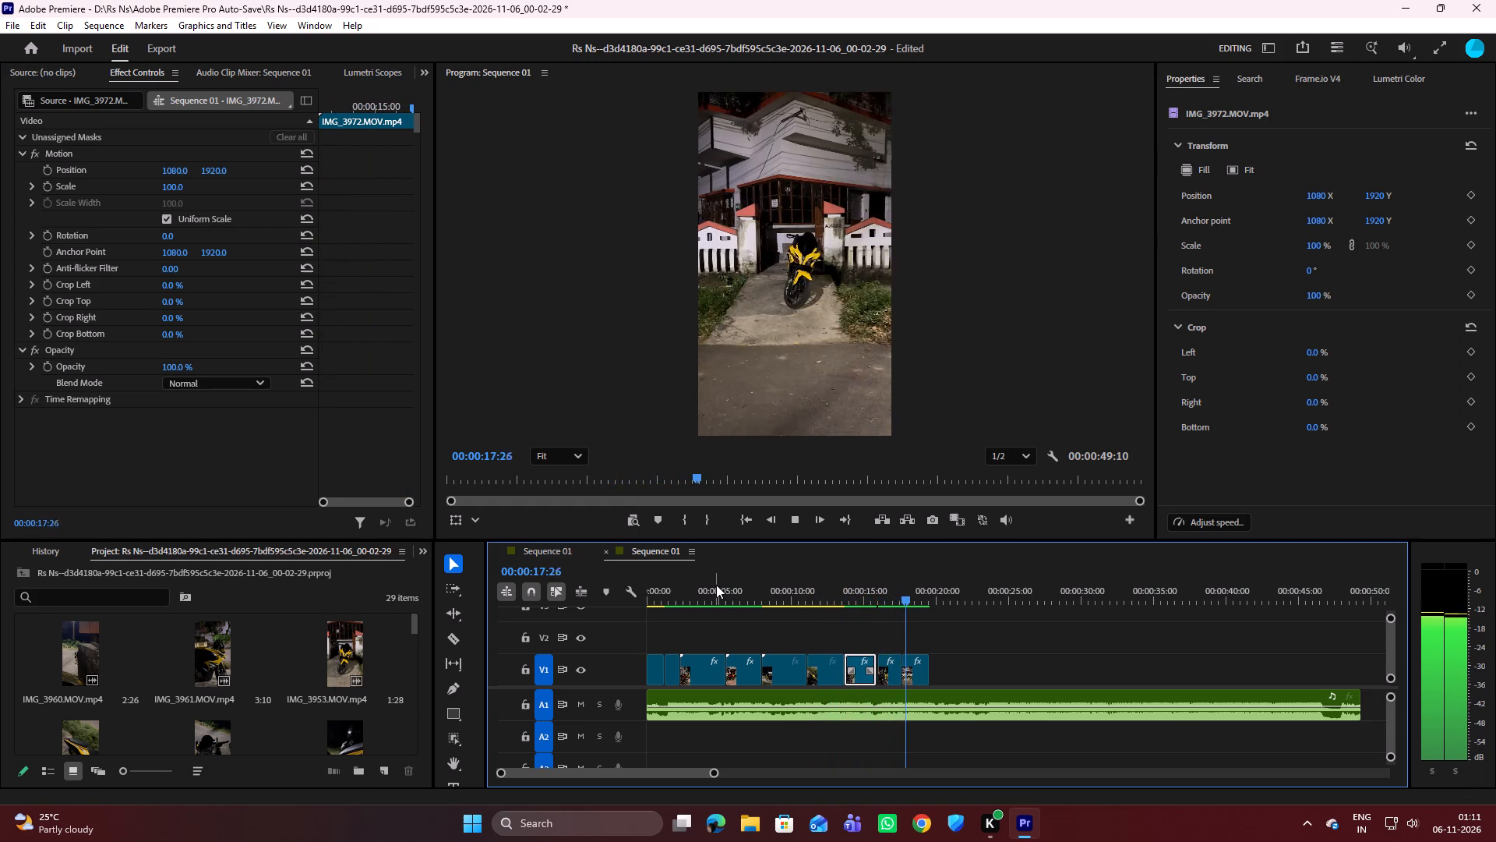
key("space")
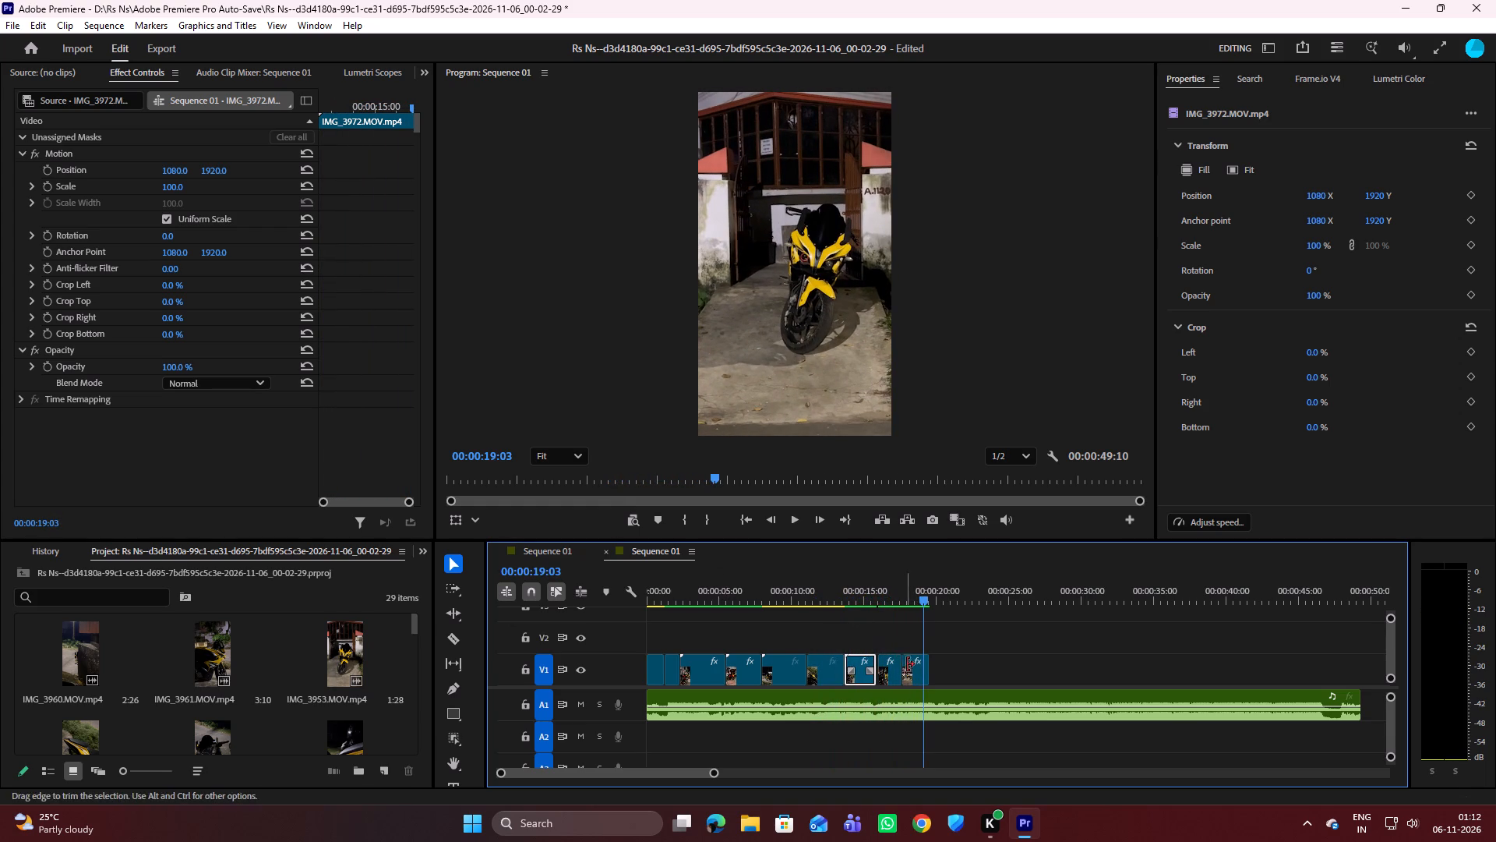
Swap the last two V1 clips so that IMG_3951 follows IMG_3972 and IMG_3974 ends the video, with no gap between them.
left_click_drag(913, 667, 914, 649)
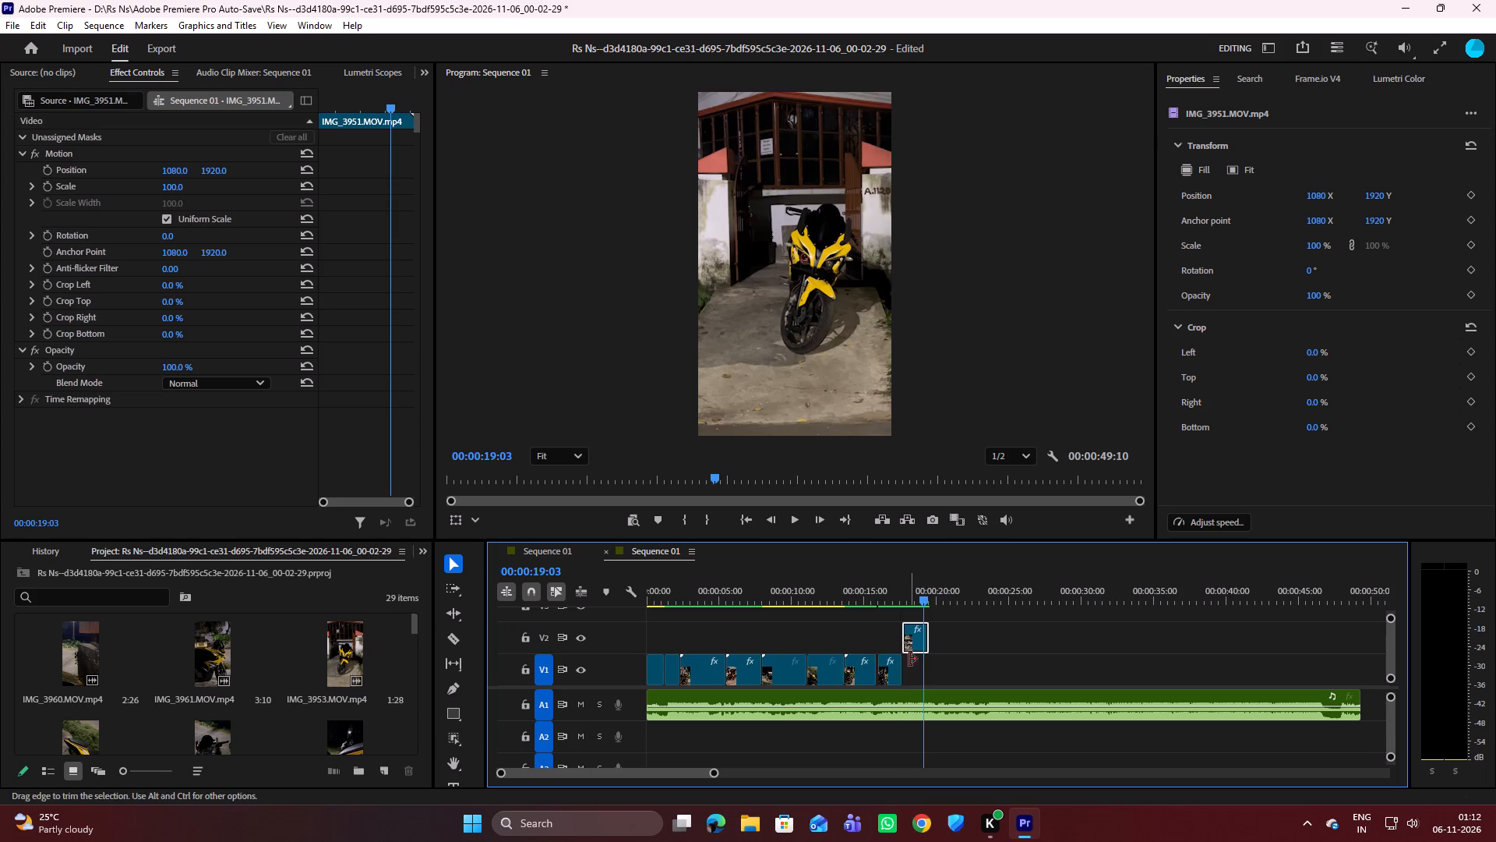
left_click(883, 660)
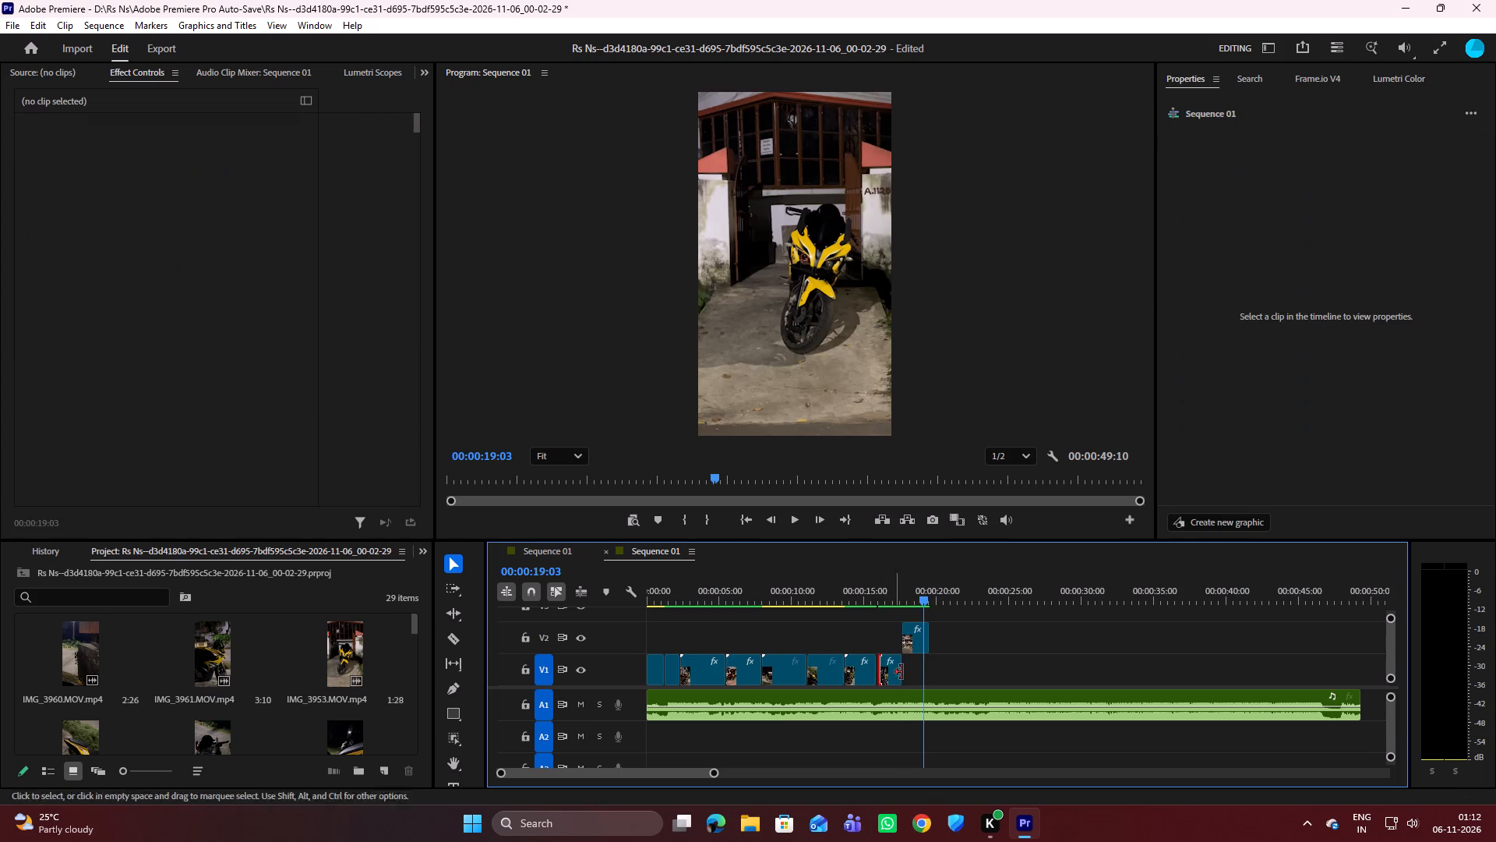
left_click(934, 674)
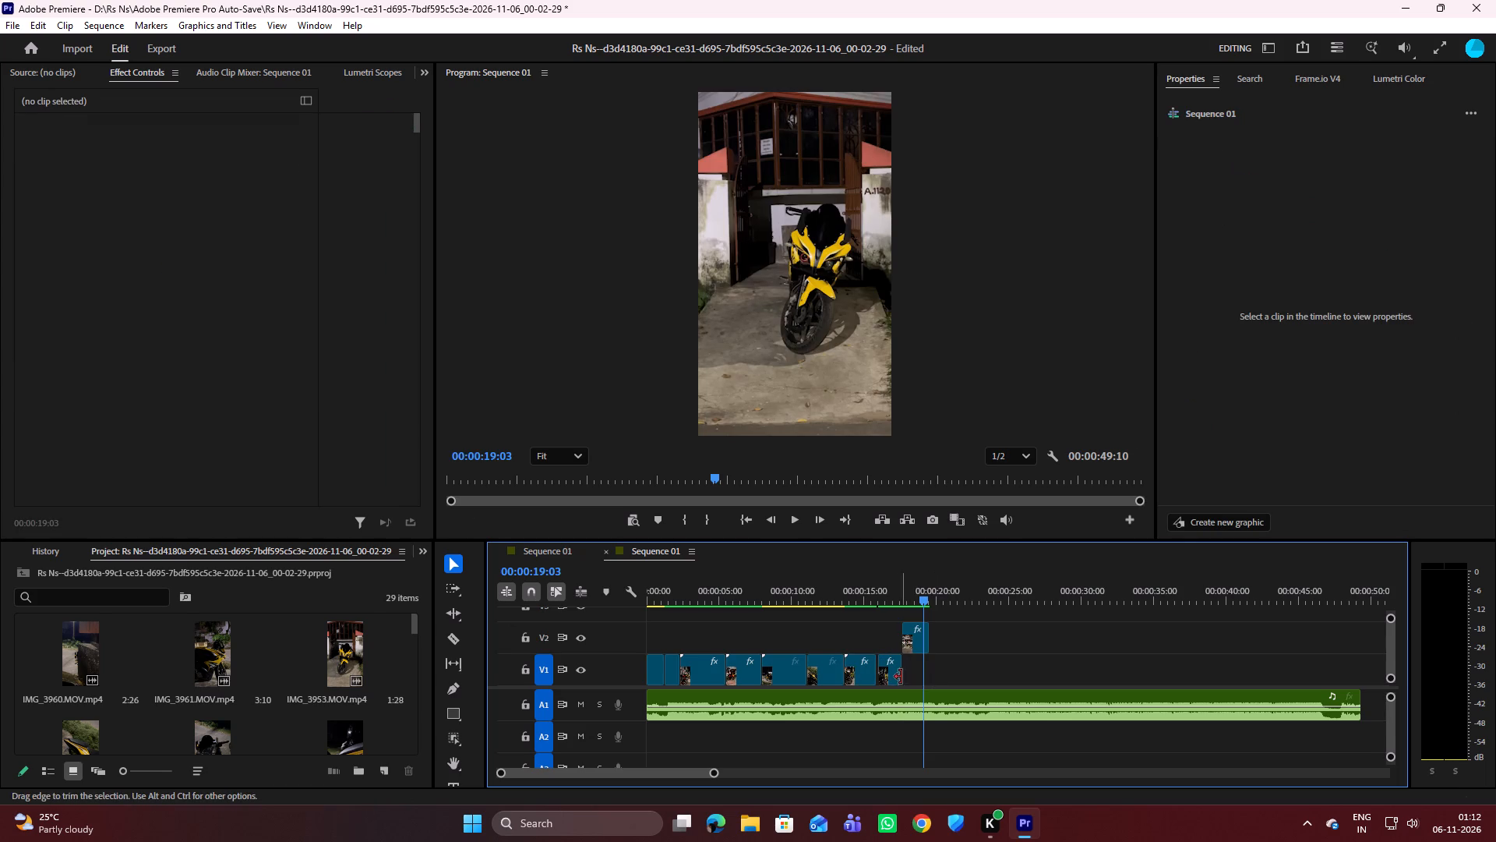
left_click_drag(894, 676, 915, 671)
left_click_drag(914, 636, 913, 635)
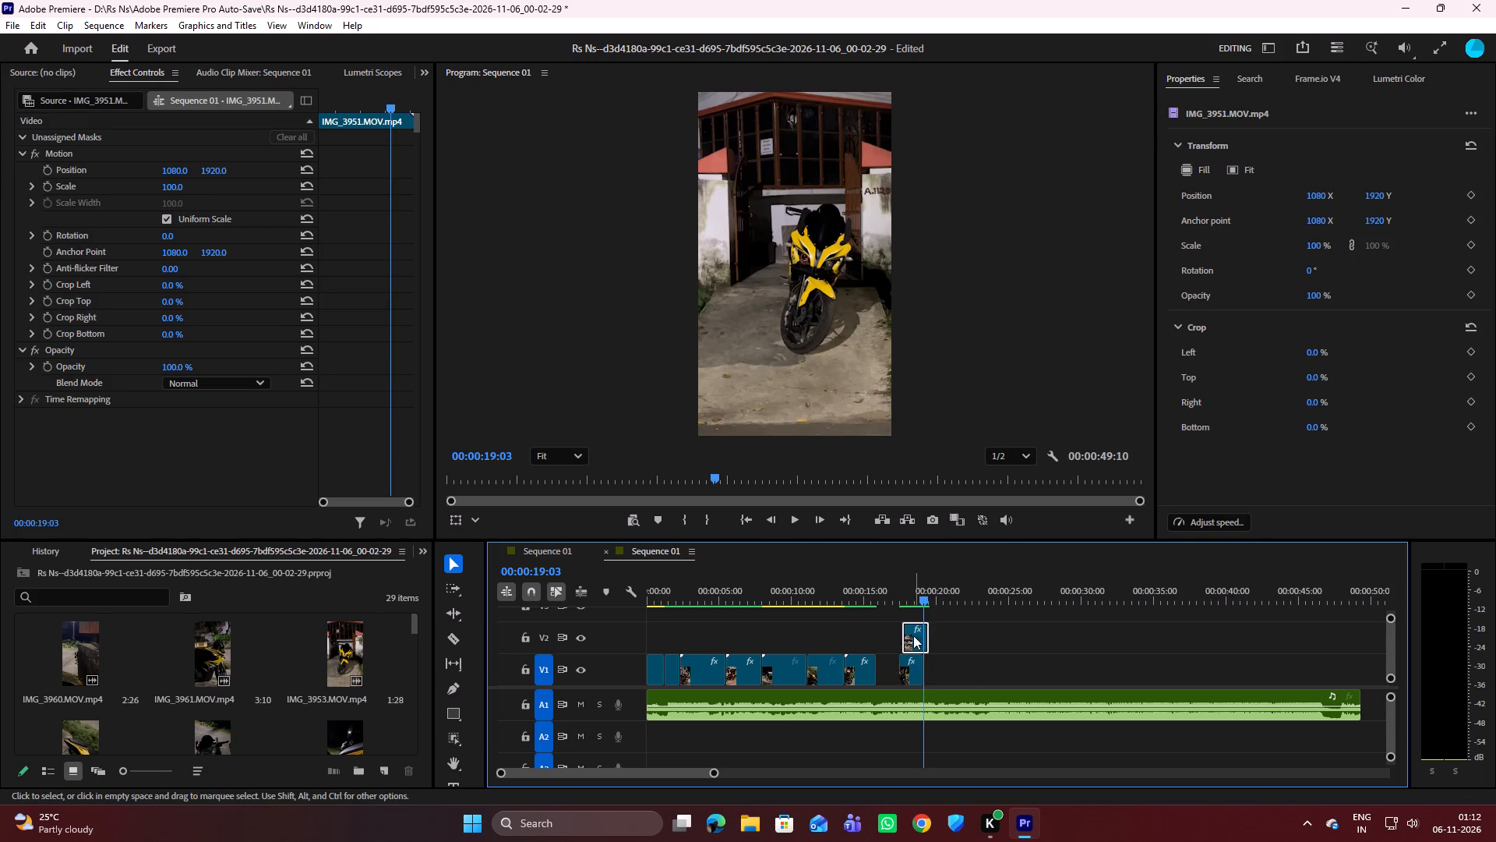
left_click_drag(913, 635, 889, 636)
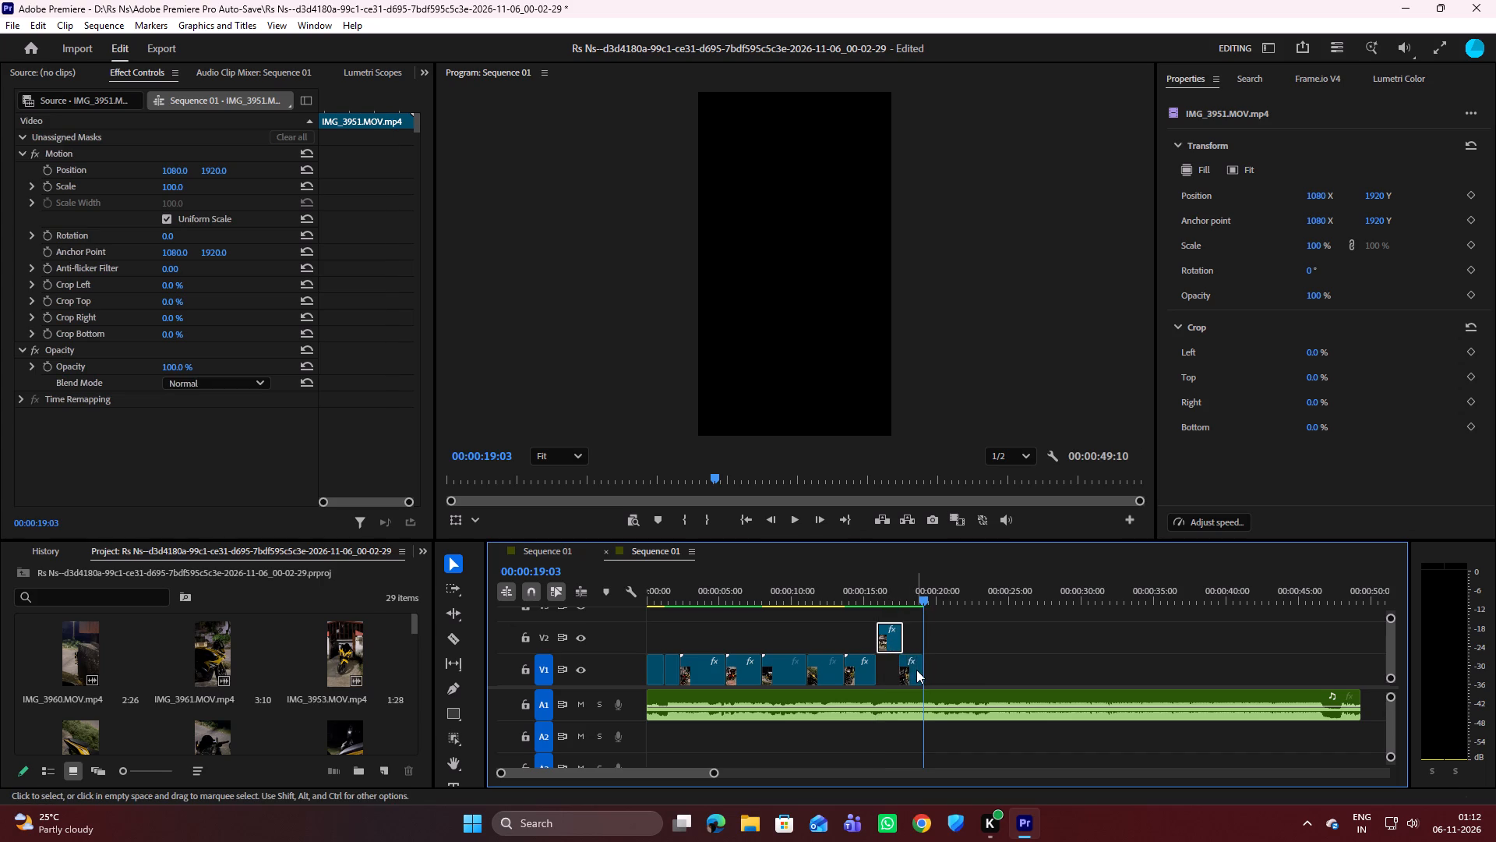
left_click_drag(916, 675, 925, 672)
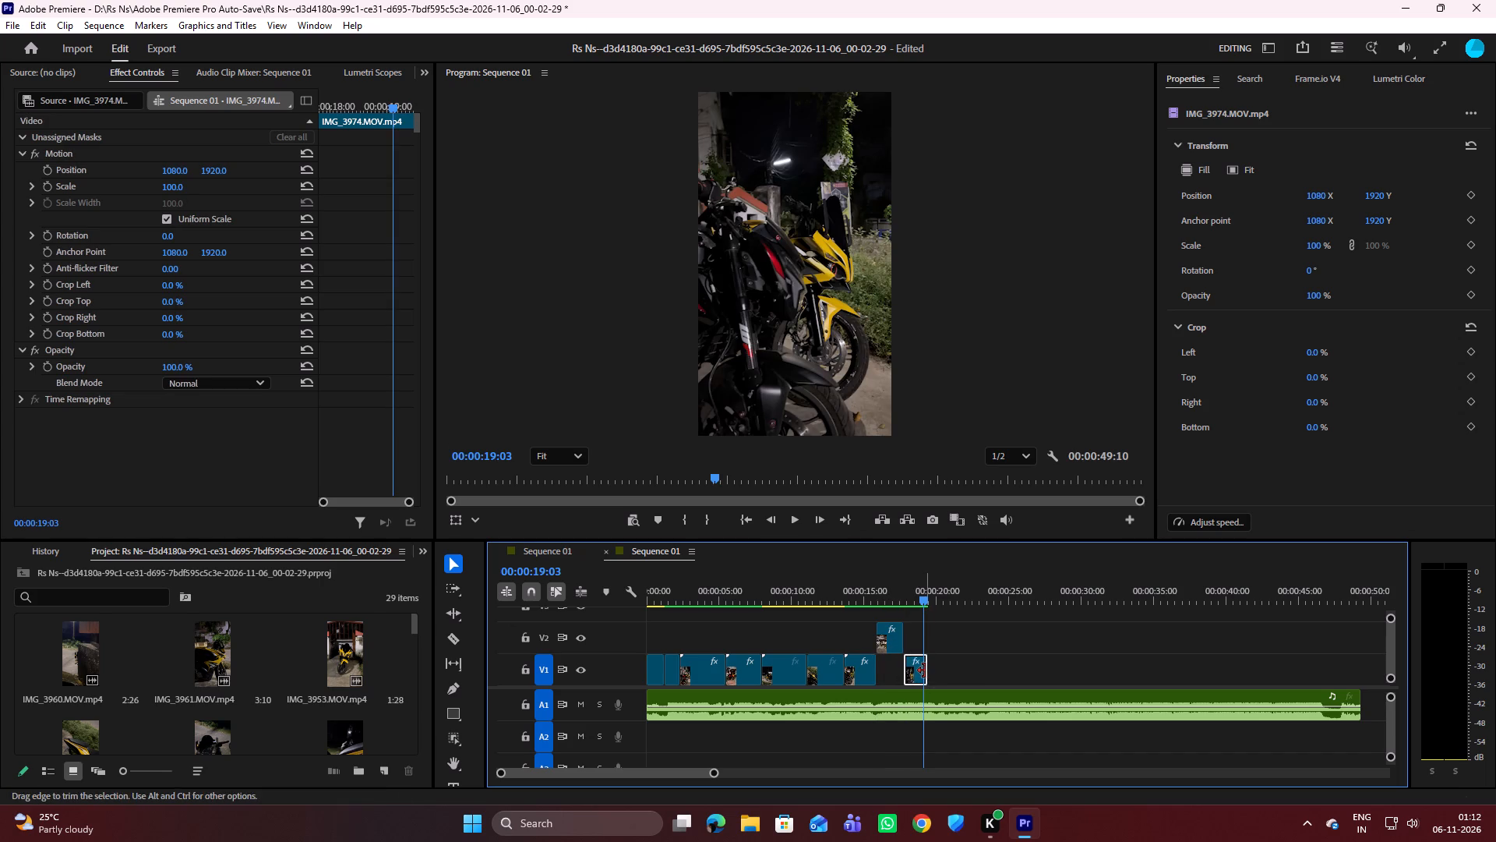
left_click(924, 671)
left_click(952, 665)
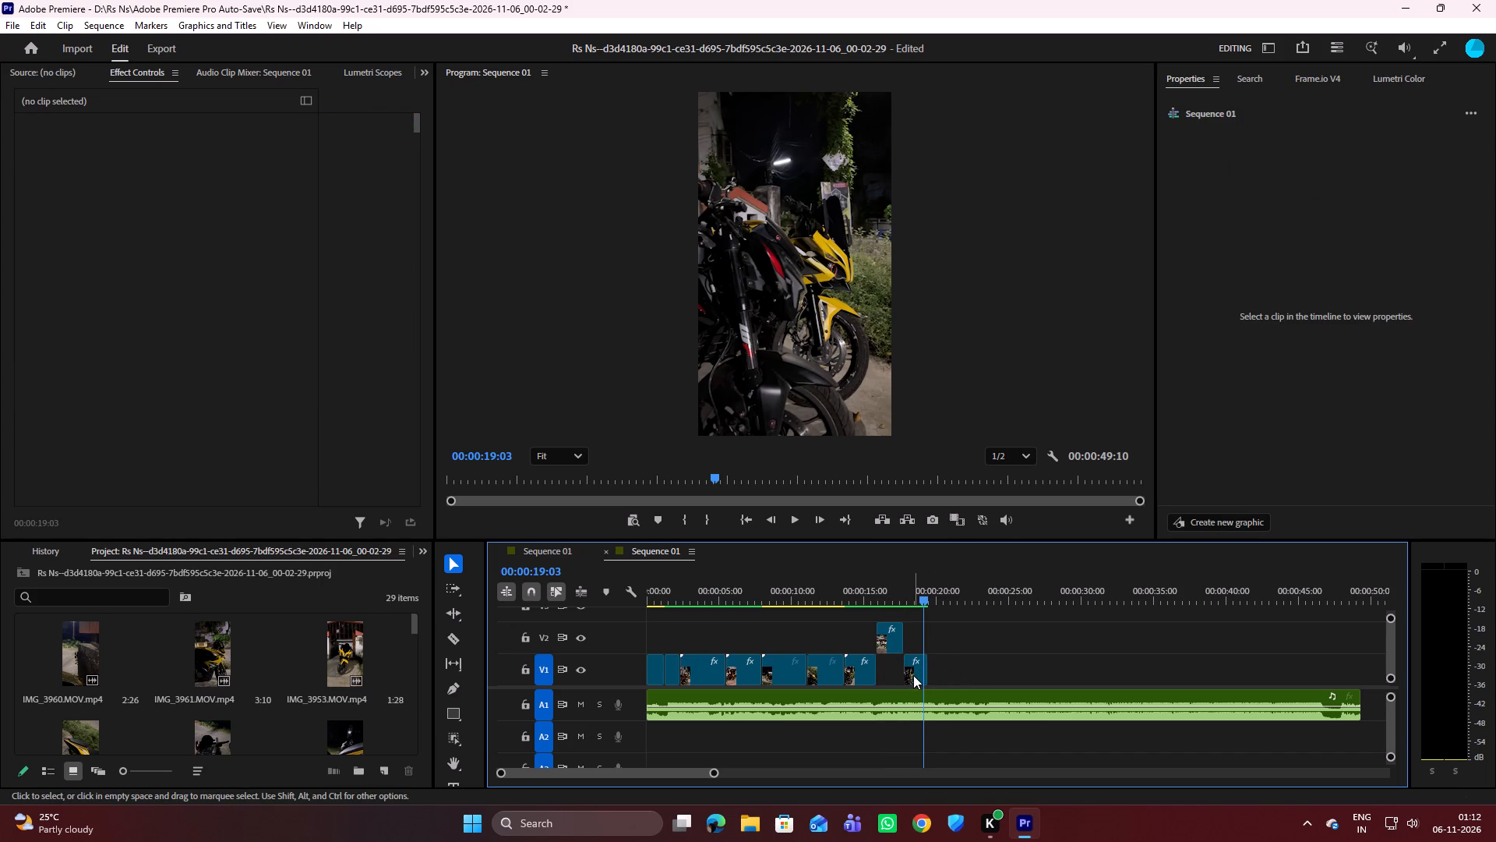
left_click_drag(913, 672, 925, 670)
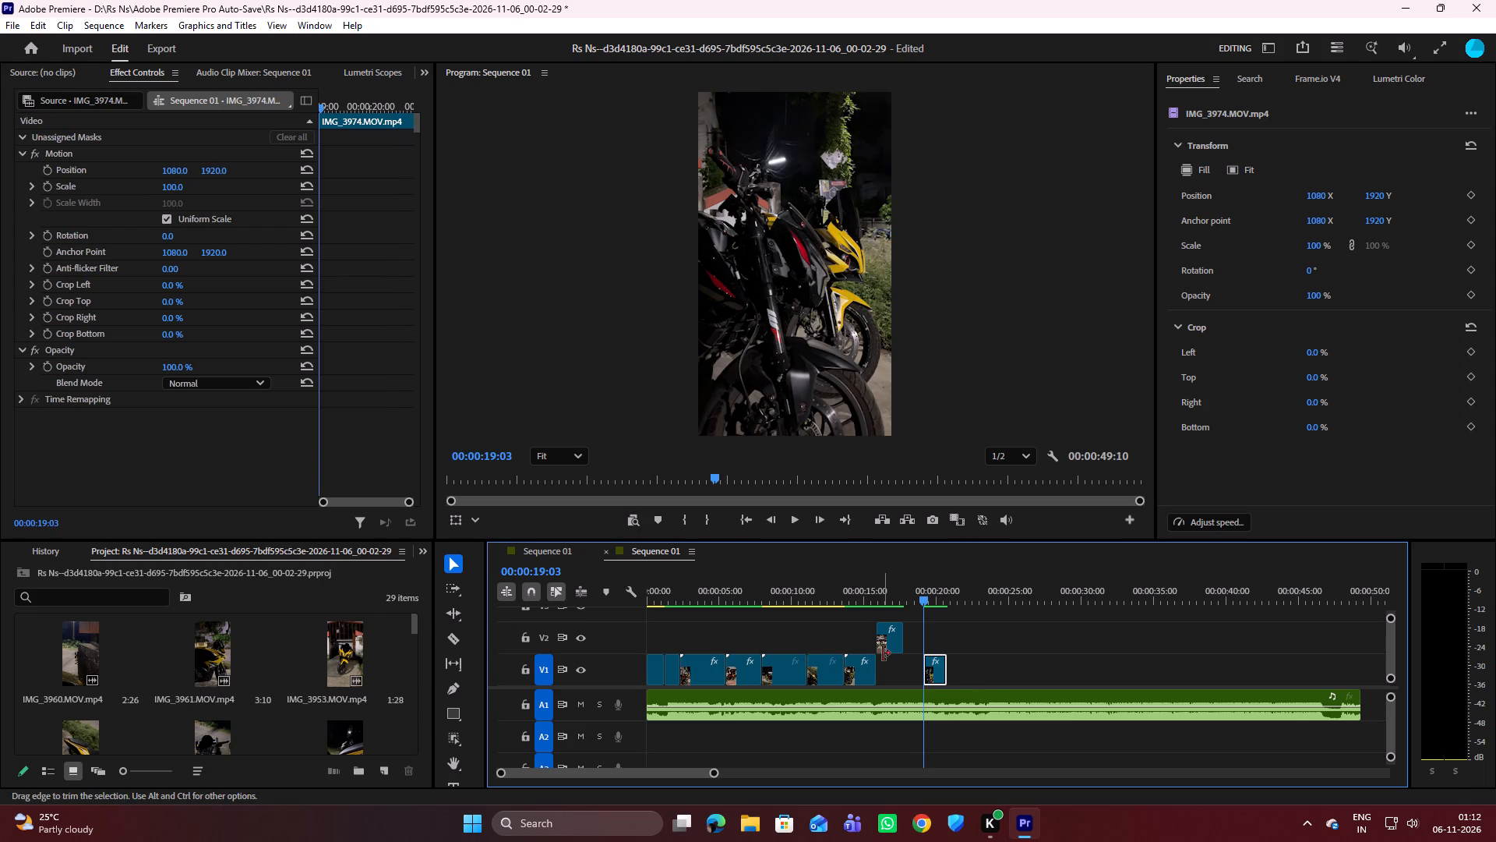
left_click_drag(888, 643, 891, 666)
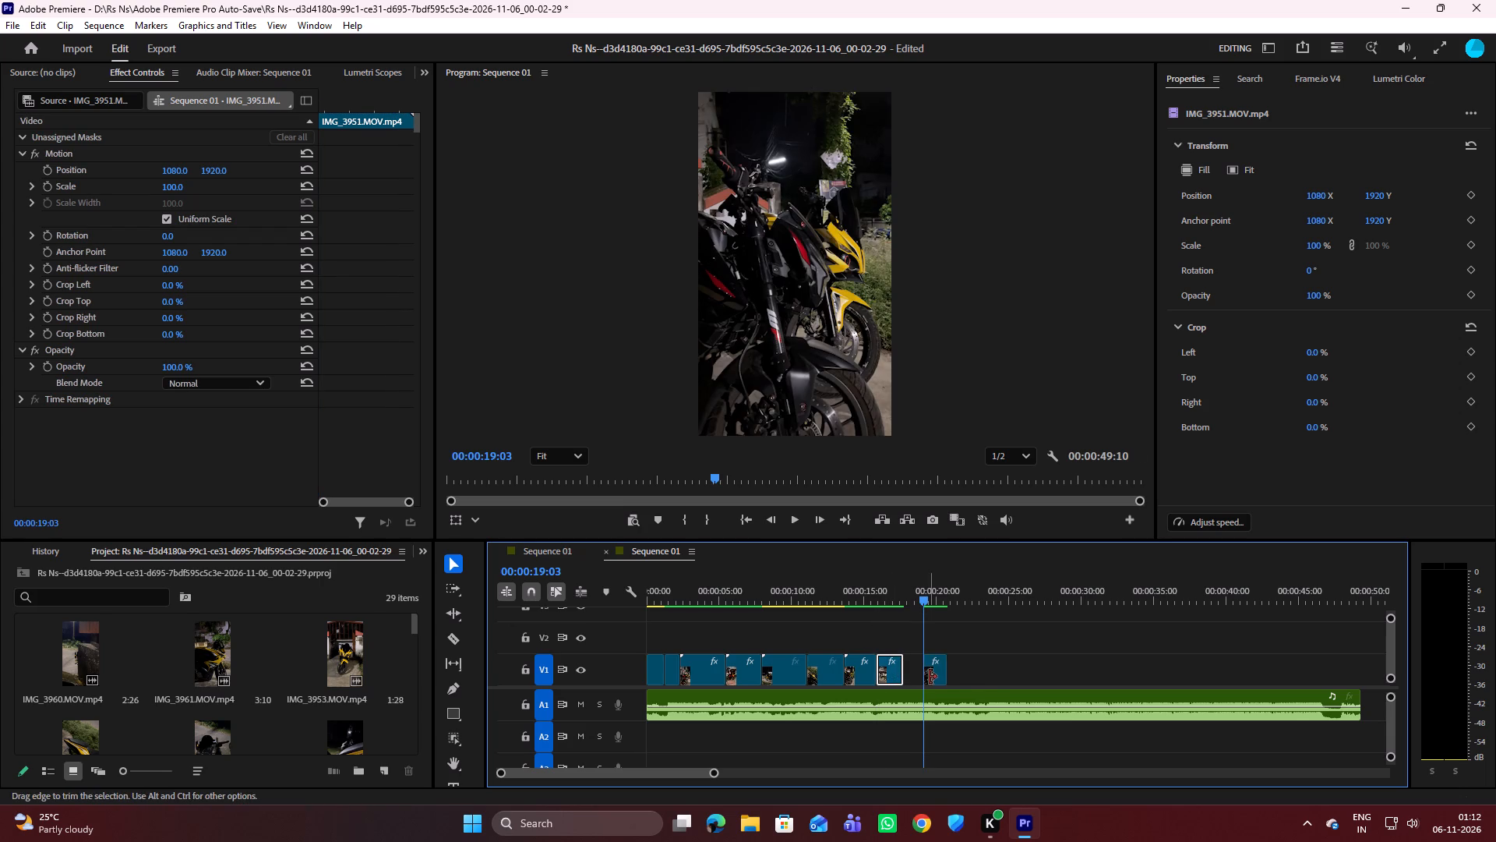
left_click_drag(936, 665, 919, 667)
Play the V1 clips from about 00:00:10 and again from the sequence start through the last clip to check the new order.
left_click_drag(924, 598, 789, 597)
key("space")
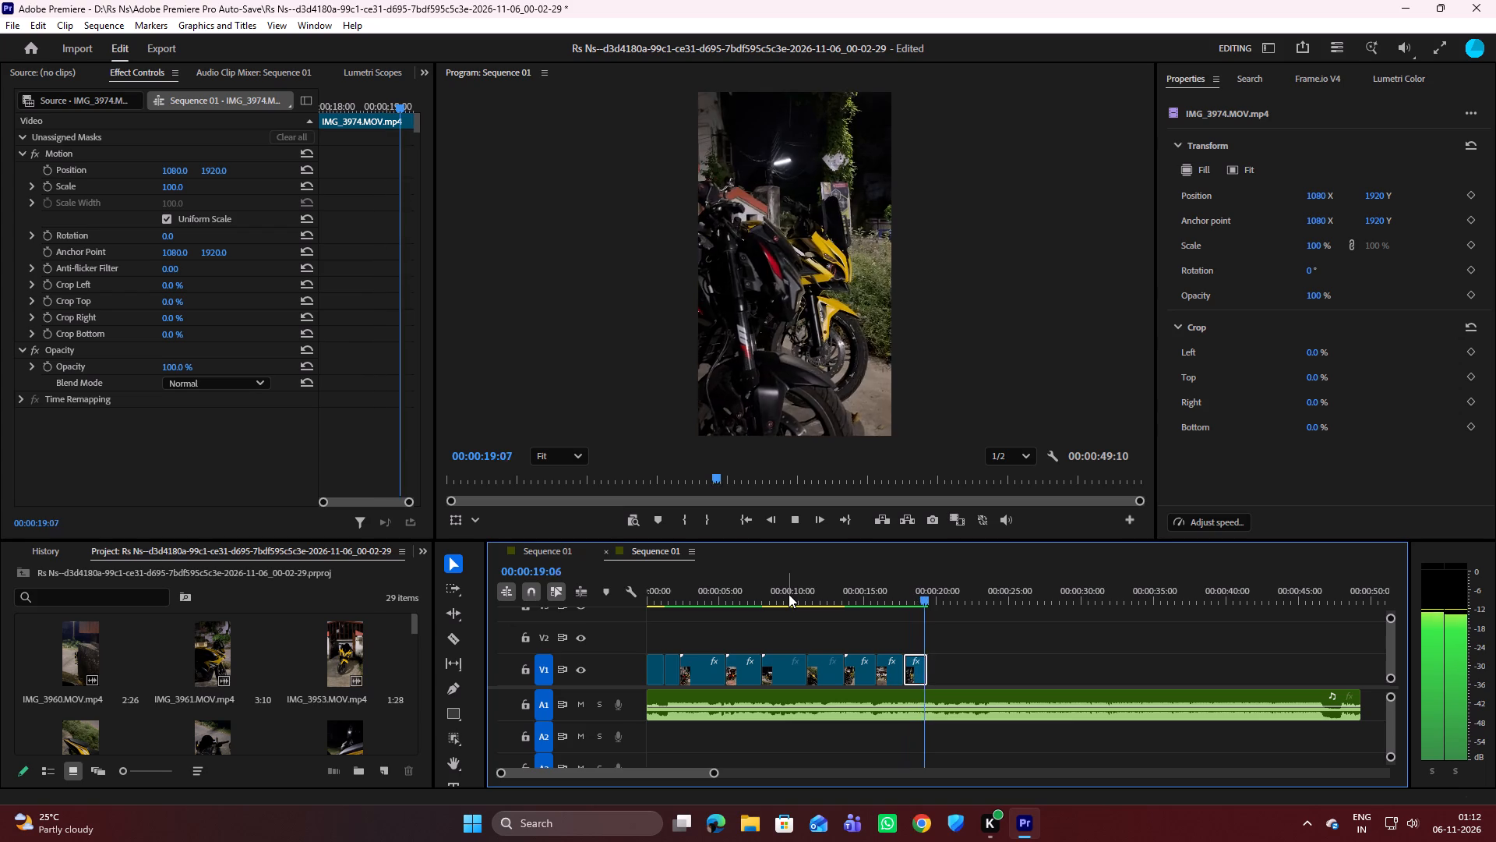
key("space")
left_click_drag(940, 596, 619, 655)
key("space")
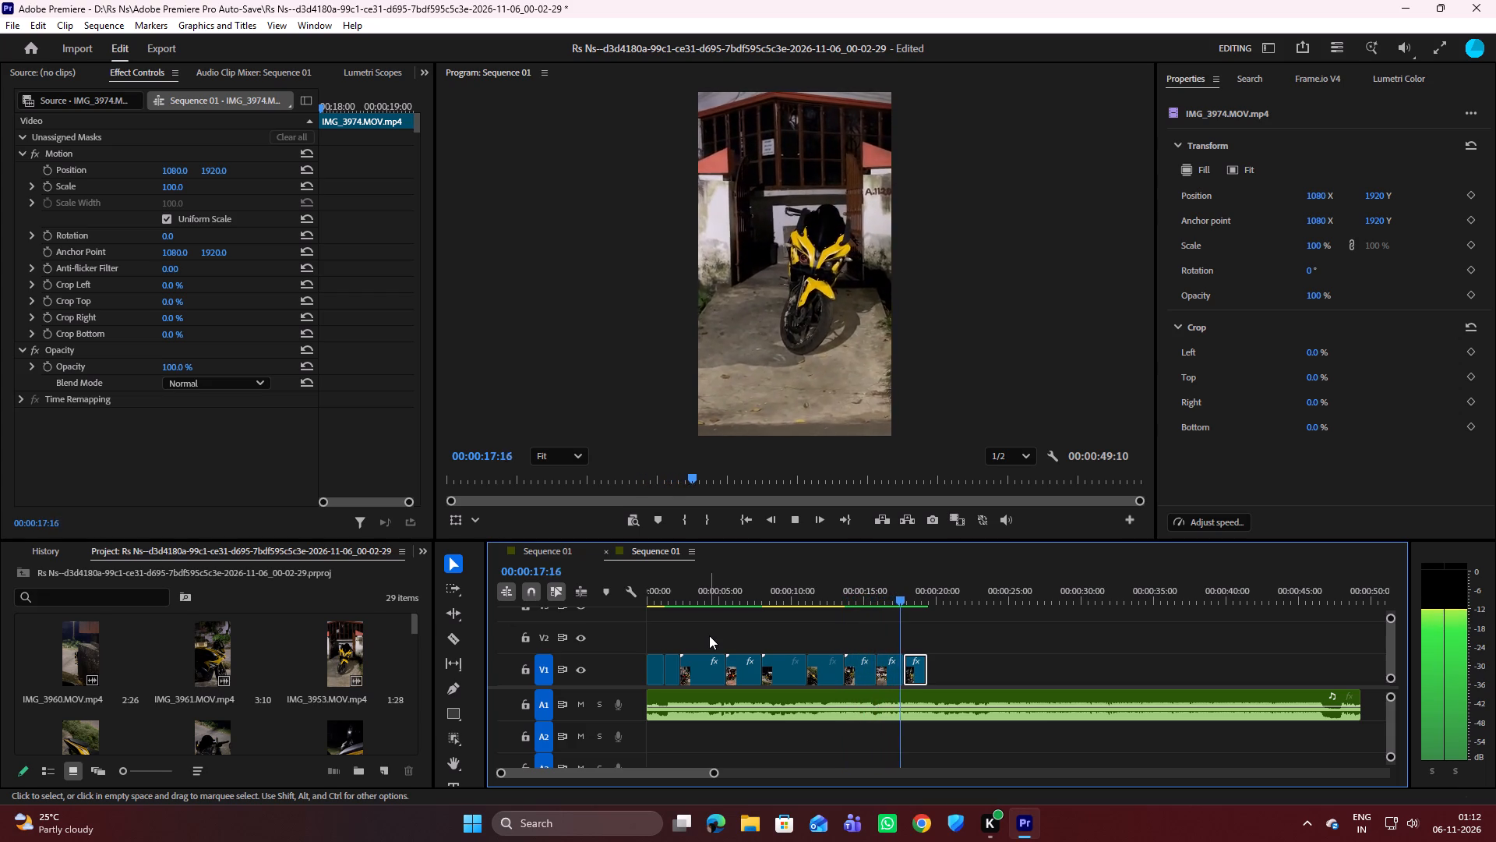
key("space")
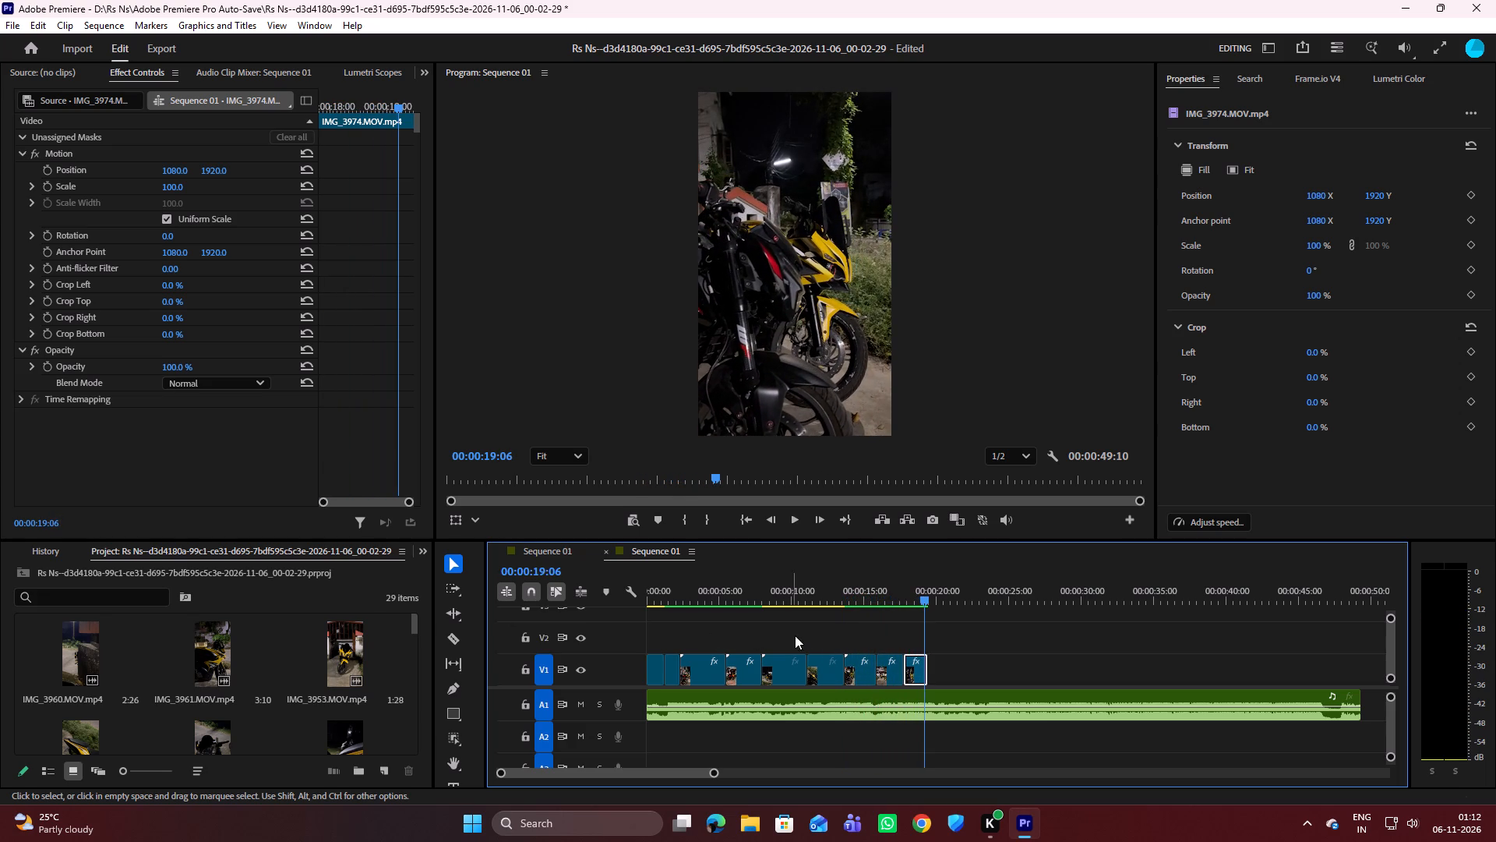
Swap IMG_3951 and IMG_3972 on V1 so that IMG_3951 follows IMG_3962 and IMG_3972 sits just before IMG_3974.
left_click_drag(888, 670, 861, 646)
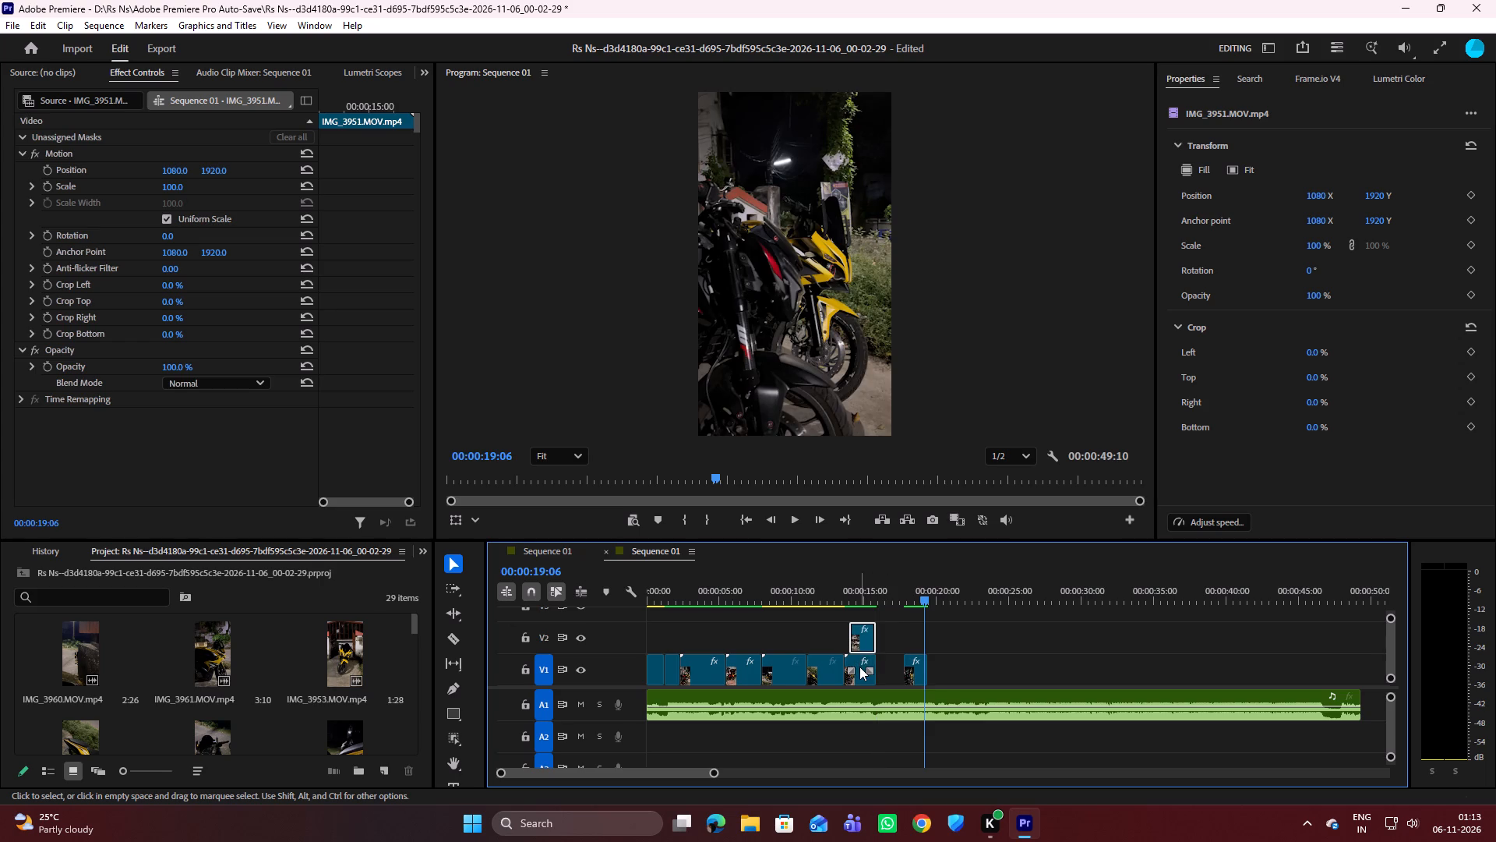
left_click_drag(859, 667, 880, 660)
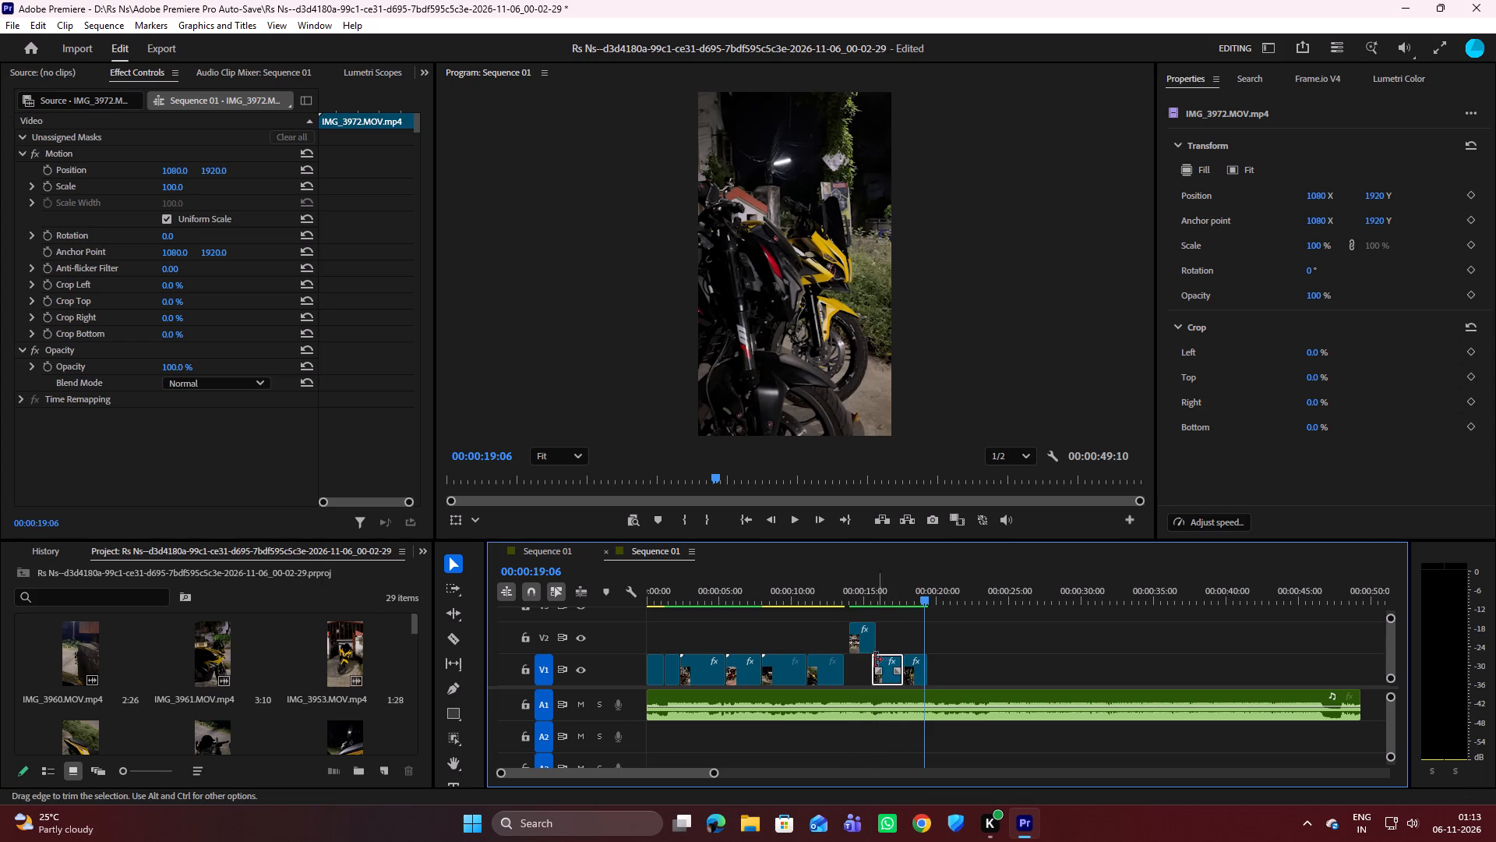
left_click_drag(862, 649, 857, 671)
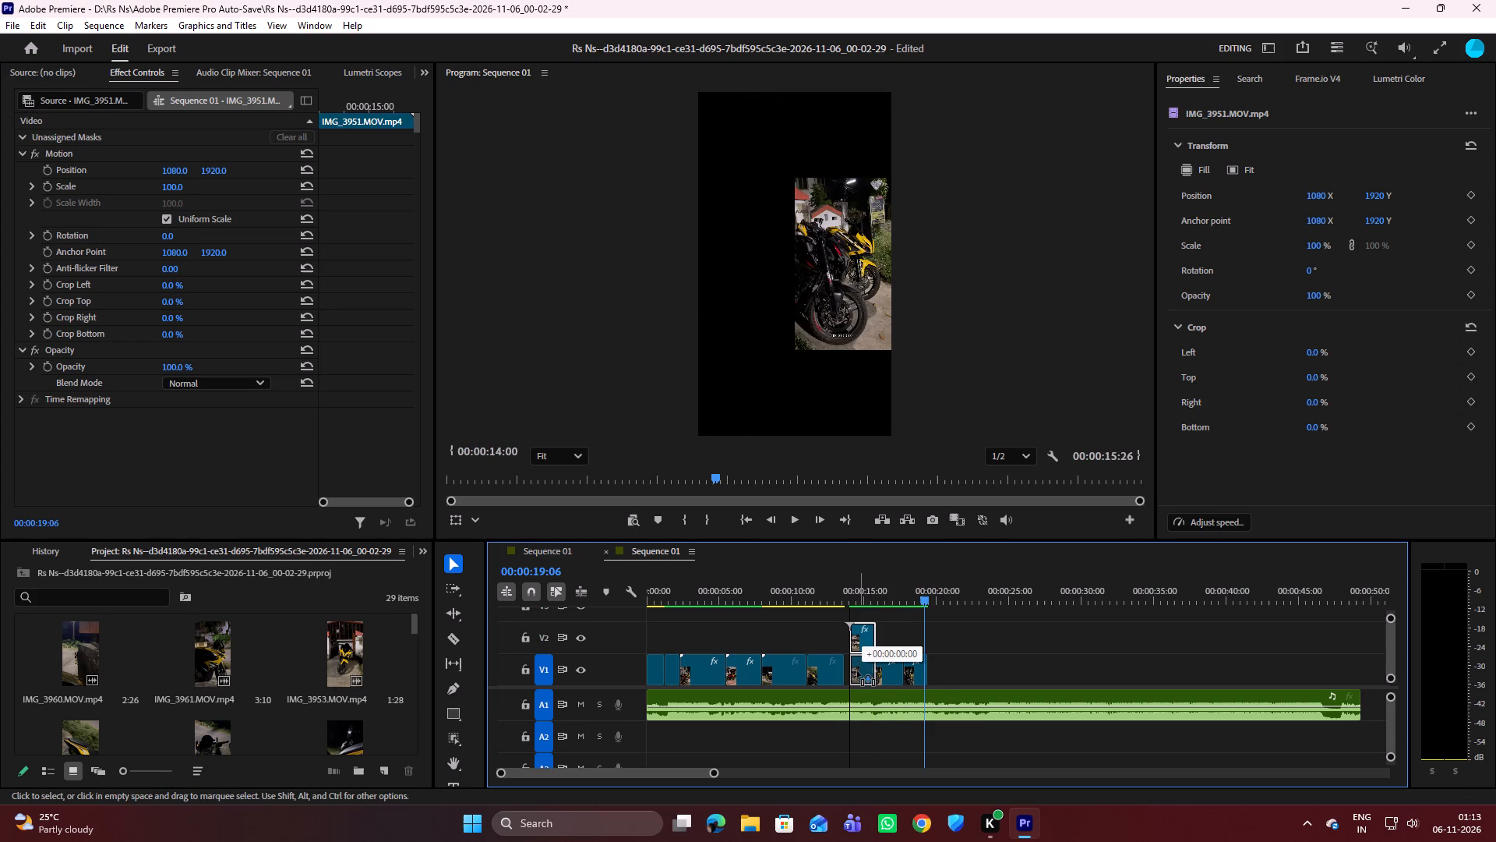
left_click_drag(857, 671, 852, 669)
left_click_drag(852, 669, 852, 627)
left_click_drag(856, 643, 856, 659)
Play the whole sequence from the start to just past the last V1 clip to check the order against the music.
left_click_drag(923, 601, 714, 629)
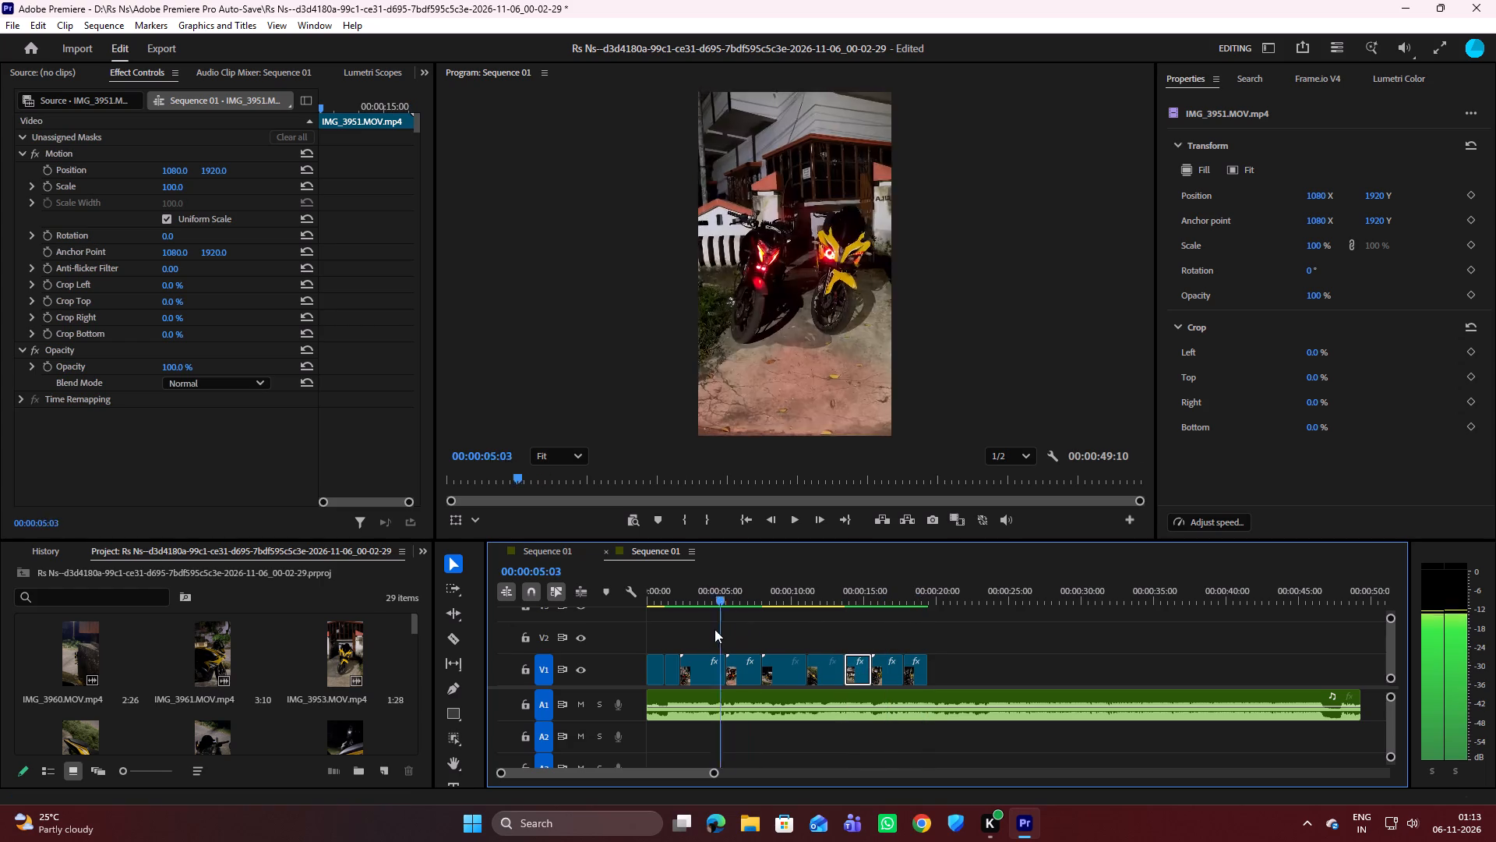
left_click_drag(714, 629, 631, 622)
key("space")
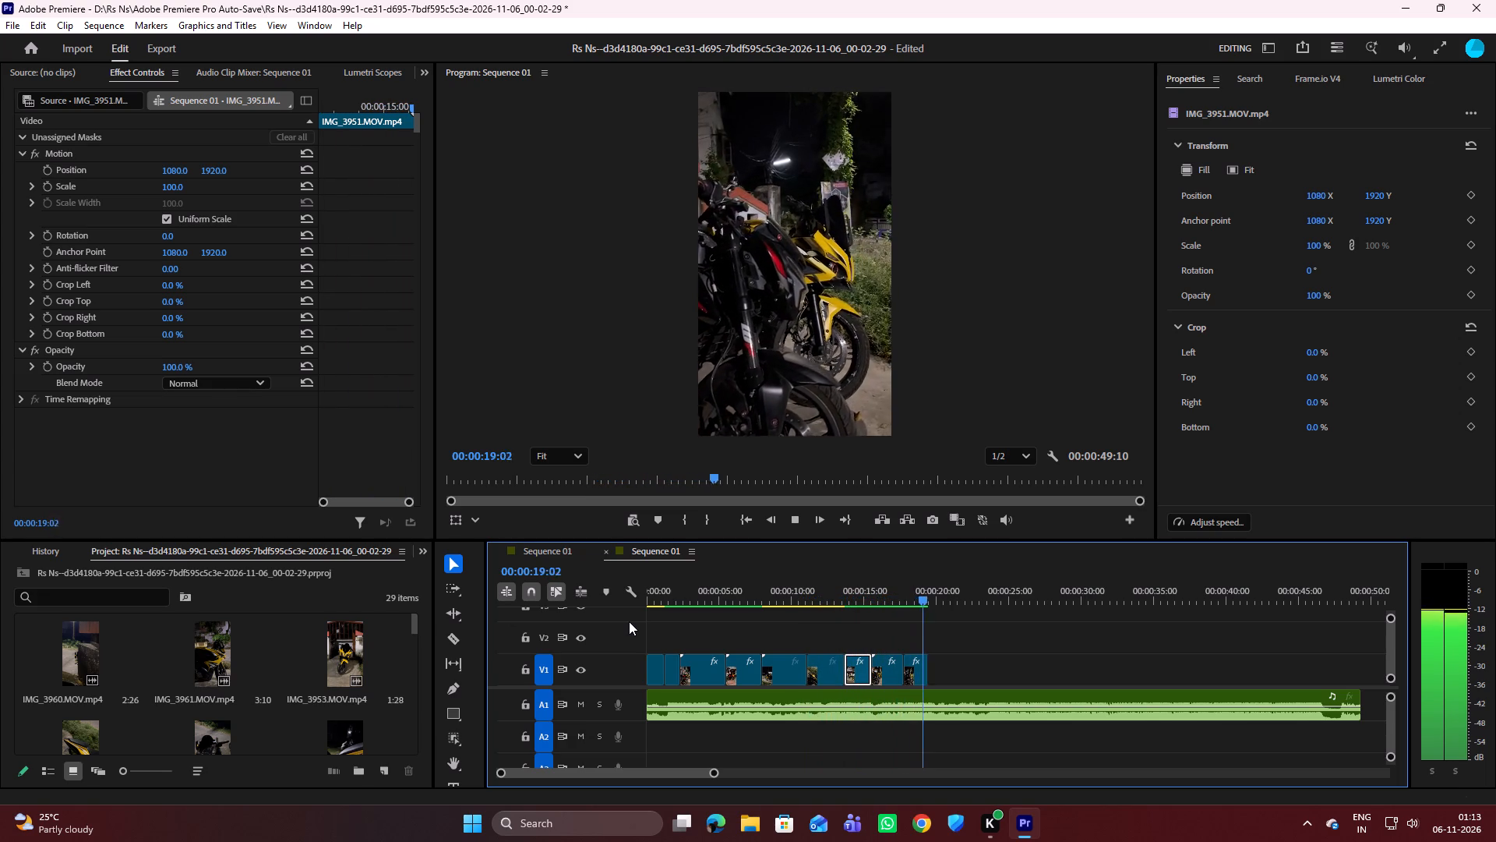
key("space")
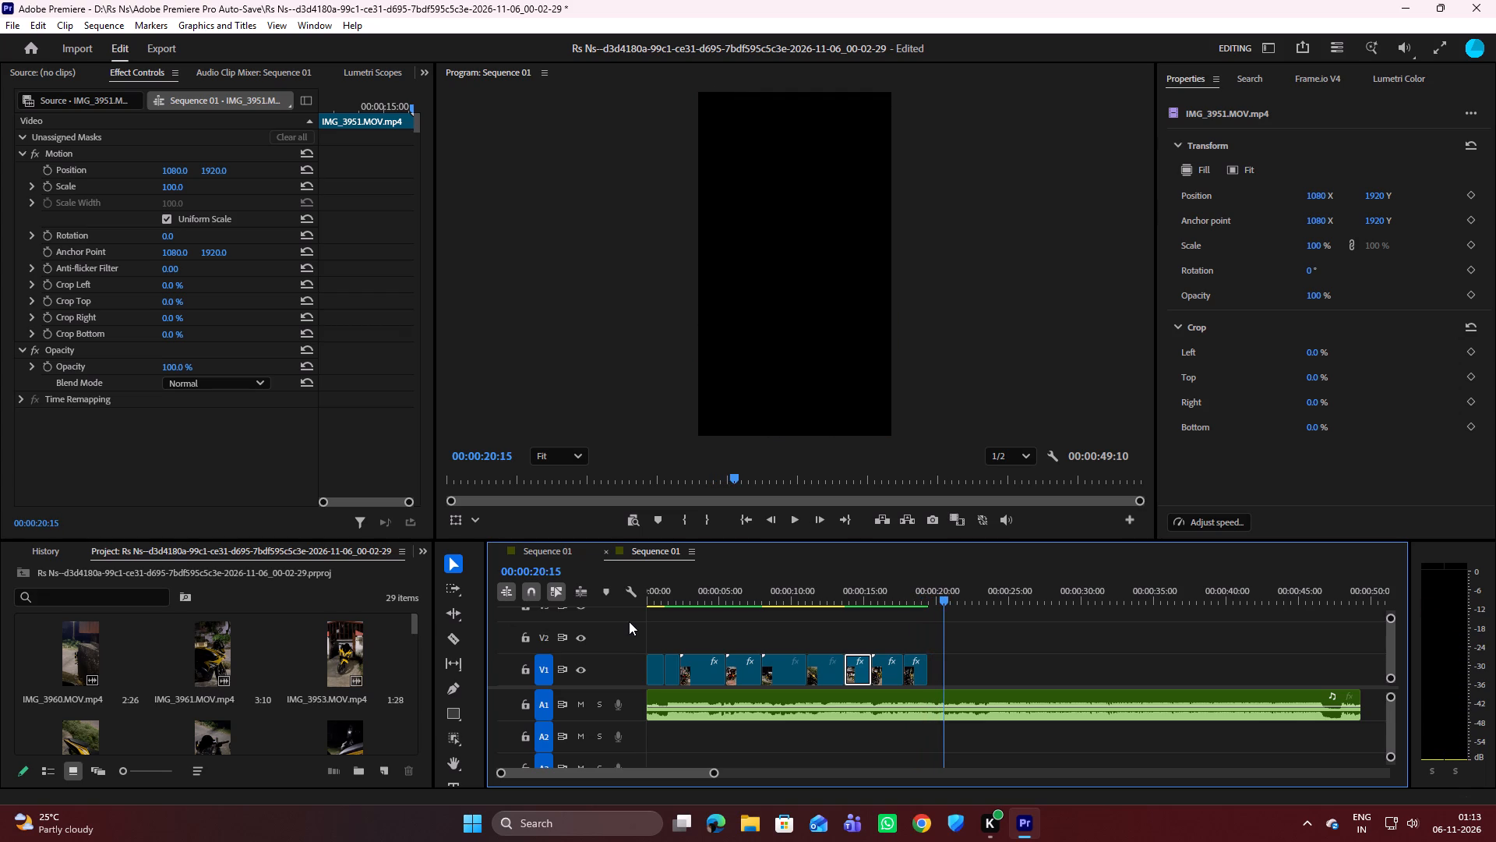
Play the whole sequence from the start to the end of the last V1 clip to check the clip order against the music.
left_click_drag(710, 772, 576, 743)
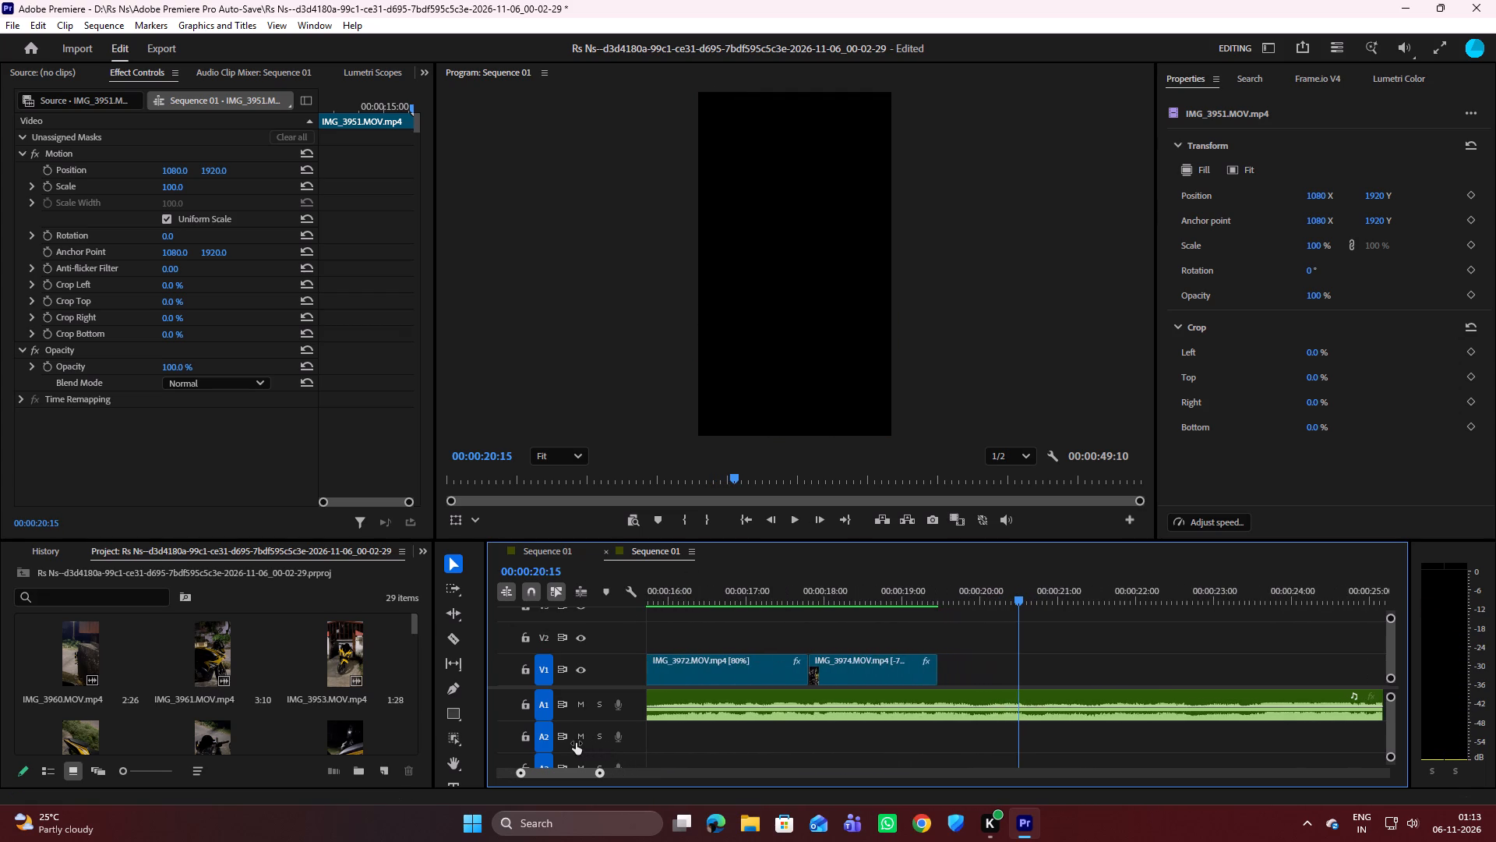
left_click_drag(576, 743, 556, 745)
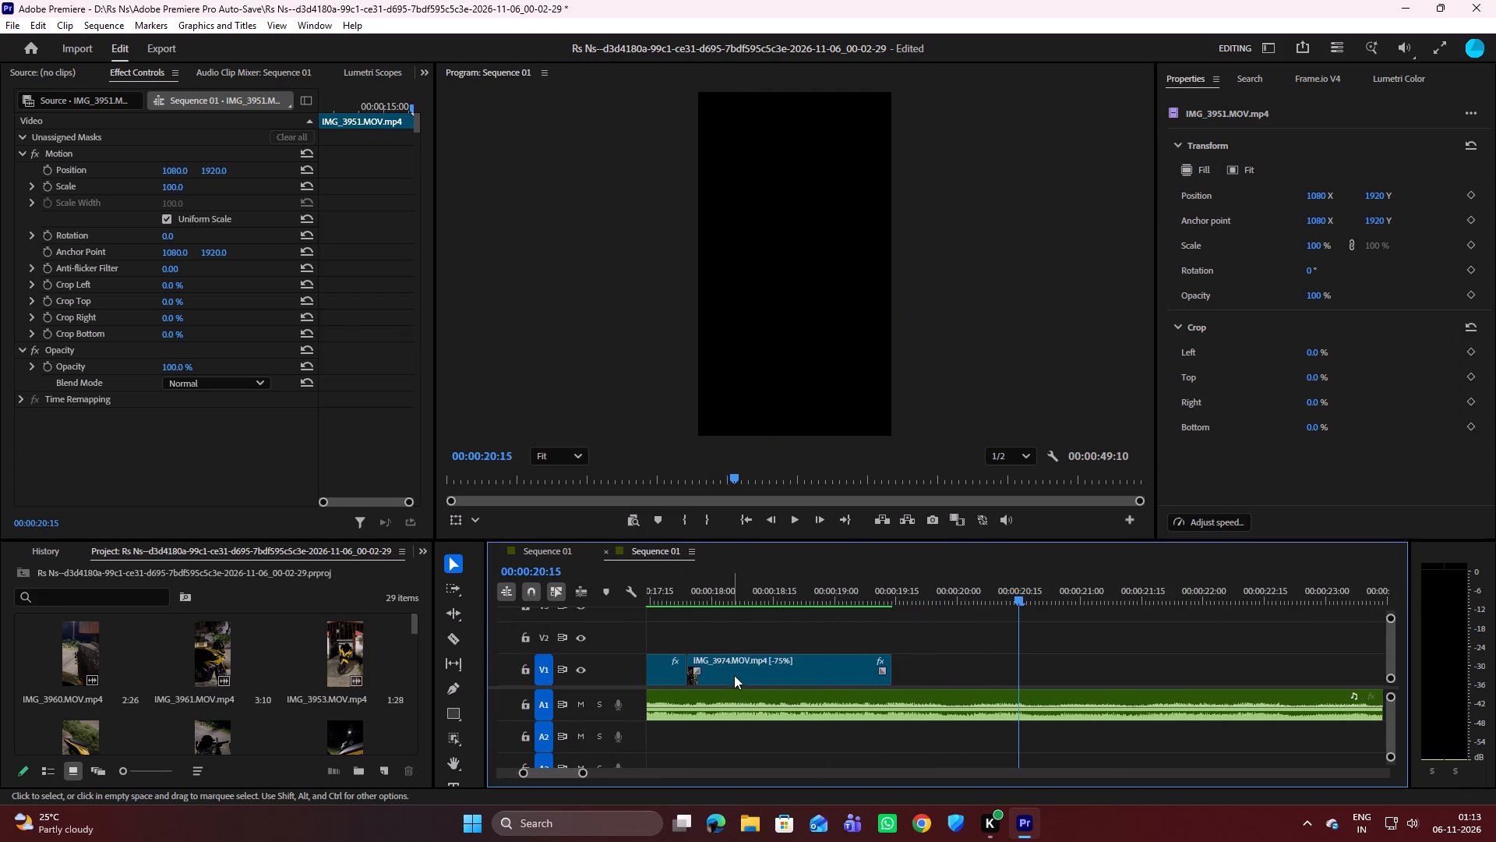
scroll(739, 672, "up", 15)
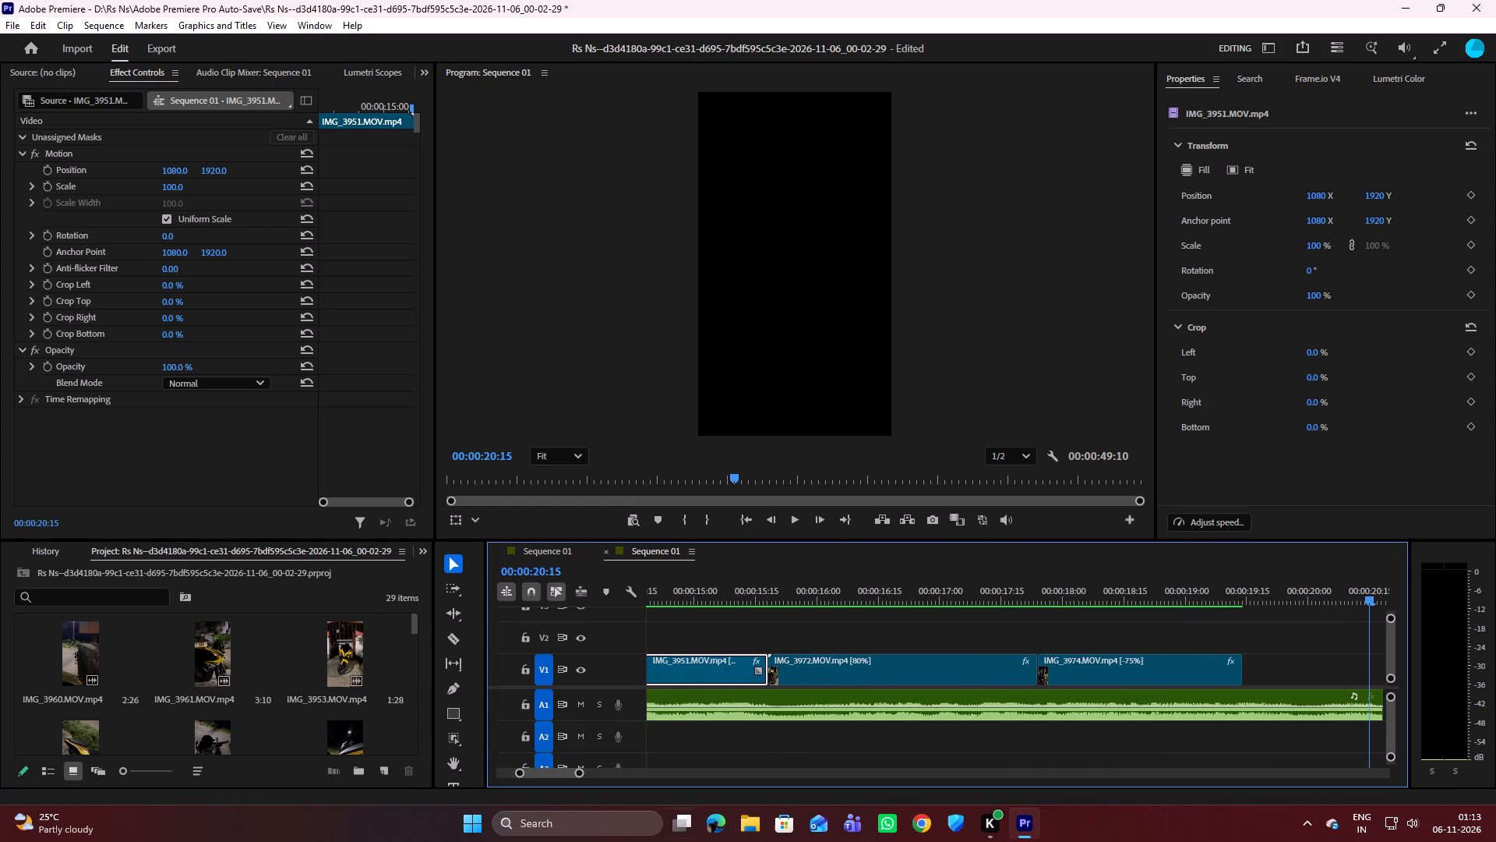
left_click_drag(576, 771, 605, 772)
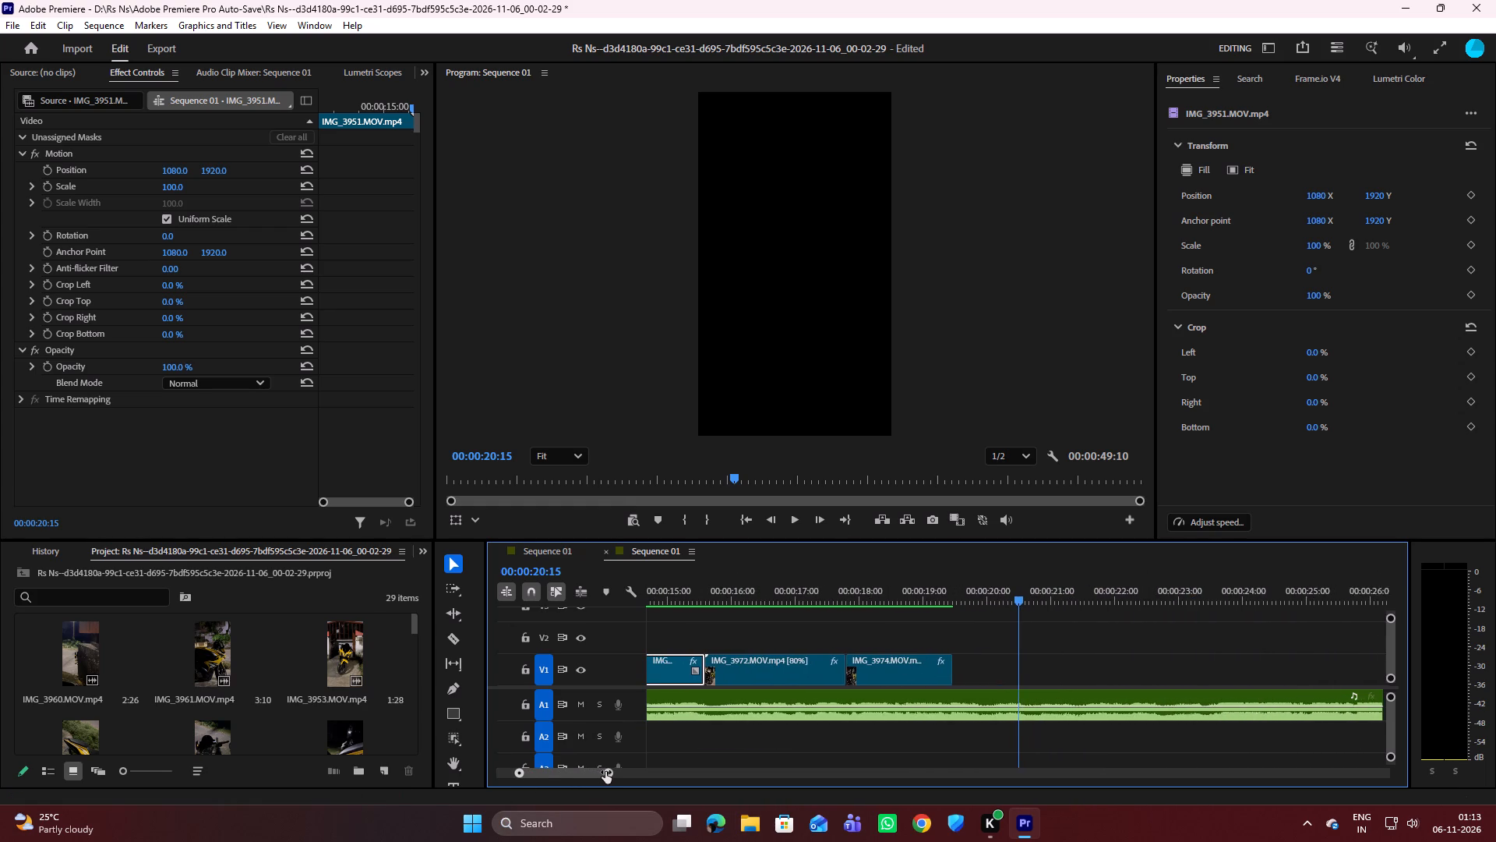
left_click_drag(605, 772, 608, 773)
scroll(823, 717, "up", 3)
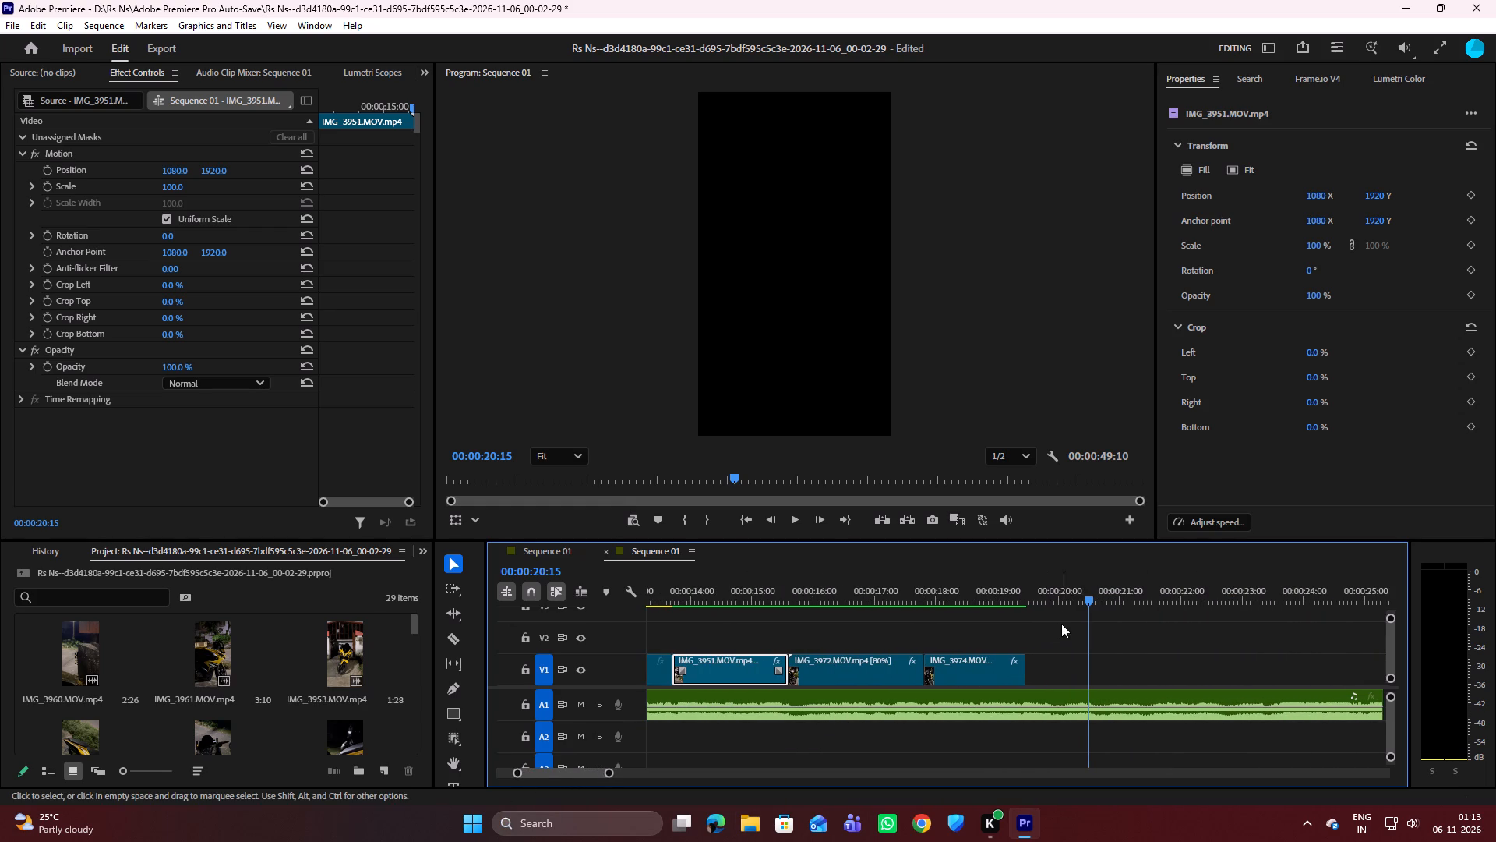
left_click_drag(1088, 595, 994, 604)
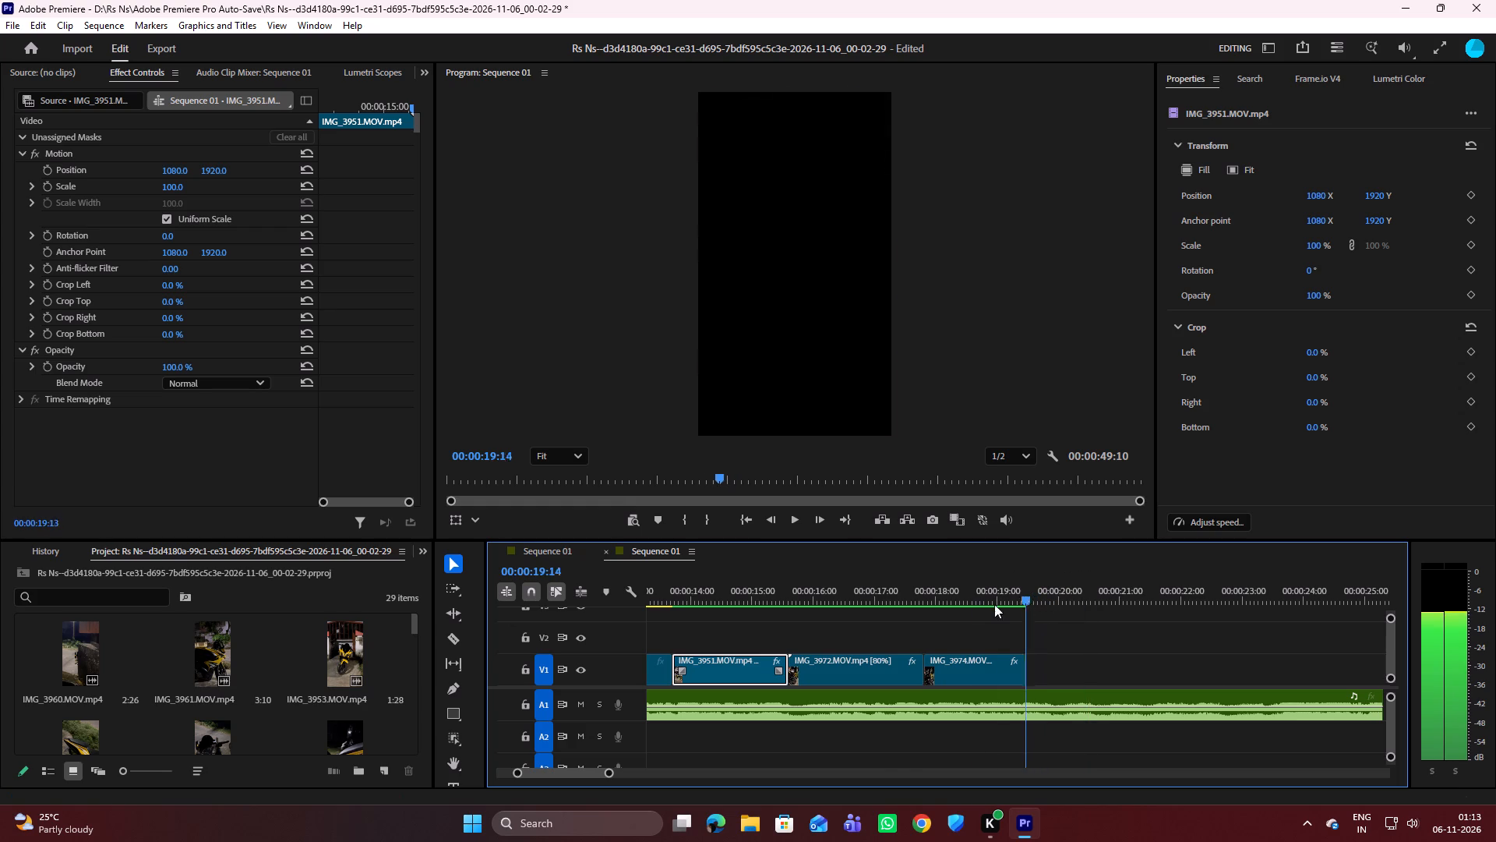
left_click_drag(994, 604, 587, 627)
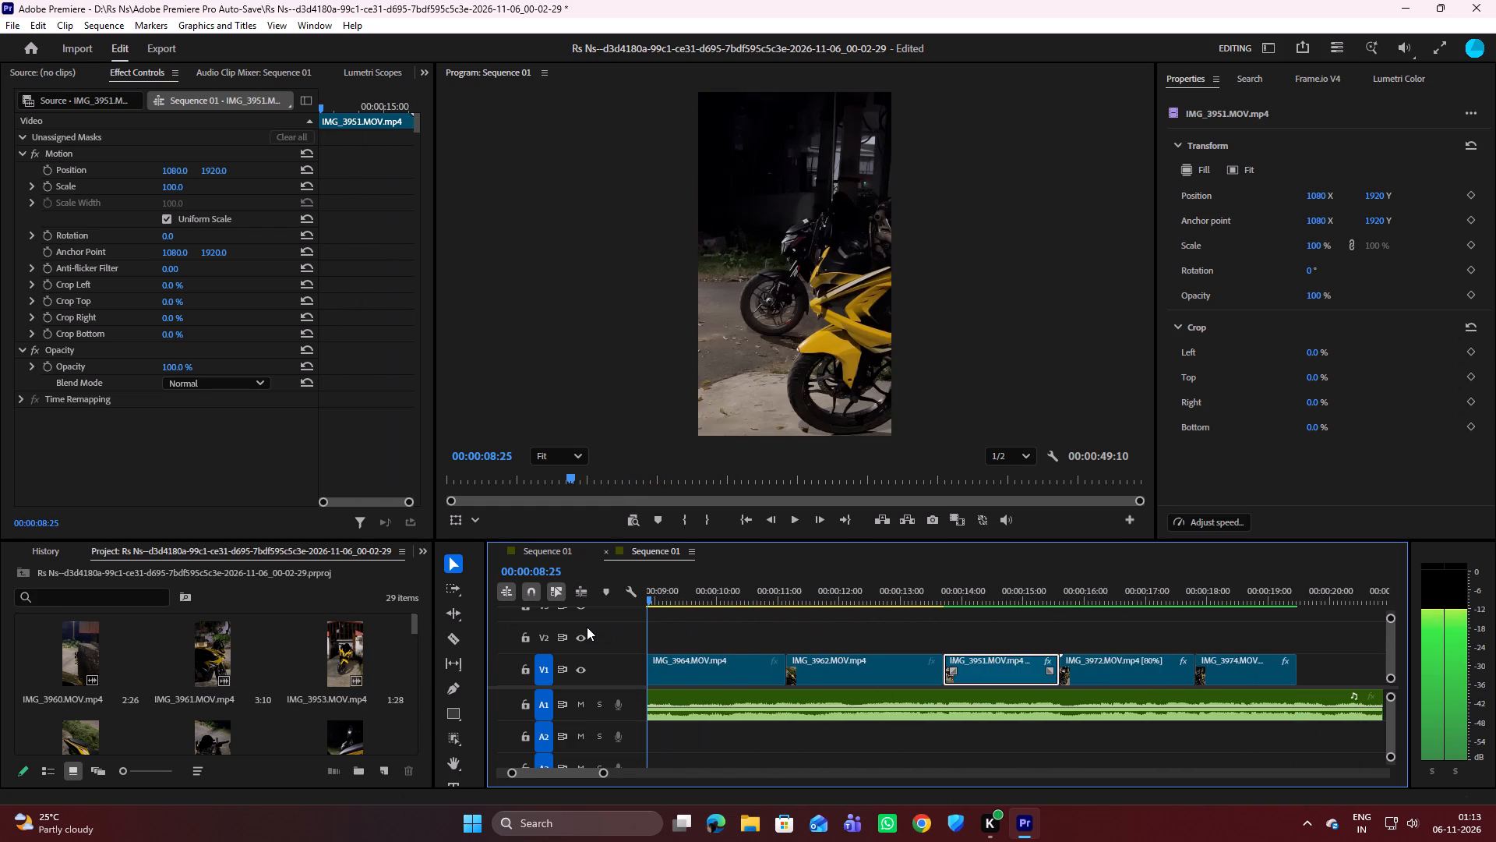
left_click_drag(587, 627, 544, 631)
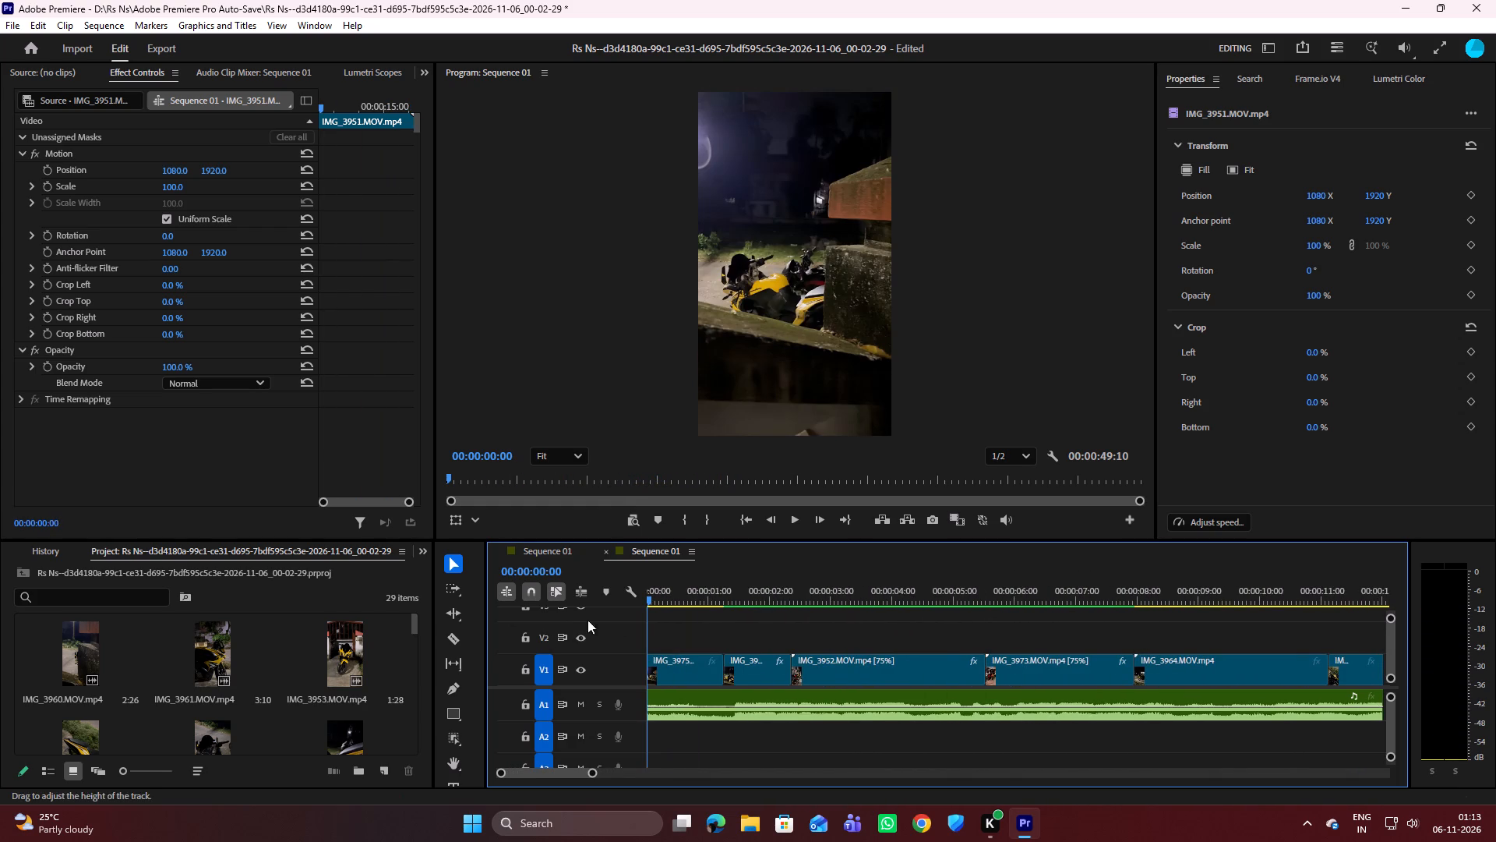
scroll(754, 611, "up", 7)
key("space")
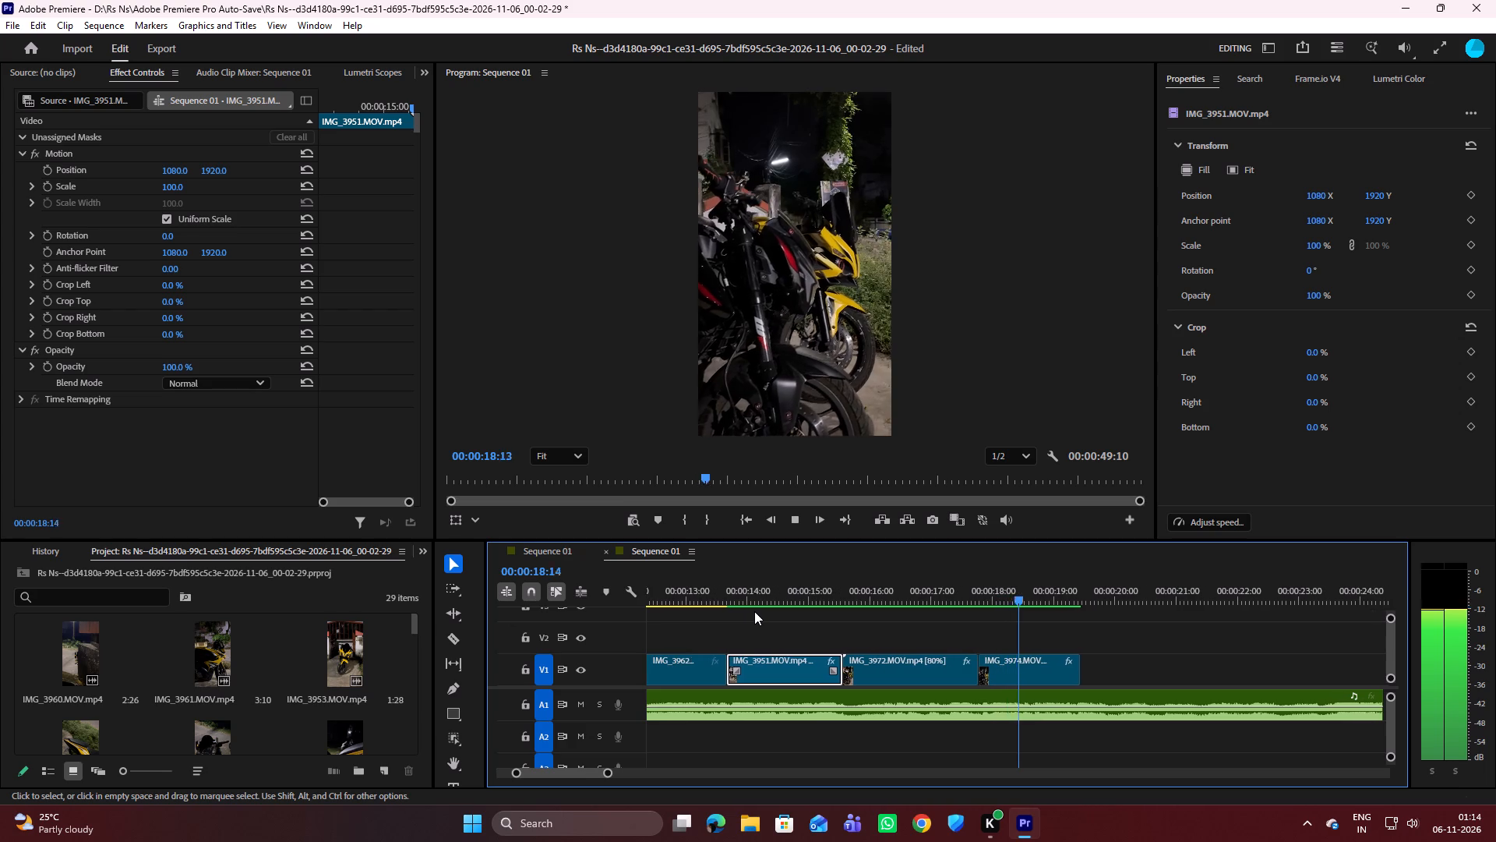
key("space")
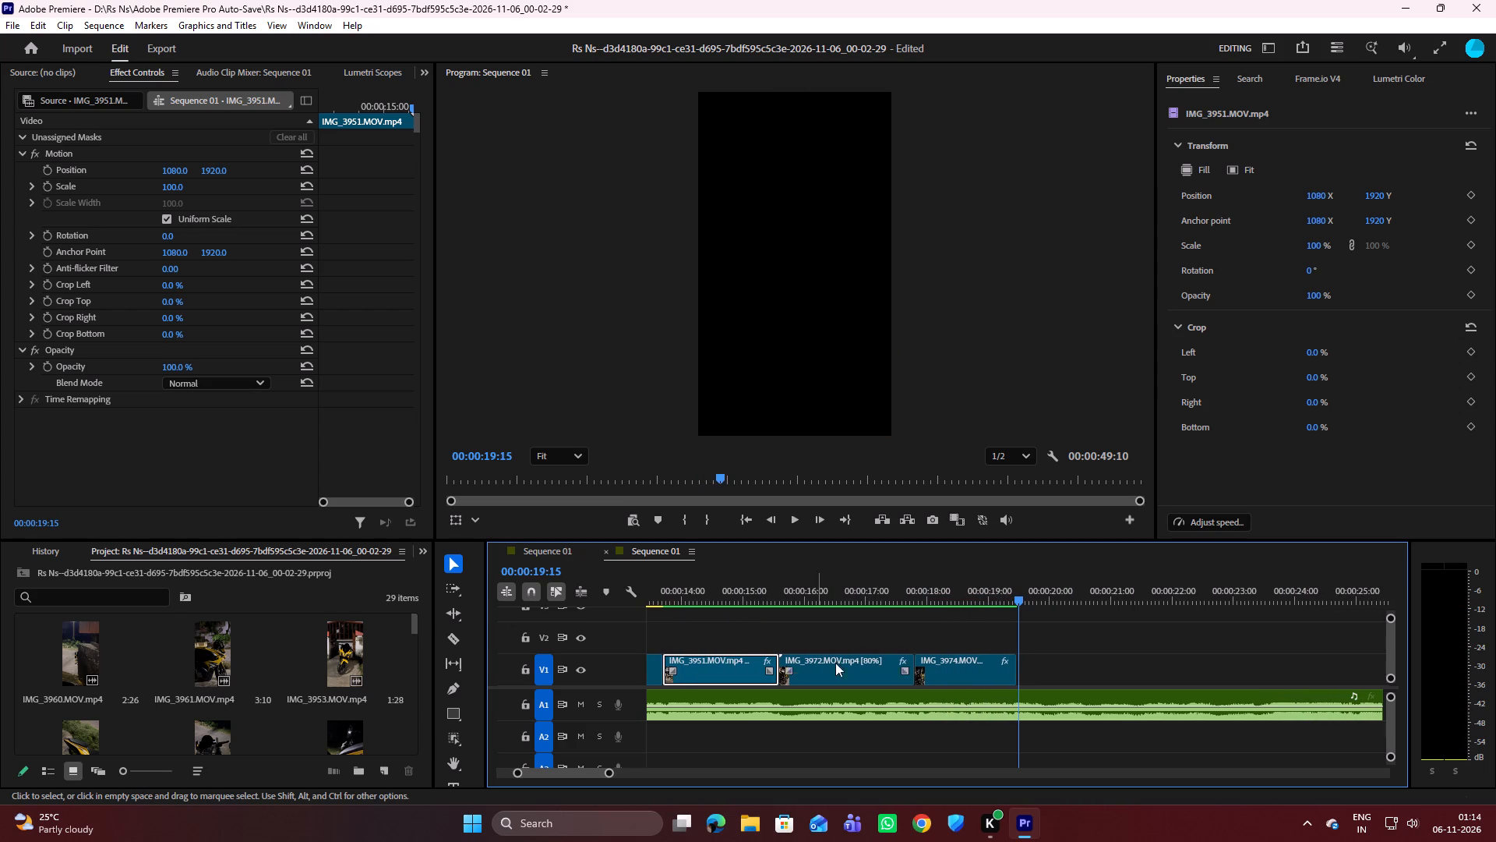
Swap the last two V1 clips so that IMG_3974 follows IMG_3951 and IMG_3972 ends the video, with no gap between them.
left_click_drag(863, 670, 930, 631)
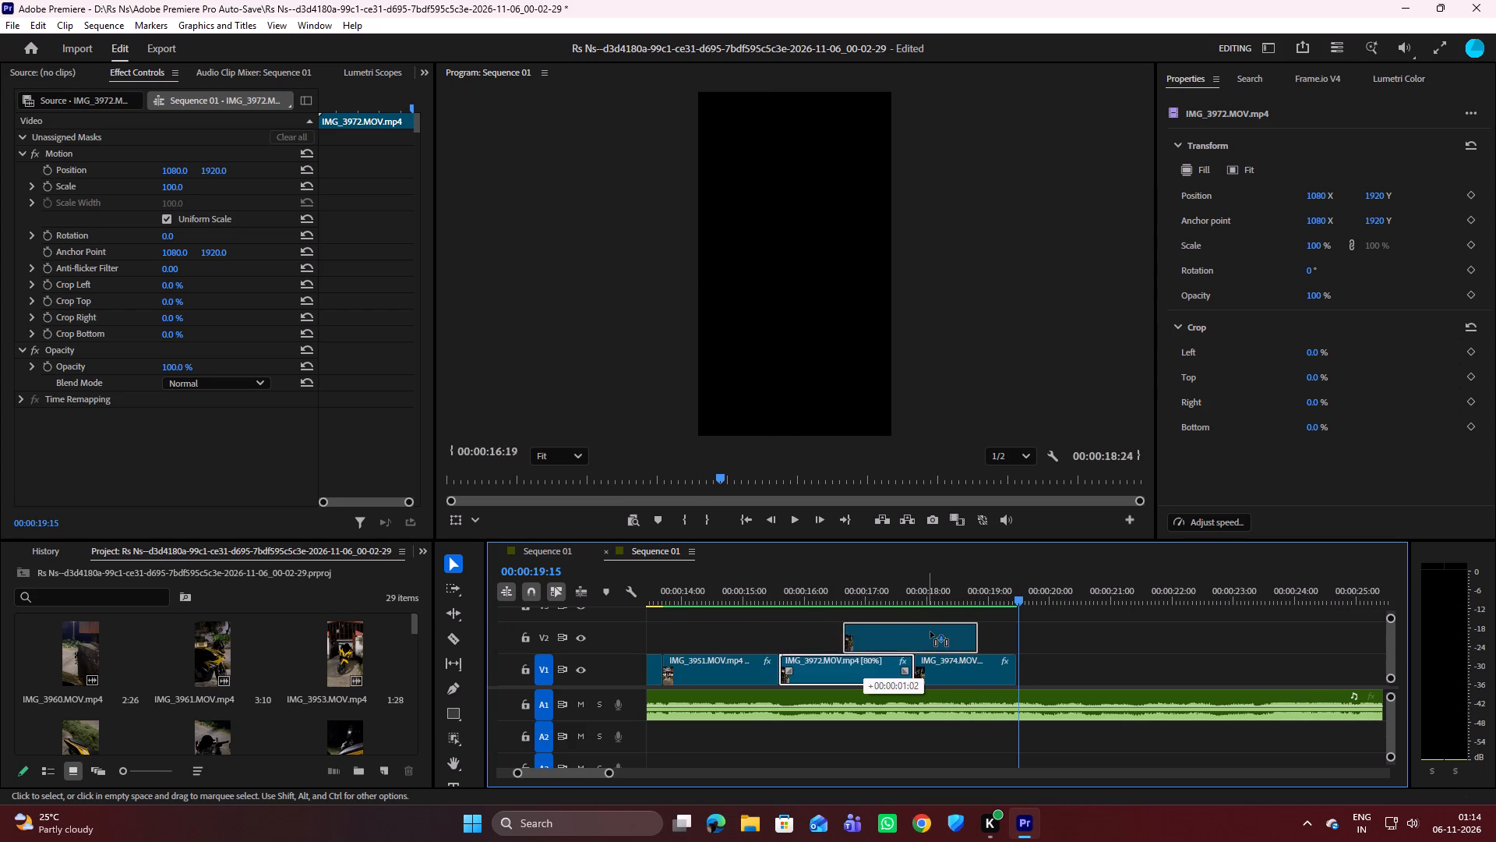
left_click_drag(930, 631, 961, 627)
left_click_drag(979, 674, 886, 672)
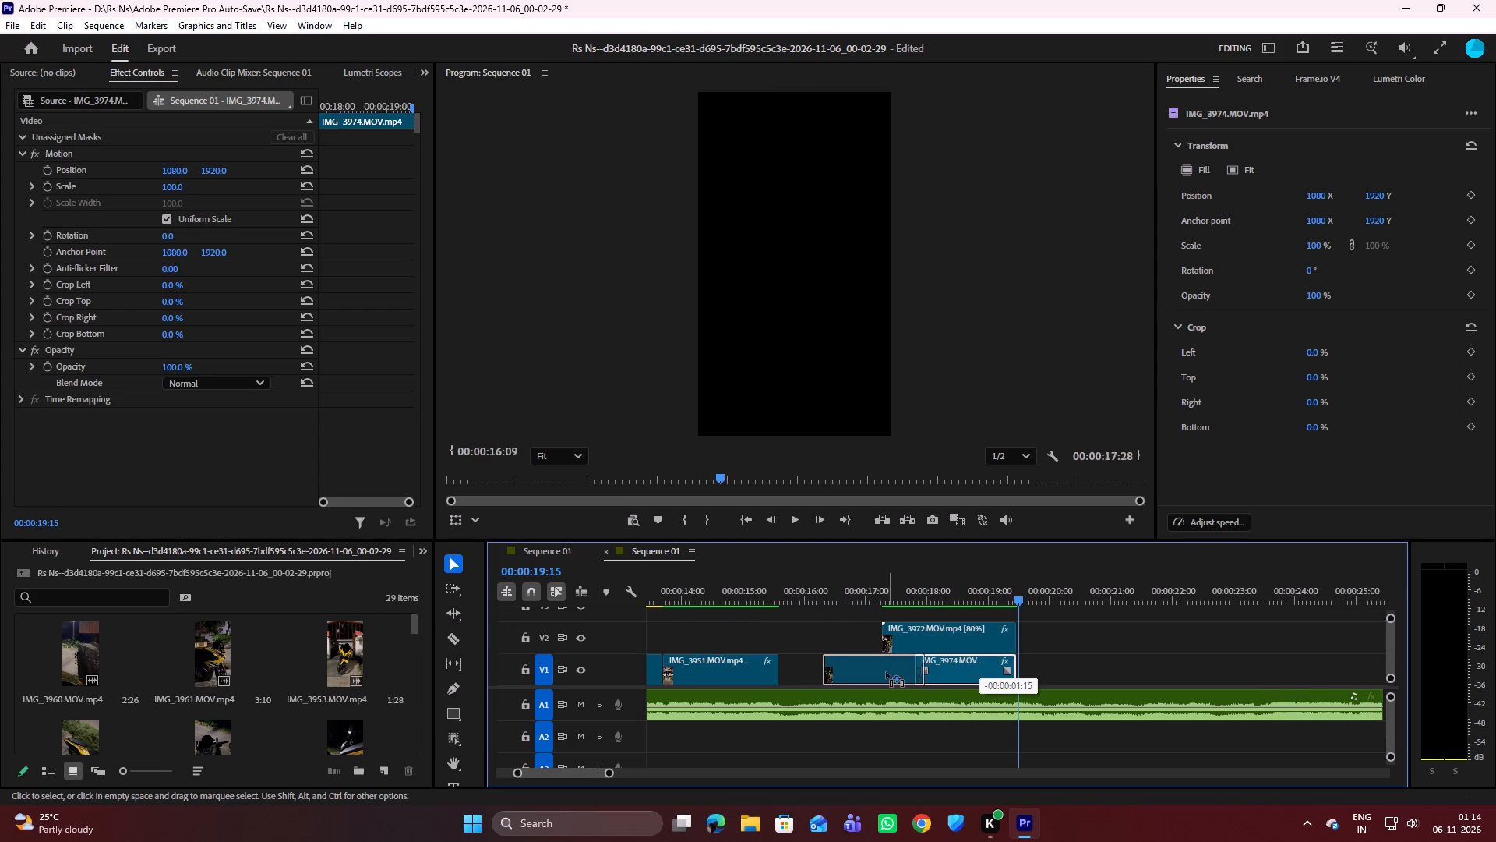
left_click_drag(886, 672, 849, 683)
left_click_drag(925, 641, 926, 658)
Play the sequence through past the last V1 clip, and replay from the start of IMG_3974, to check the swapped clips.
left_click_drag(1018, 600, 743, 654)
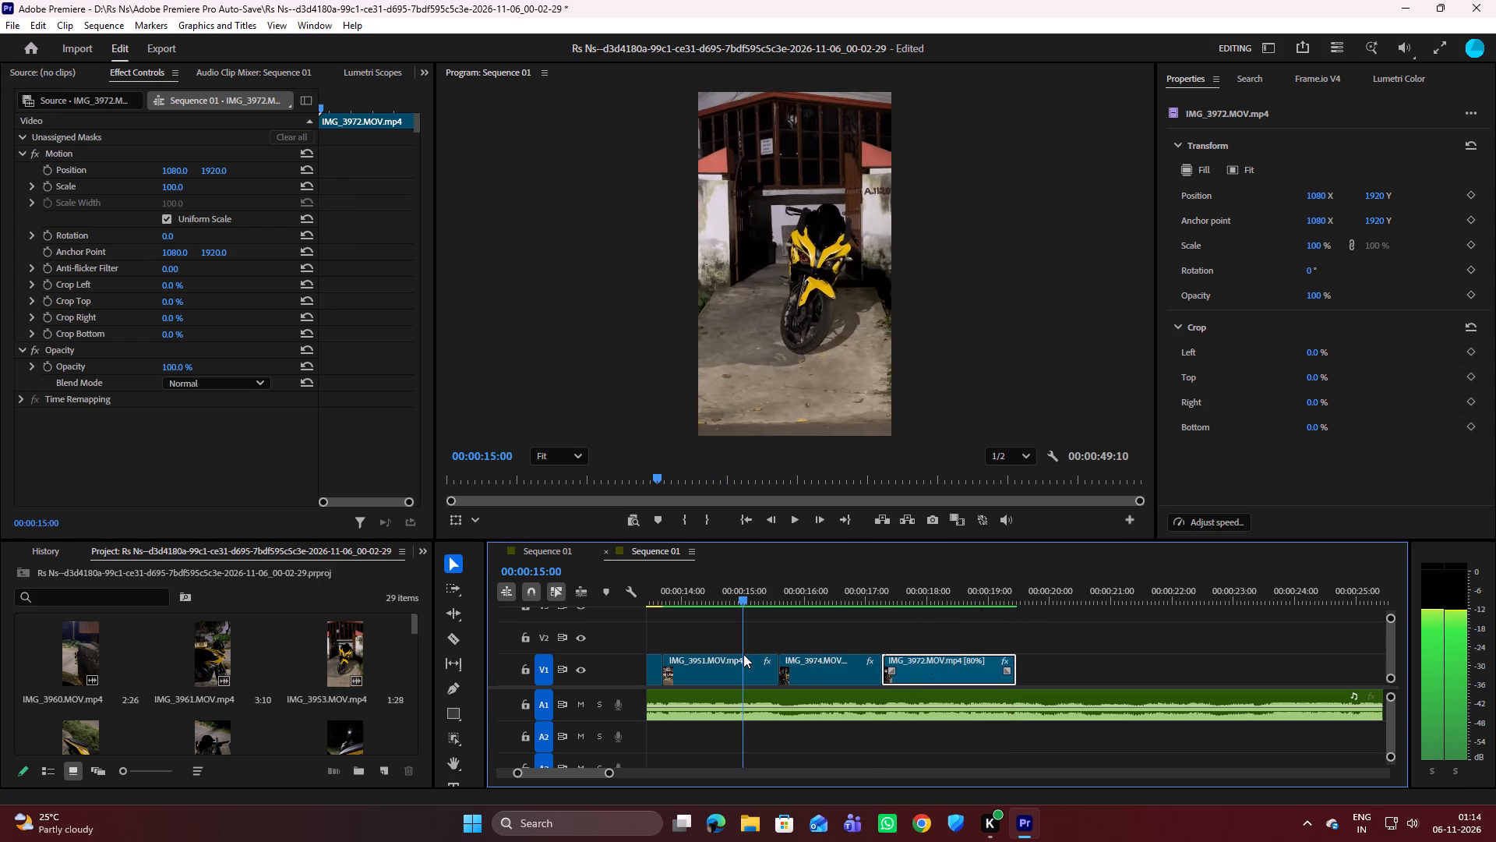
left_click_drag(743, 654, 636, 663)
key("space")
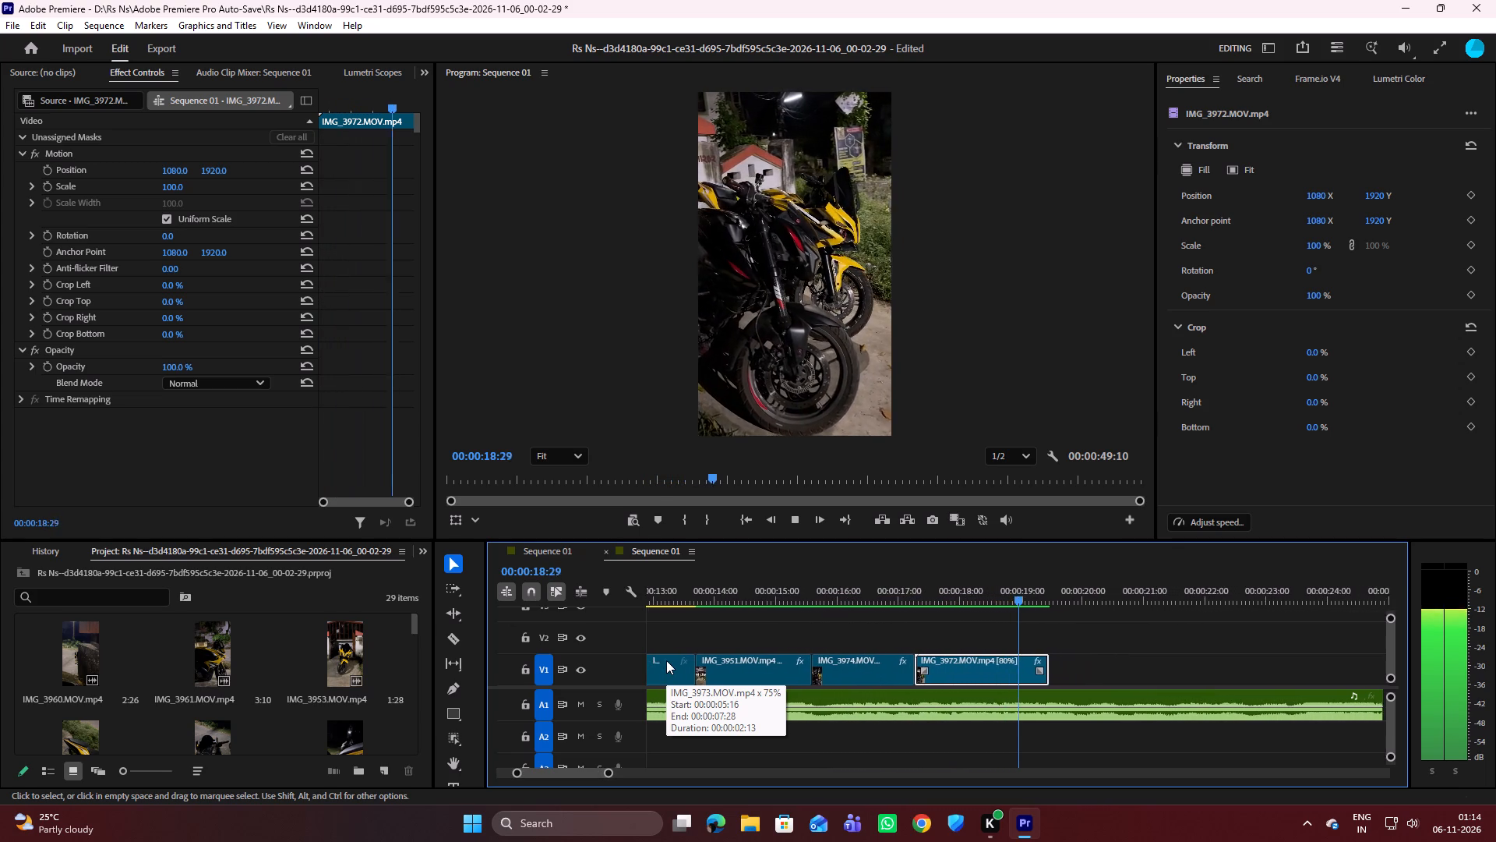
key("space")
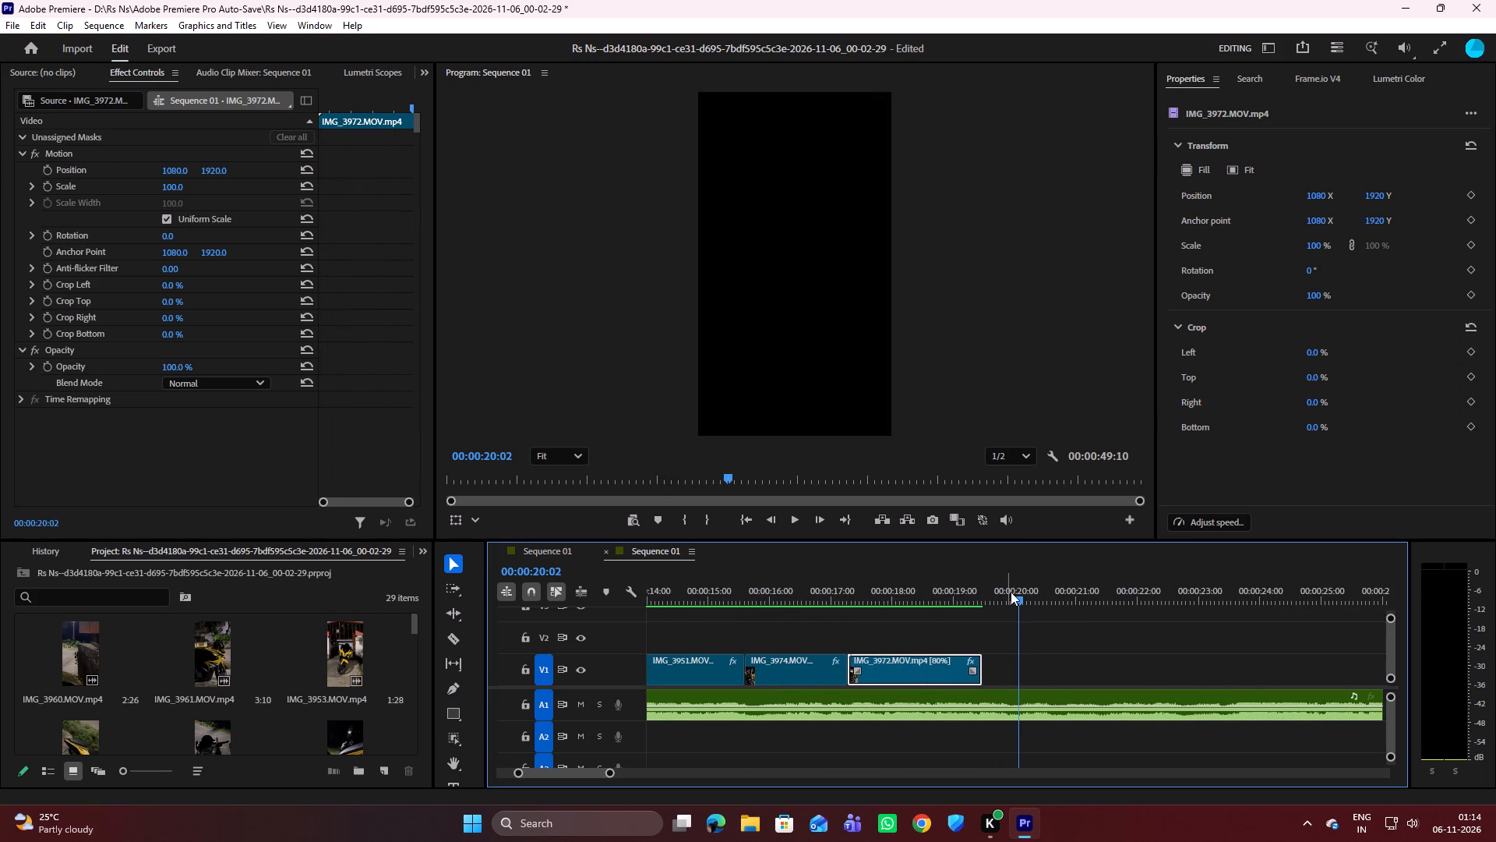
left_click_drag(1011, 592, 746, 622)
key("space")
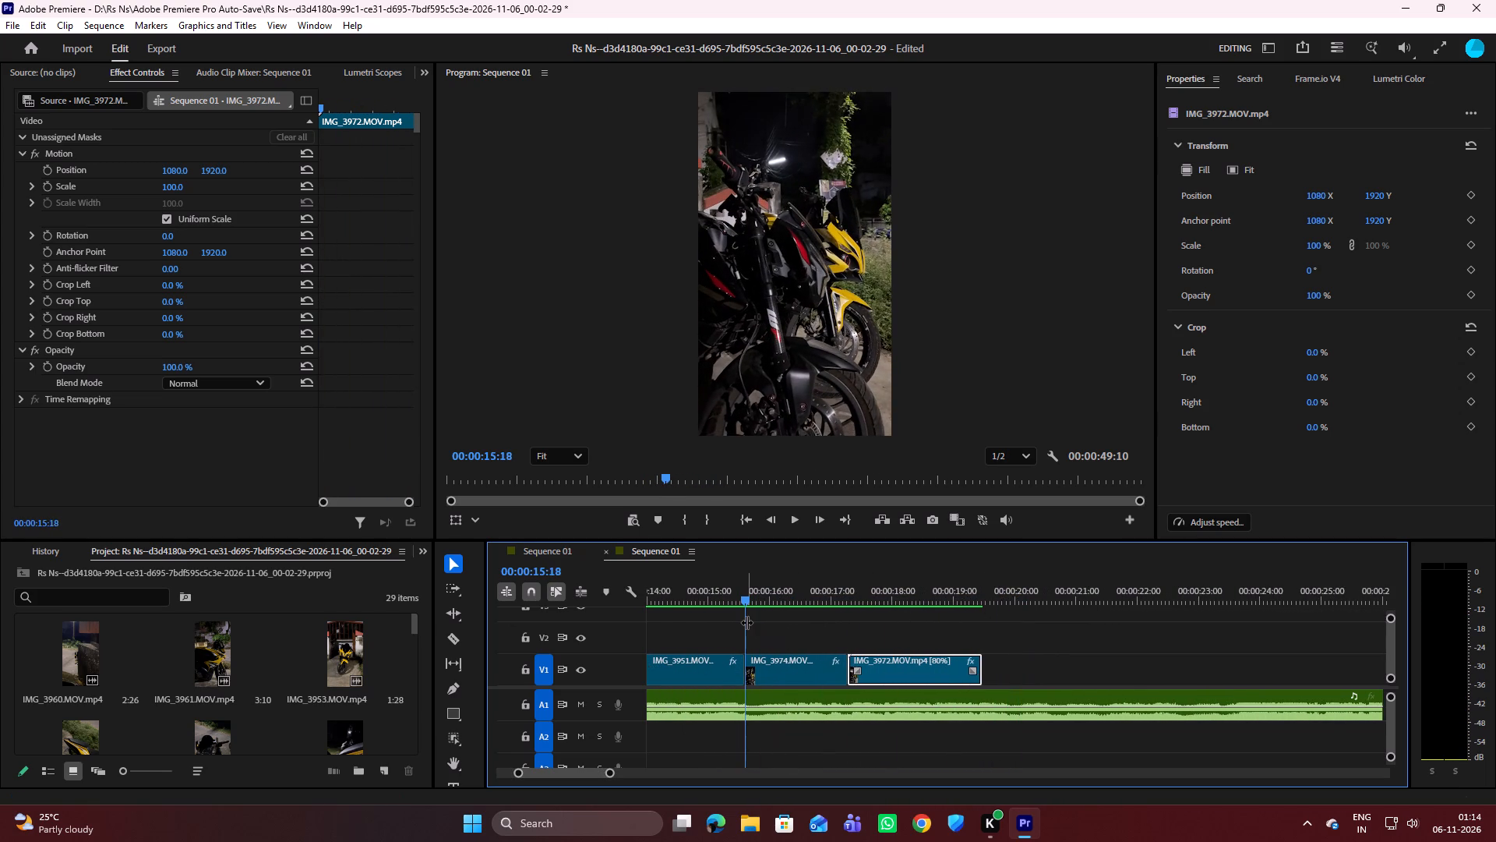
key("space")
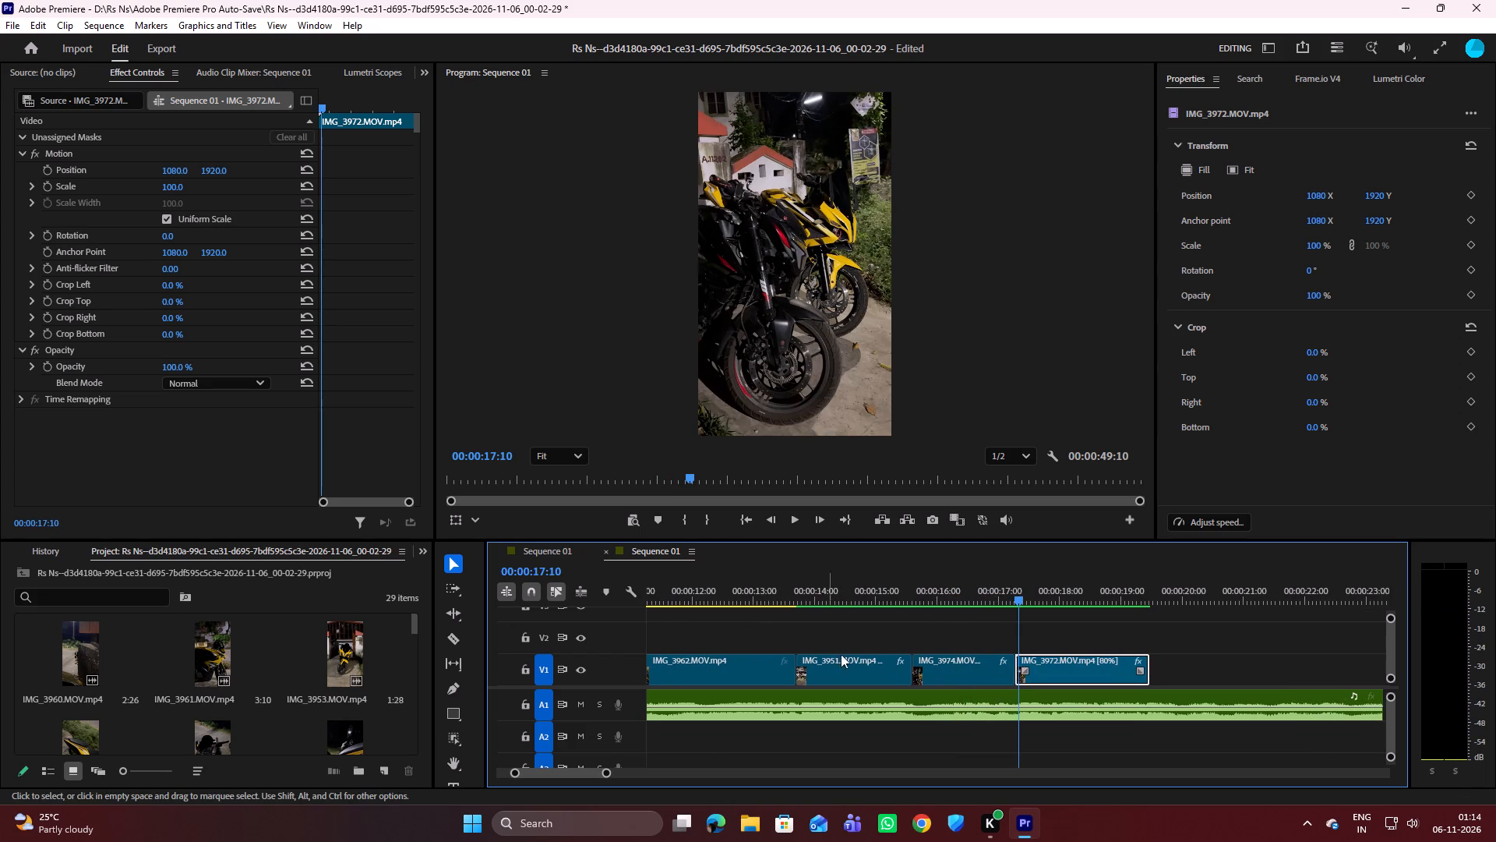
Check the clip speed and duration settings of IMG_3974 on V1, keeping them as they are.
left_click(927, 663)
left_click(1198, 520)
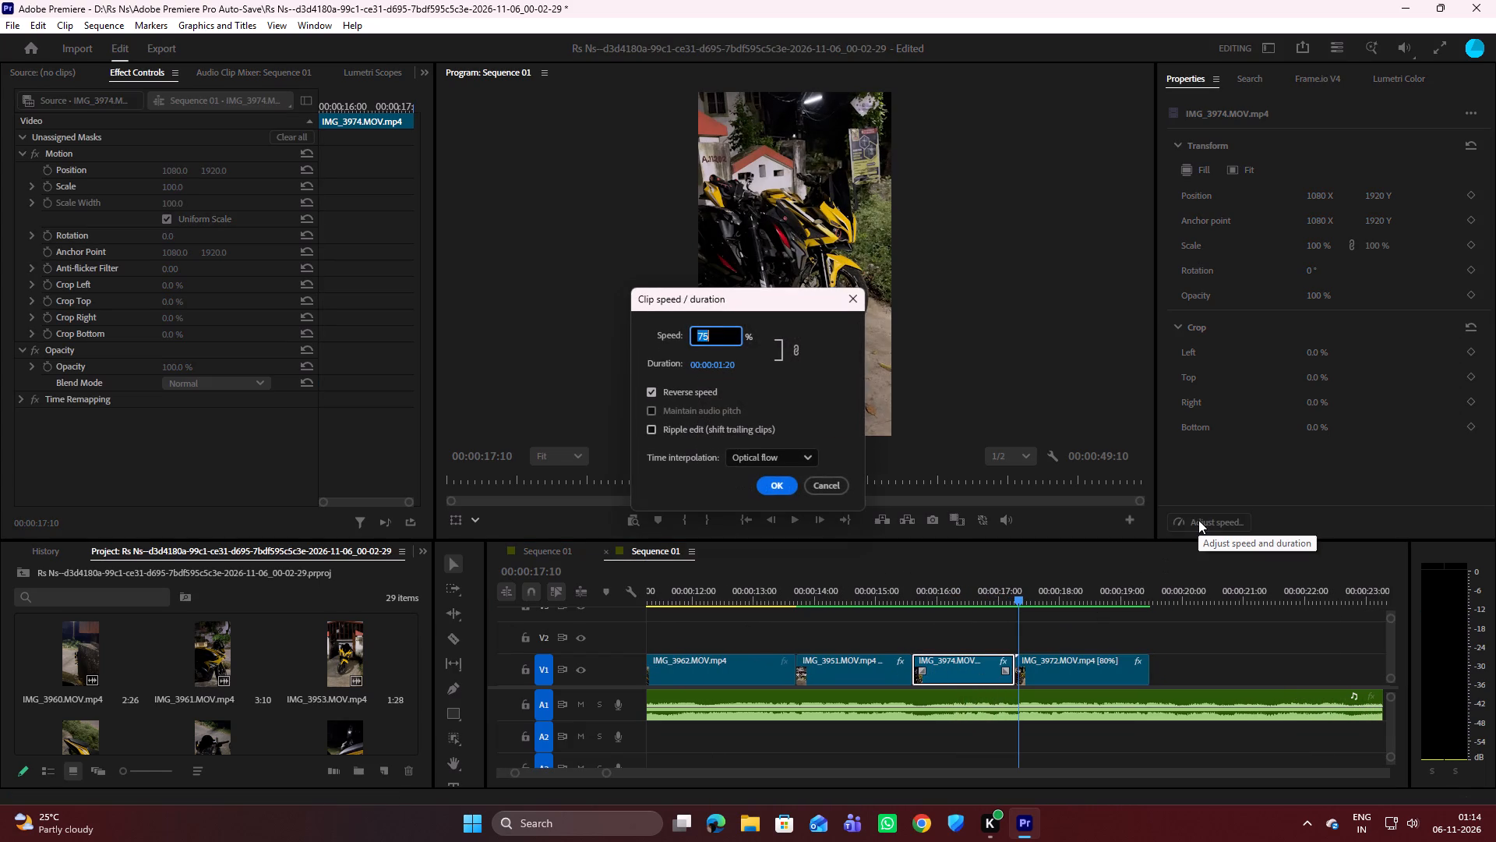
left_click(777, 486)
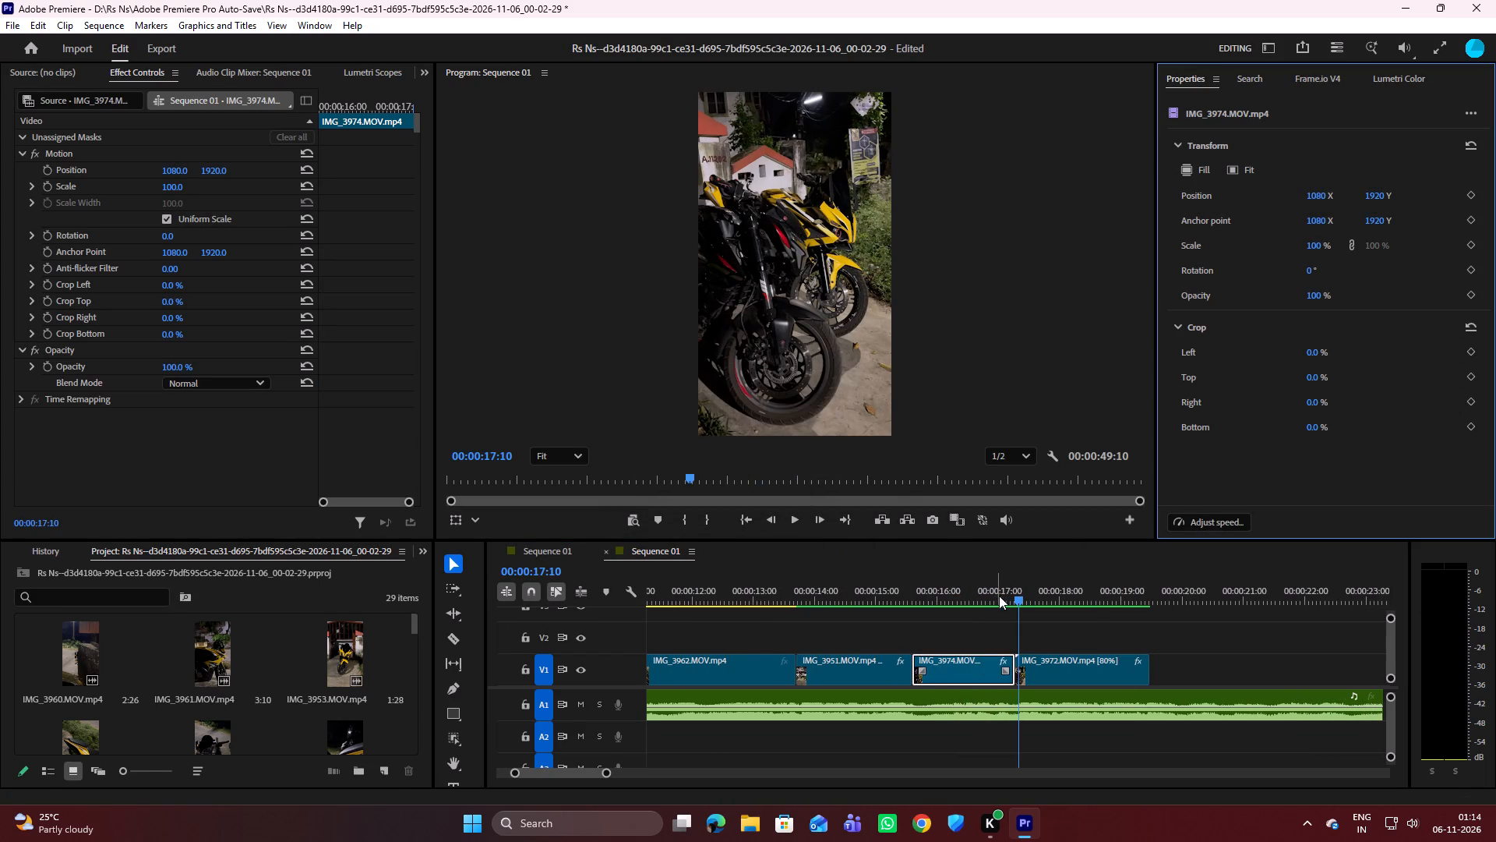
Replay IMG_3974 and IMG_3972 to the end of V1, and briefly play the opening of the sequence.
left_click_drag(1007, 596, 918, 589)
key("space")
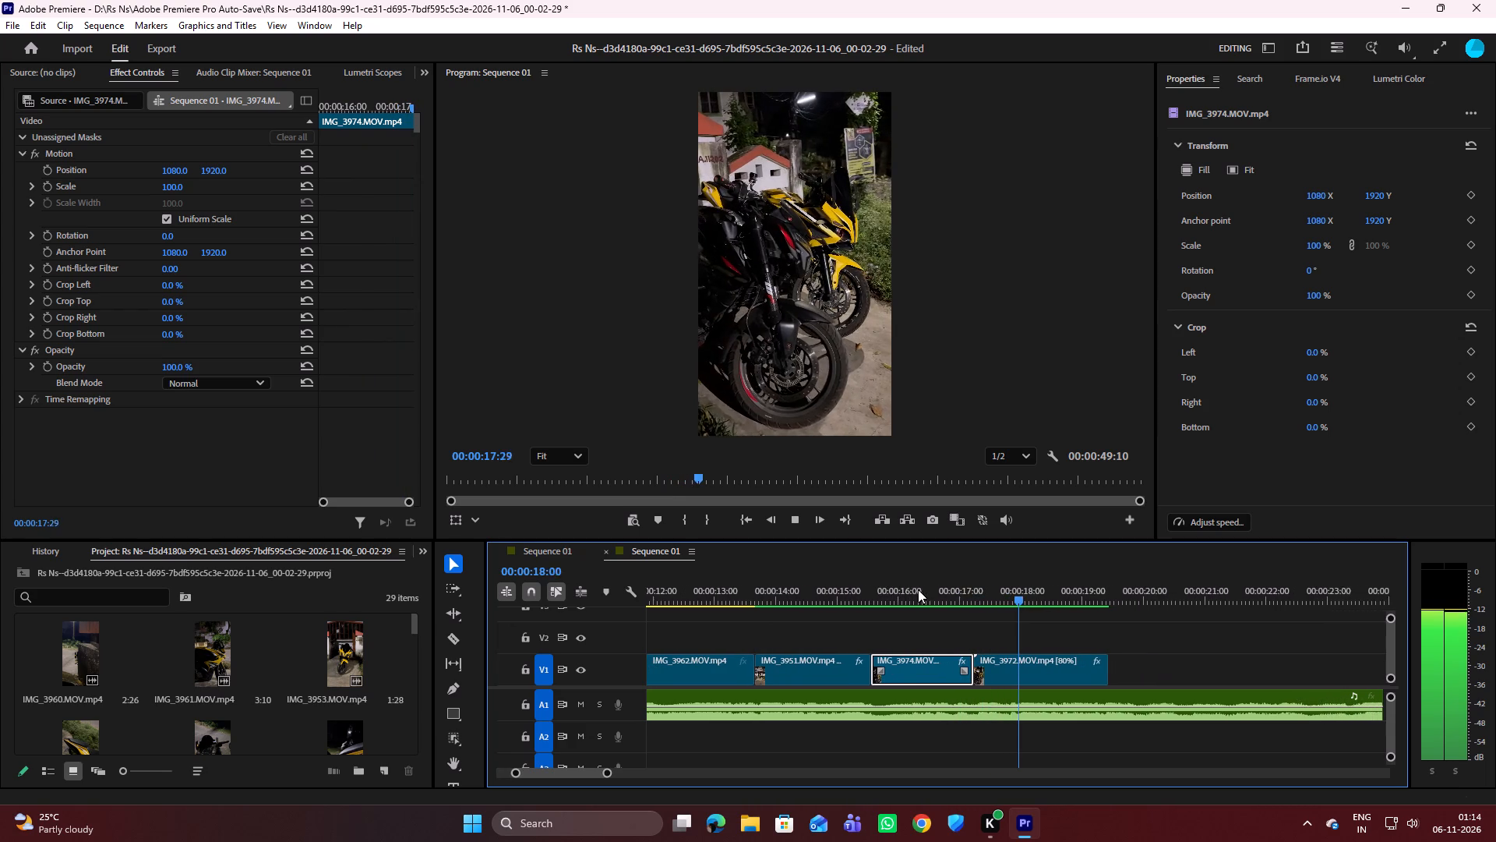
key("space")
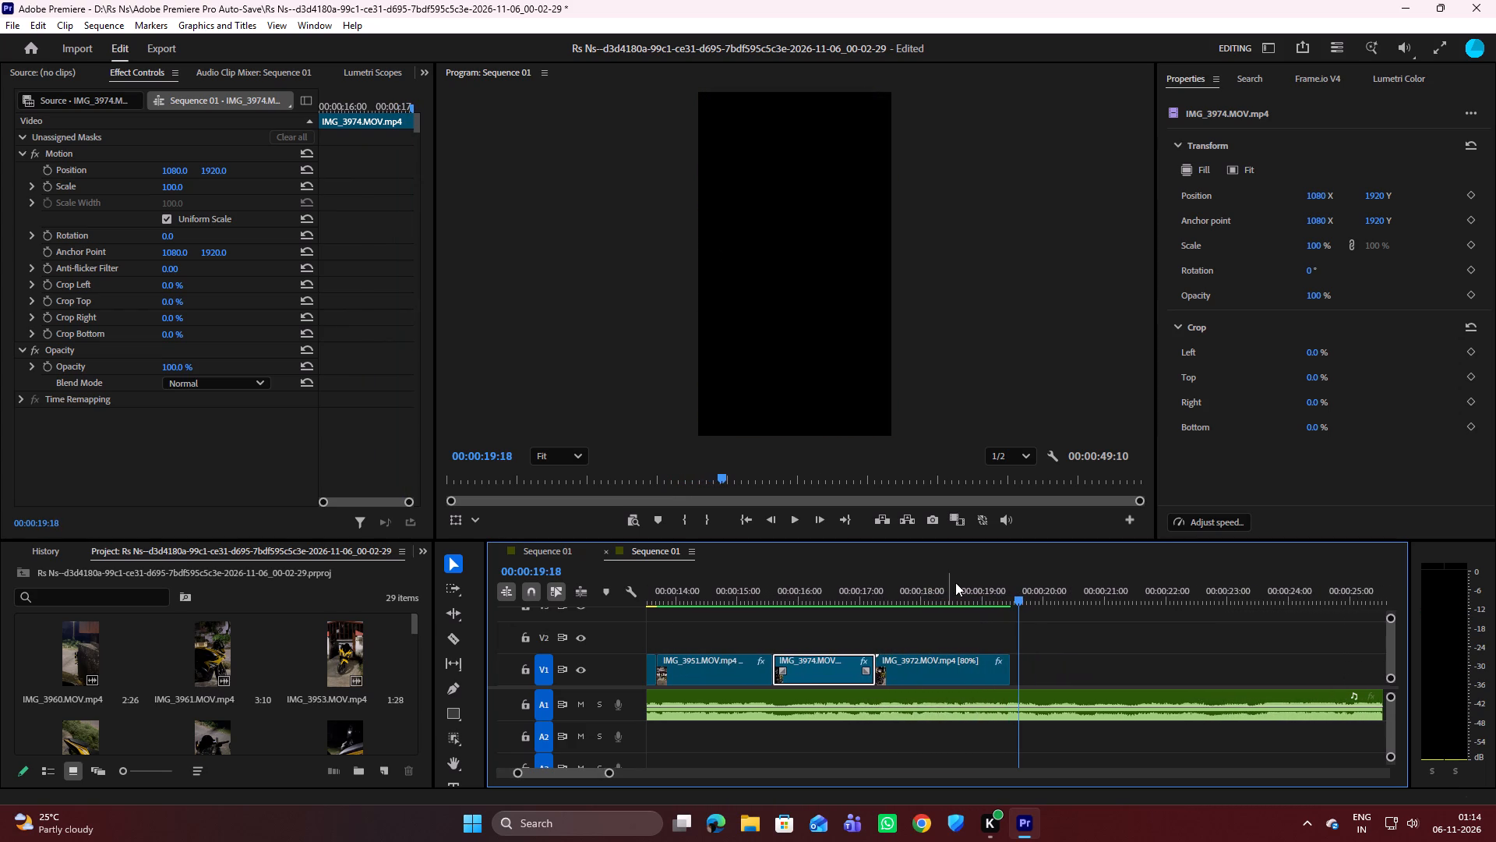
left_click_drag(1021, 592, 598, 638)
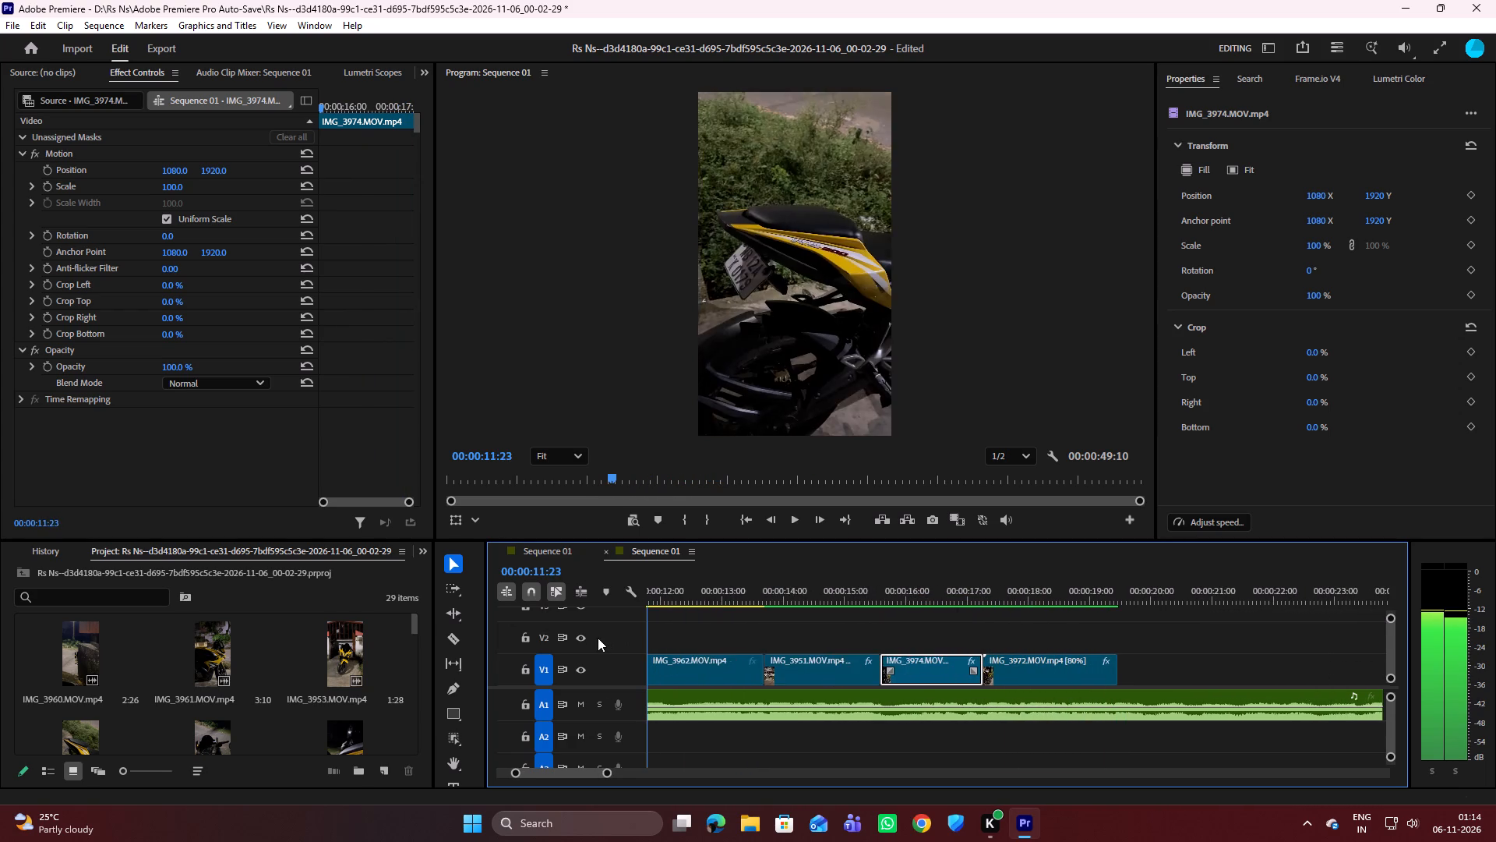
left_click_drag(598, 638, 609, 636)
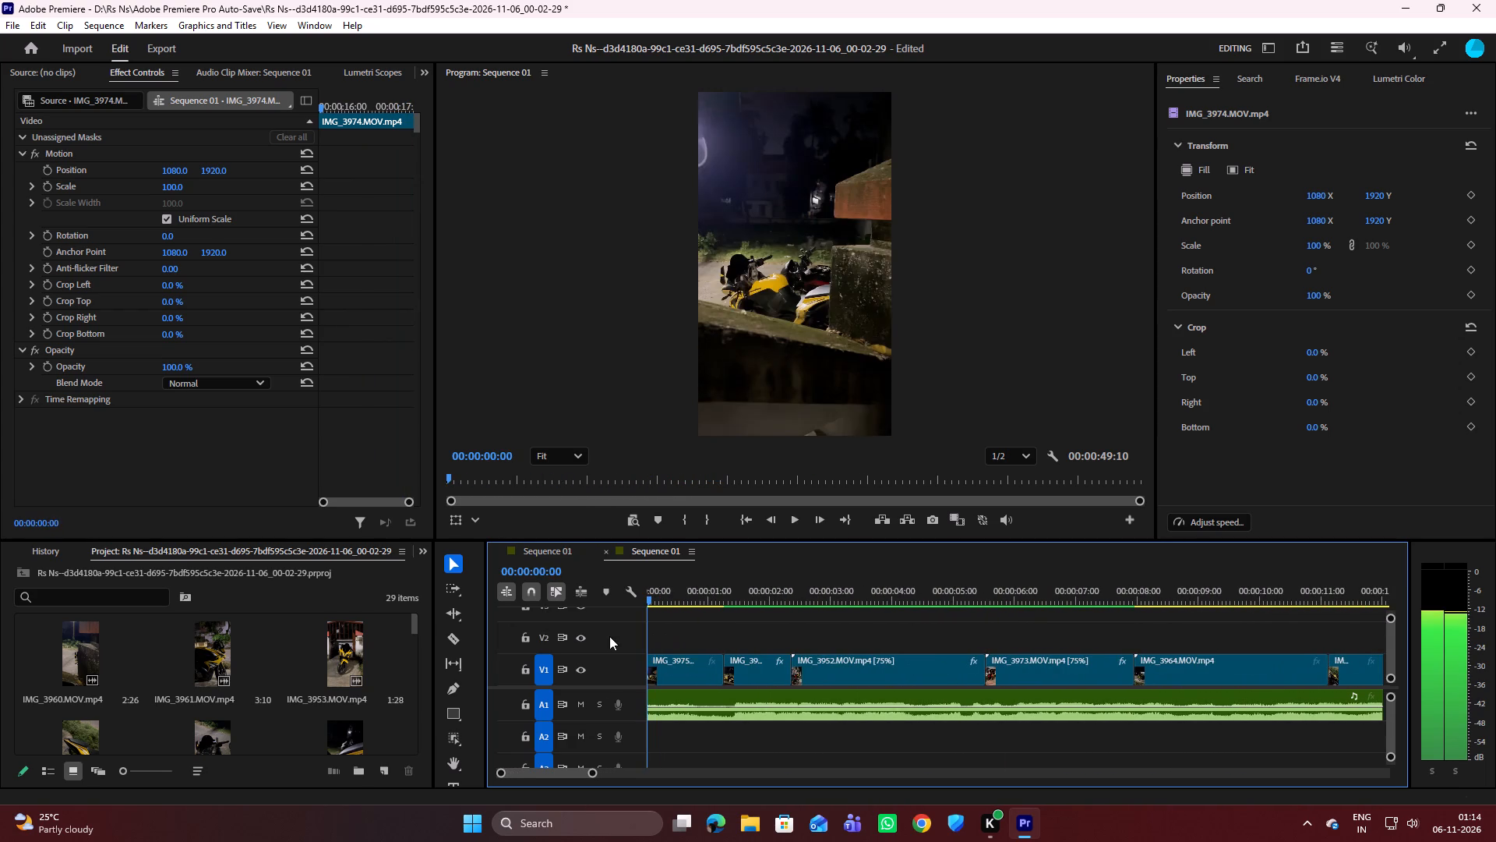
left_click_drag(609, 636, 570, 637)
key("space")
key("space")
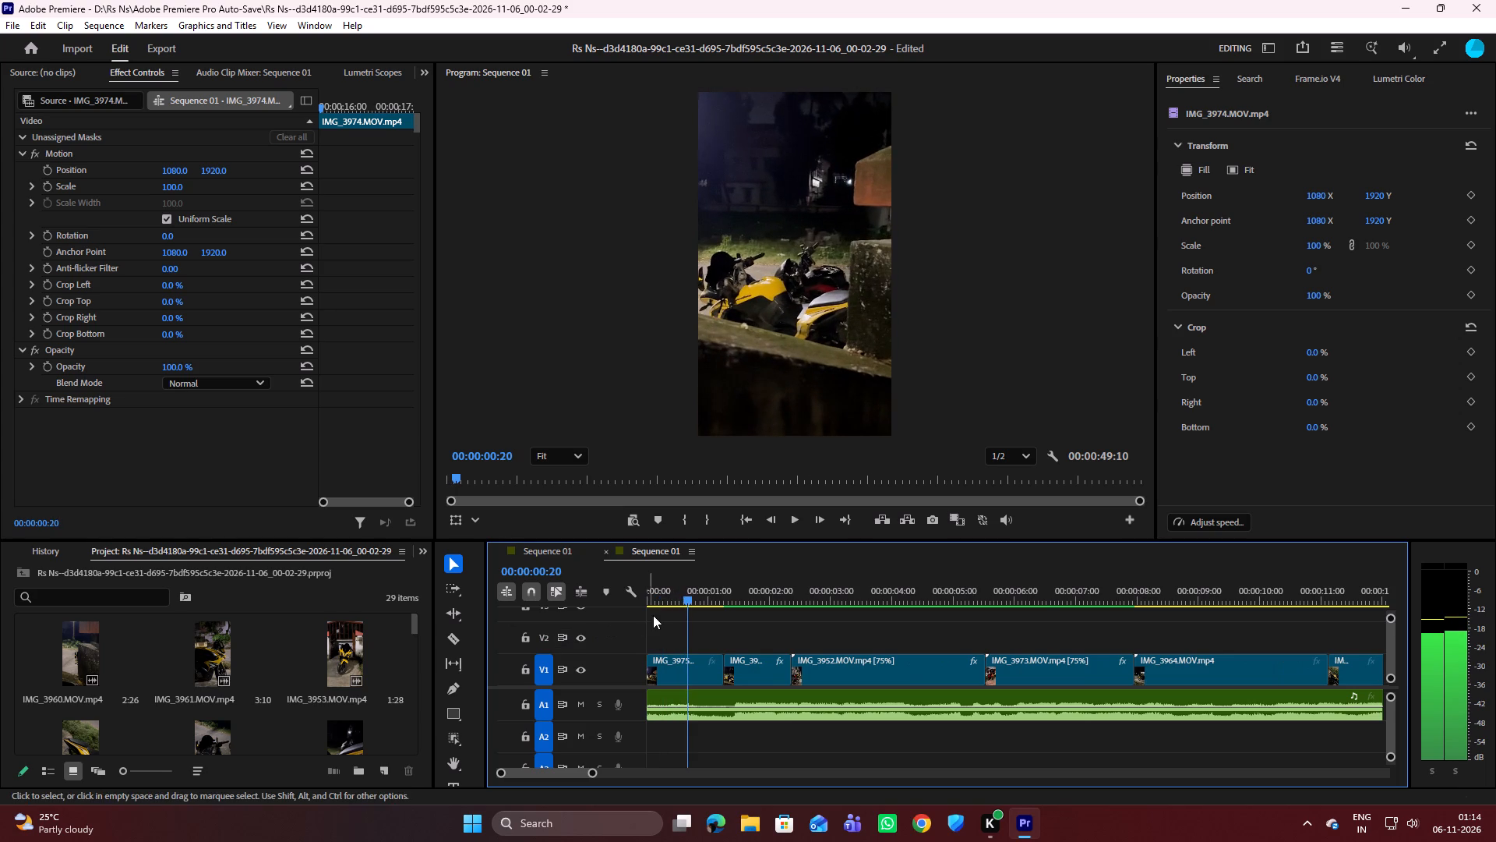
Return the playhead to 00:00:00:00 and render Sequence 01 from In to Out, with the render details expanded.
left_click_drag(683, 600, 637, 591)
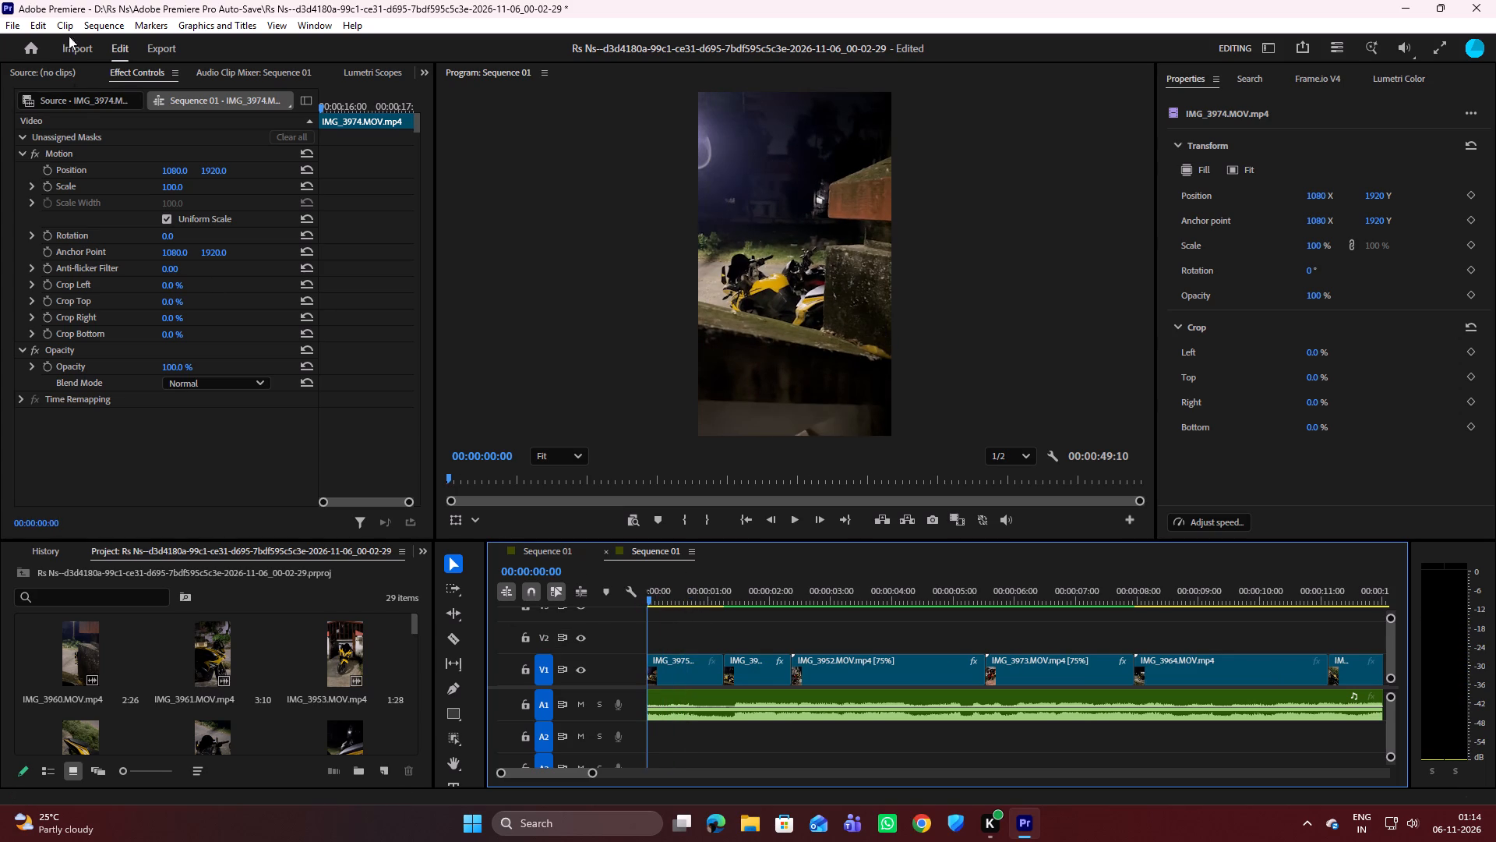
left_click(88, 26)
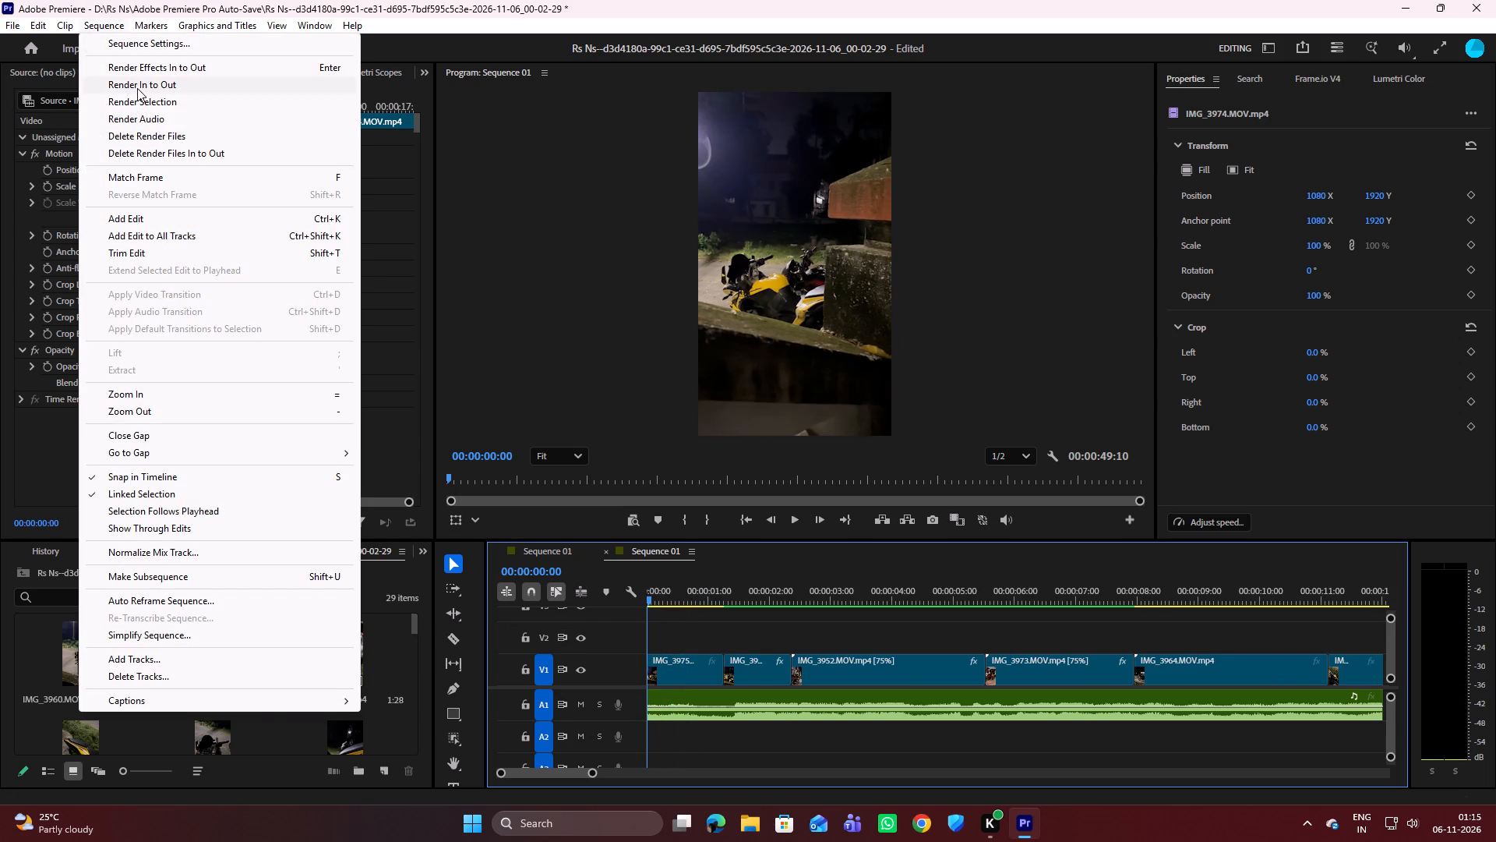
left_click(137, 88)
left_click(625, 390)
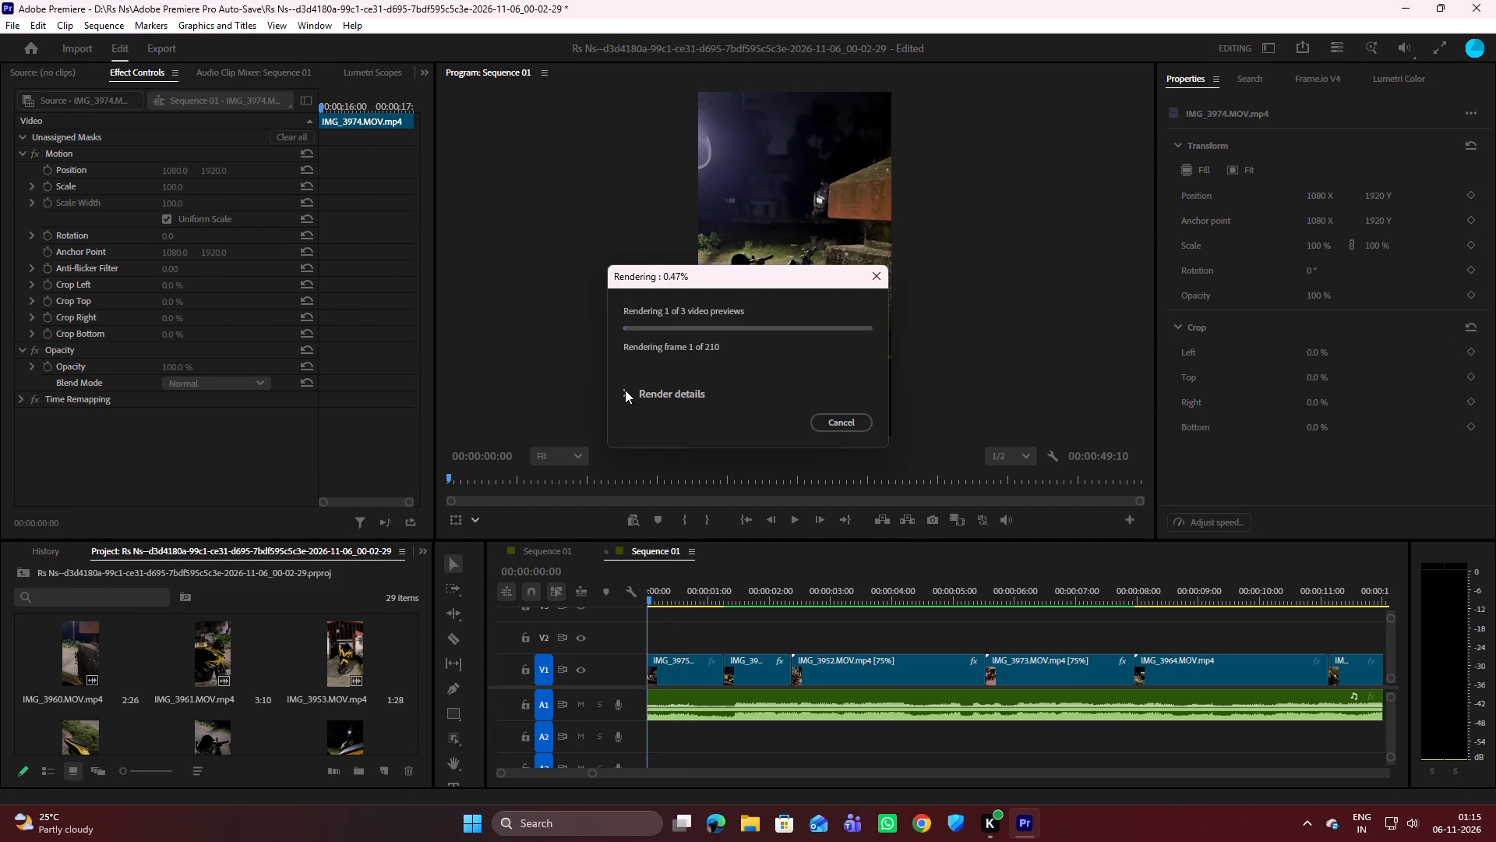
left_click(625, 390)
left_click(625, 390)
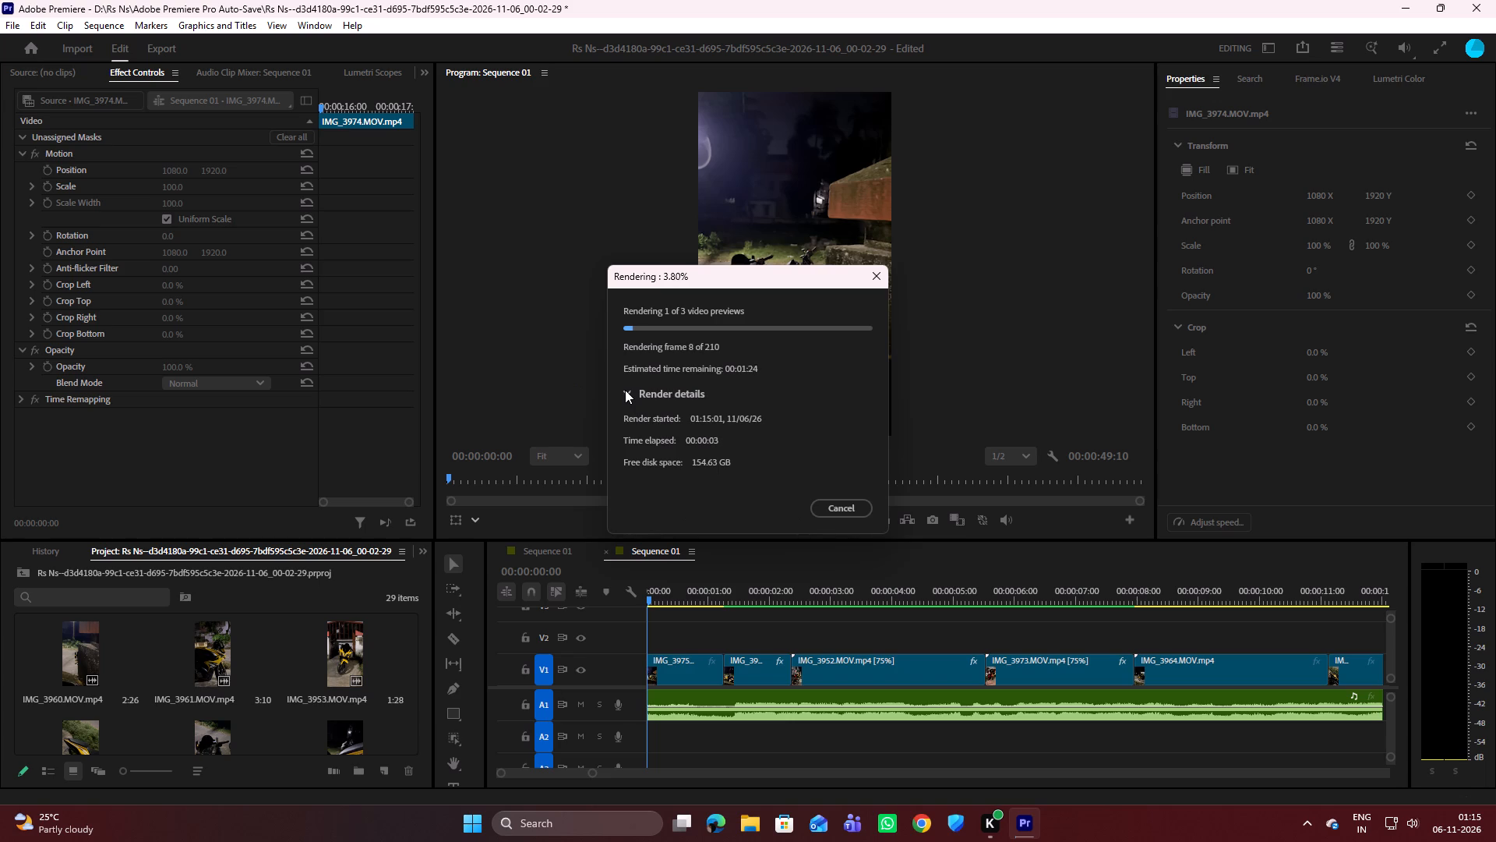
left_click(625, 390)
left_click(625, 390)
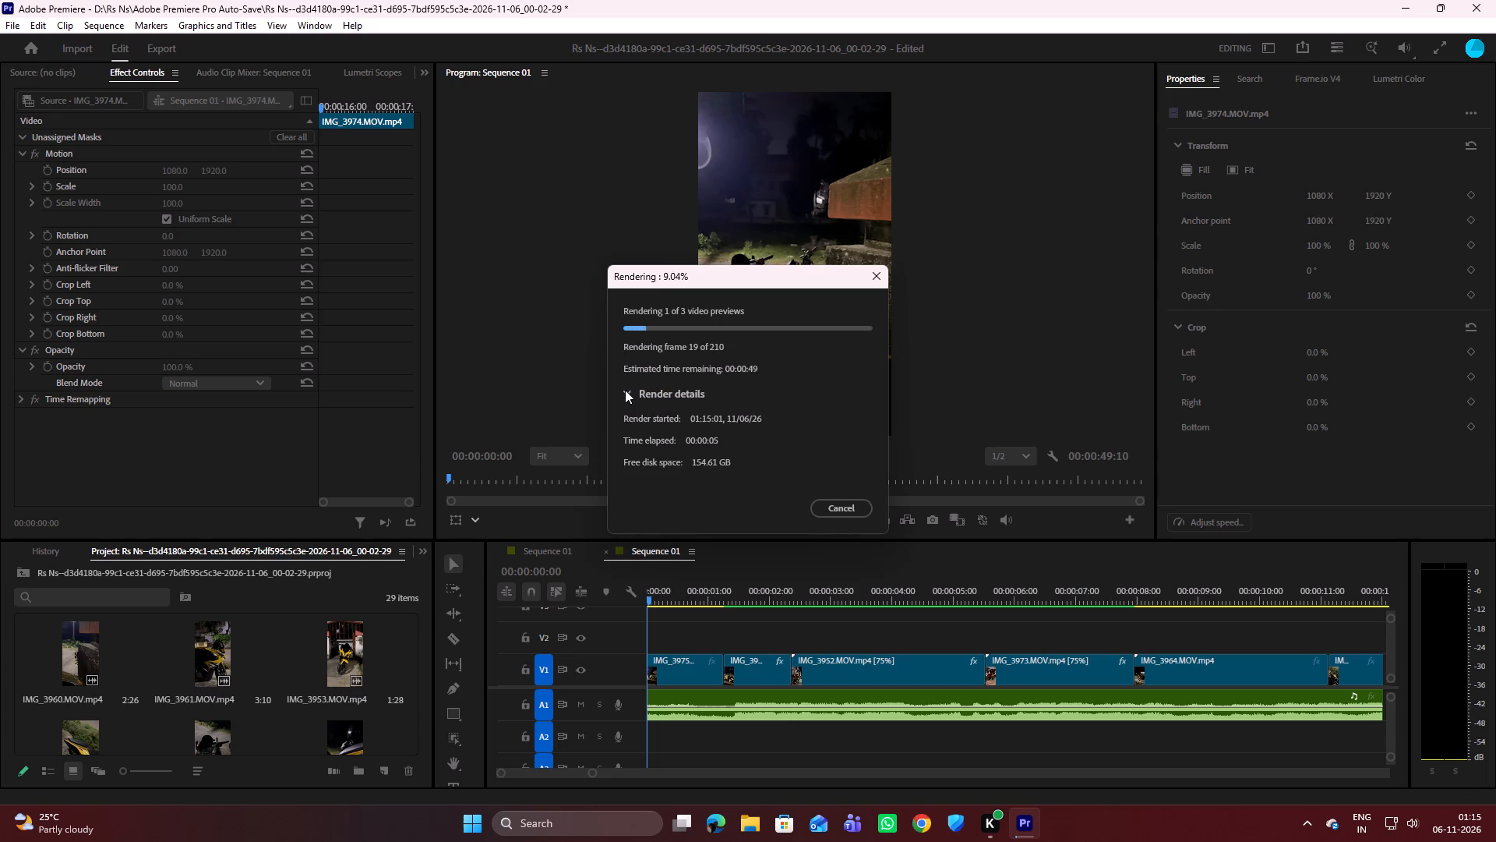
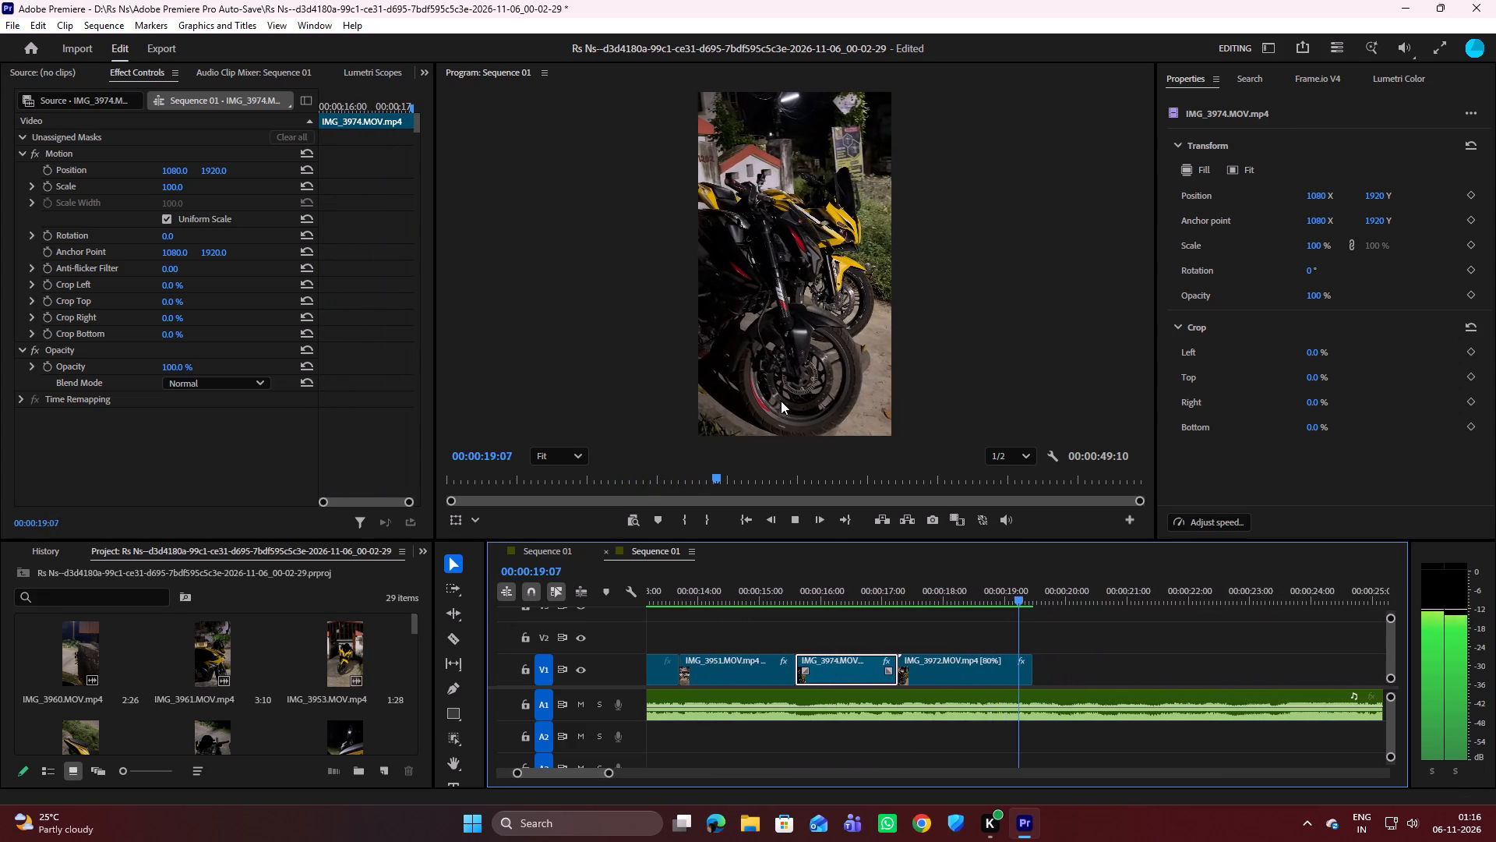
Apply the default transition at the start of IMG_3952 on V1, at the cut near 00:00:02:11.
key("space")
left_click_drag(1022, 602, 660, 605)
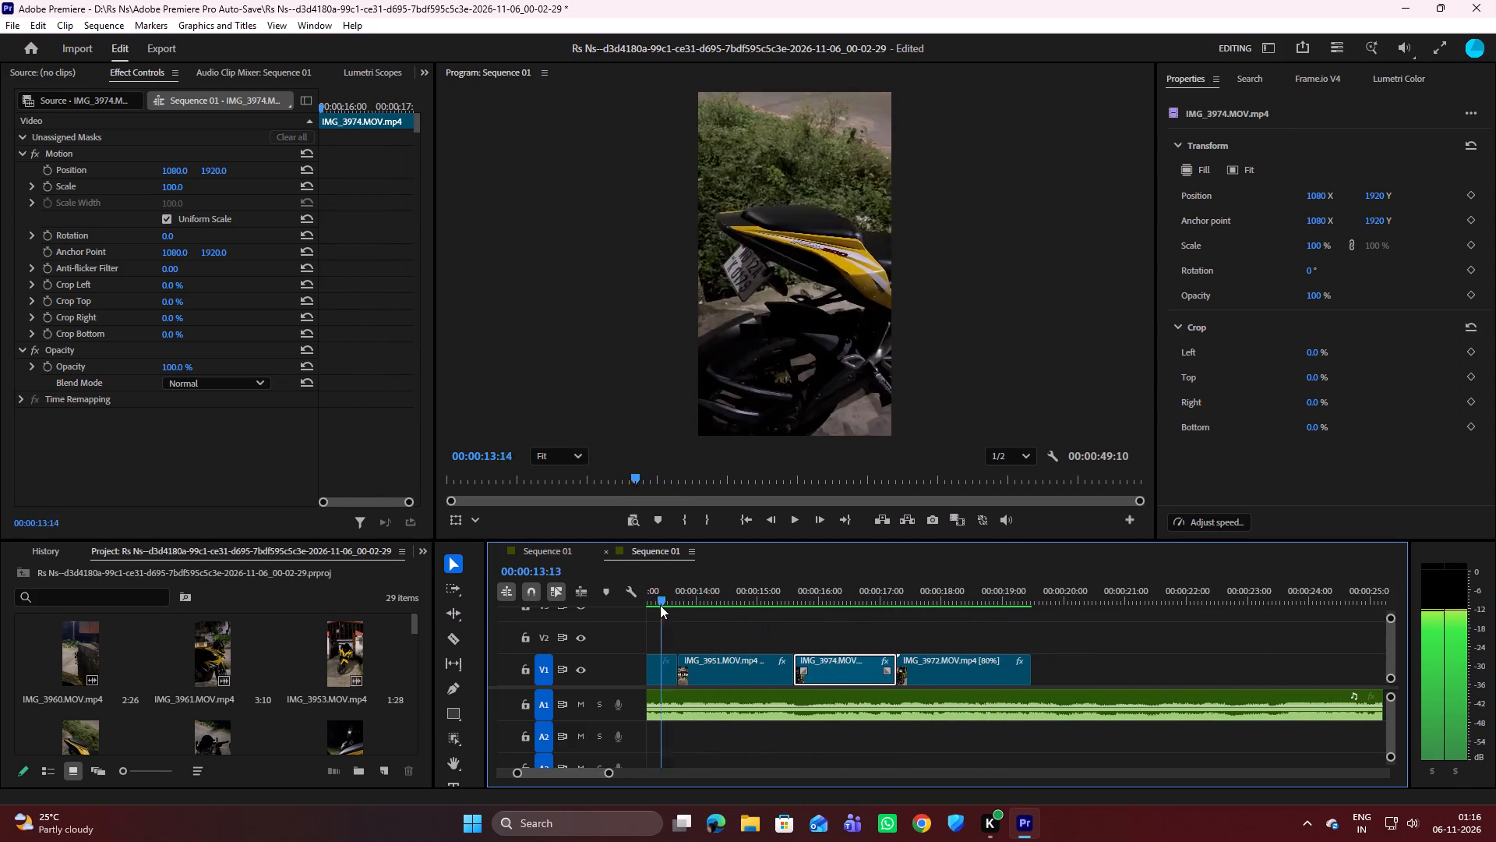
left_click_drag(660, 605, 721, 614)
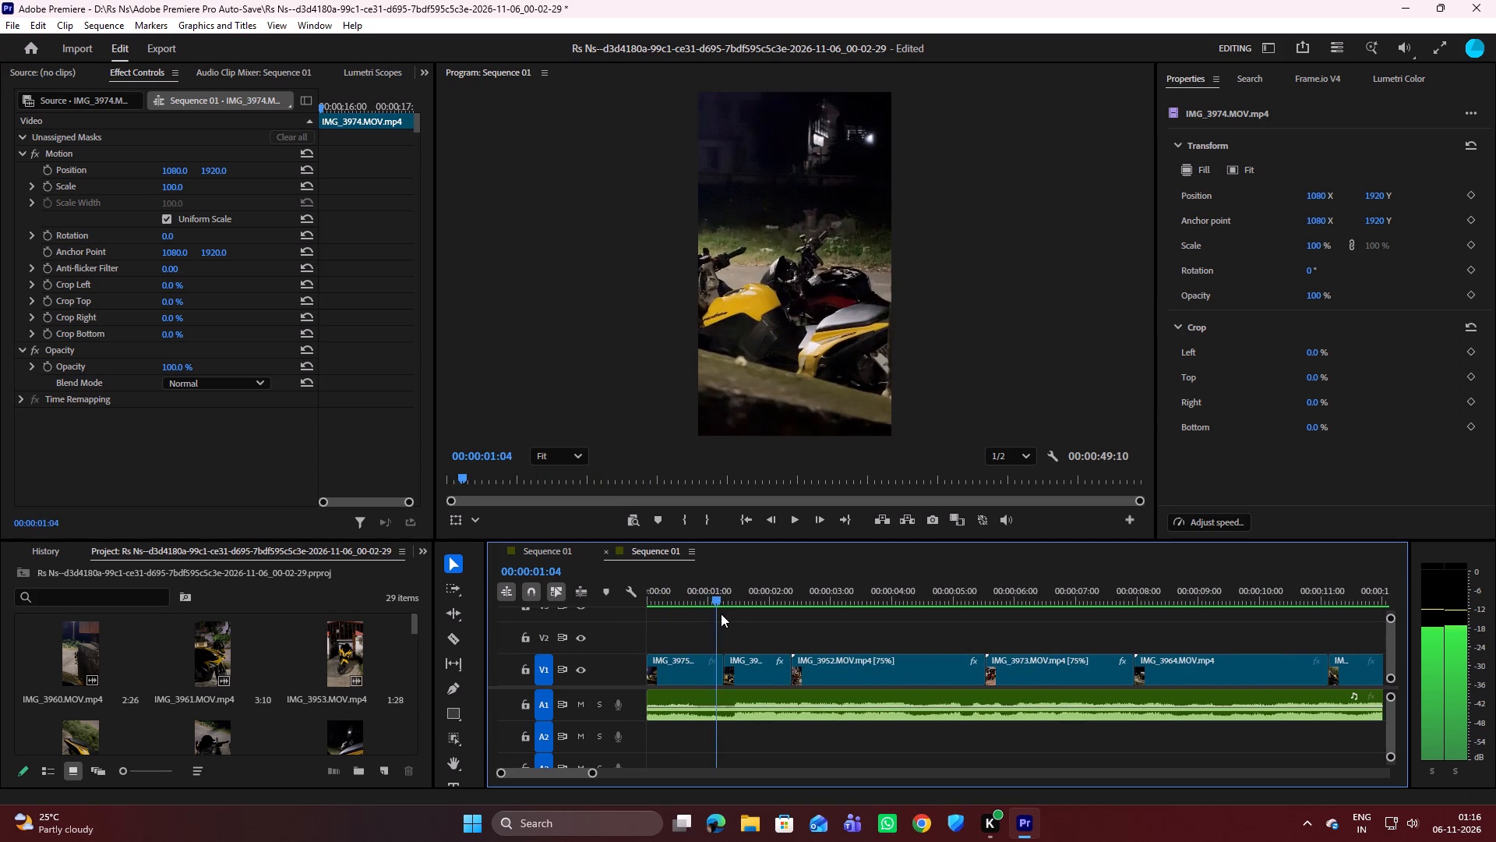
left_click_drag(721, 614, 802, 616)
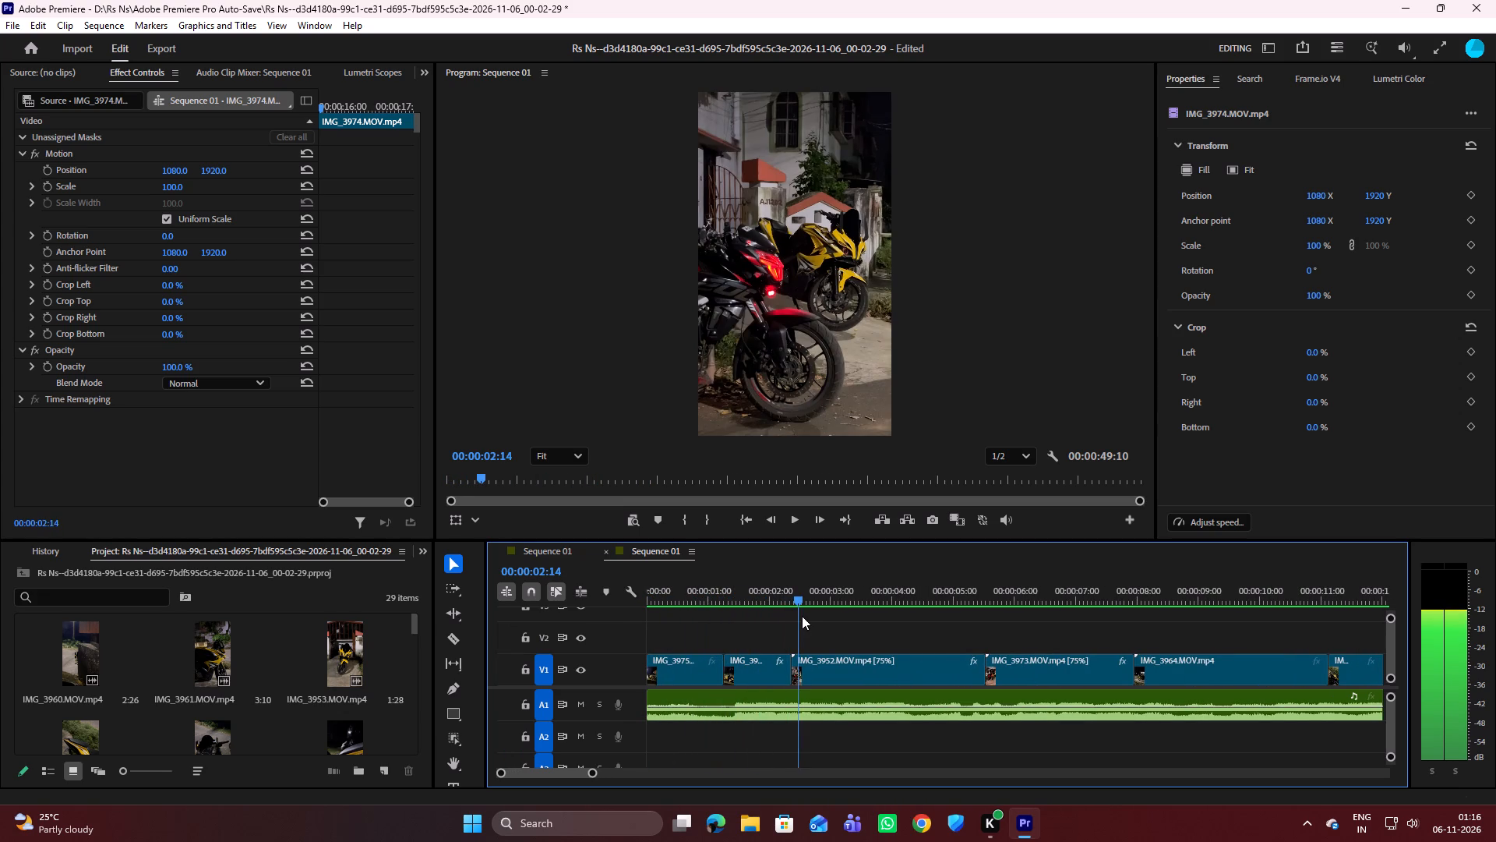
left_click_drag(802, 616, 796, 614)
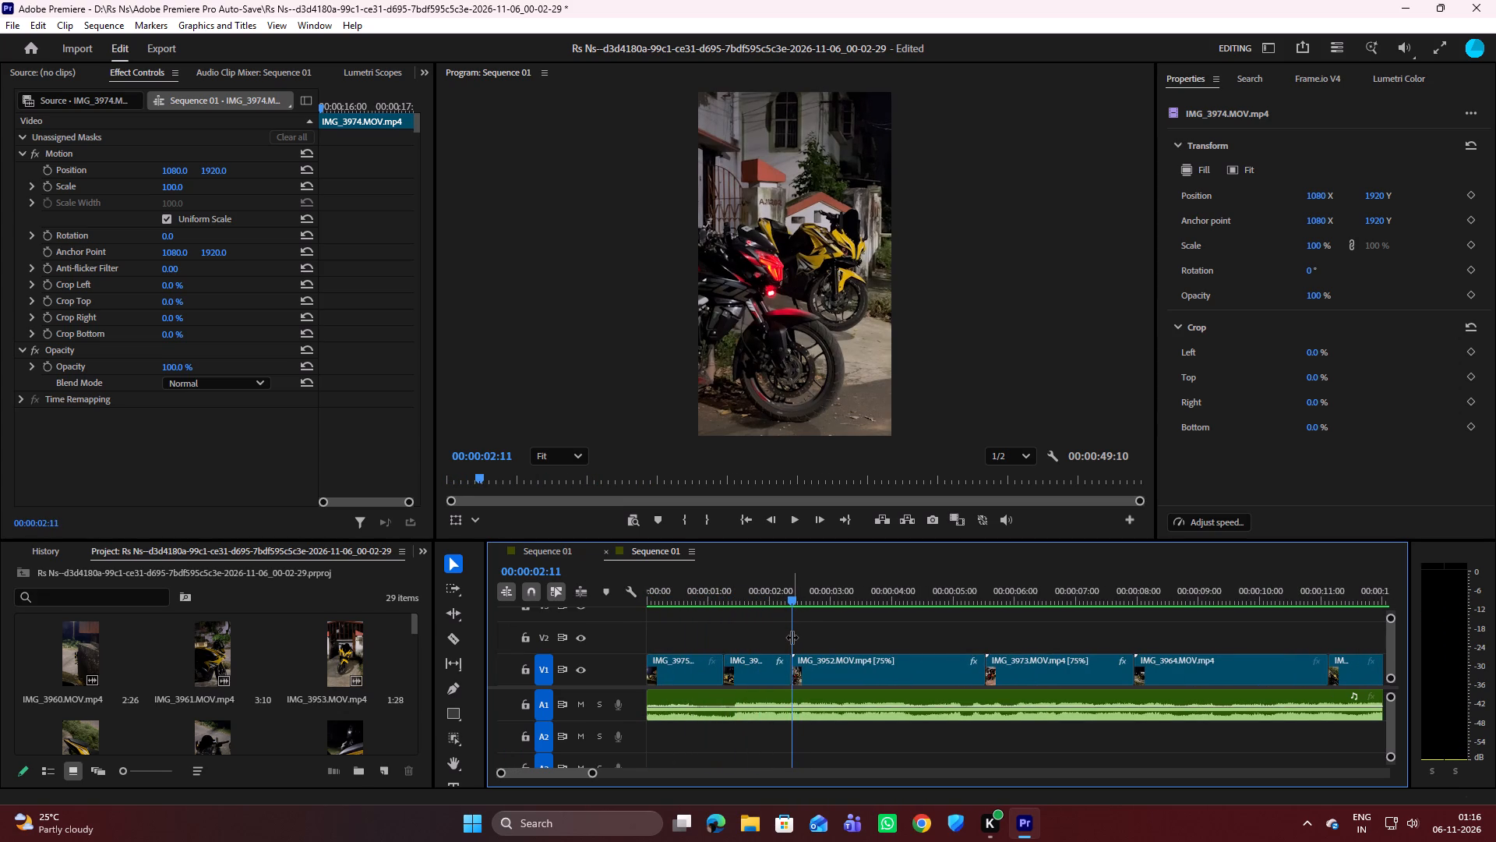
right_click(792, 637)
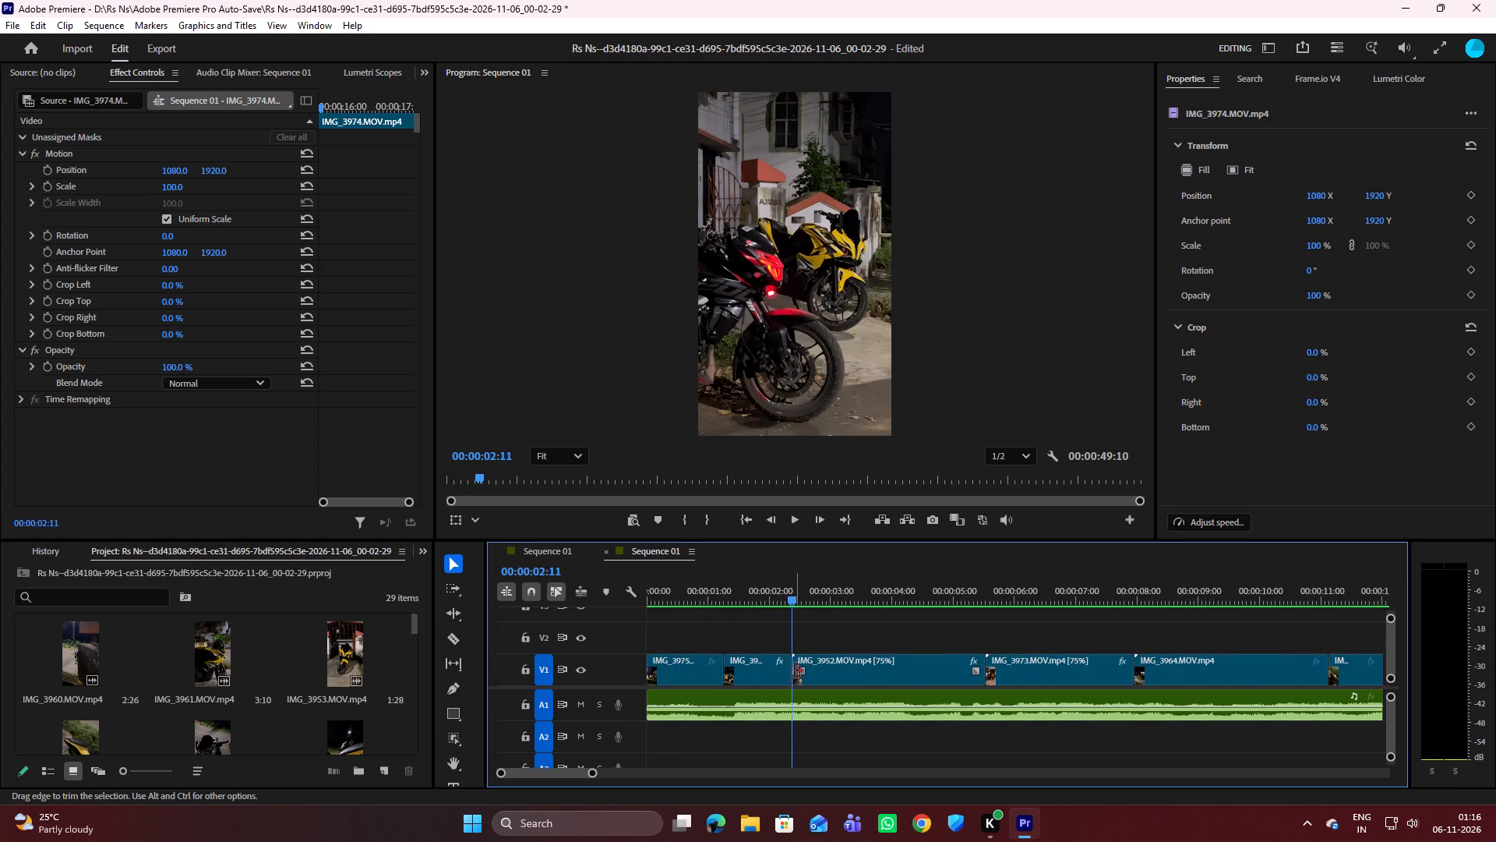
right_click(792, 673)
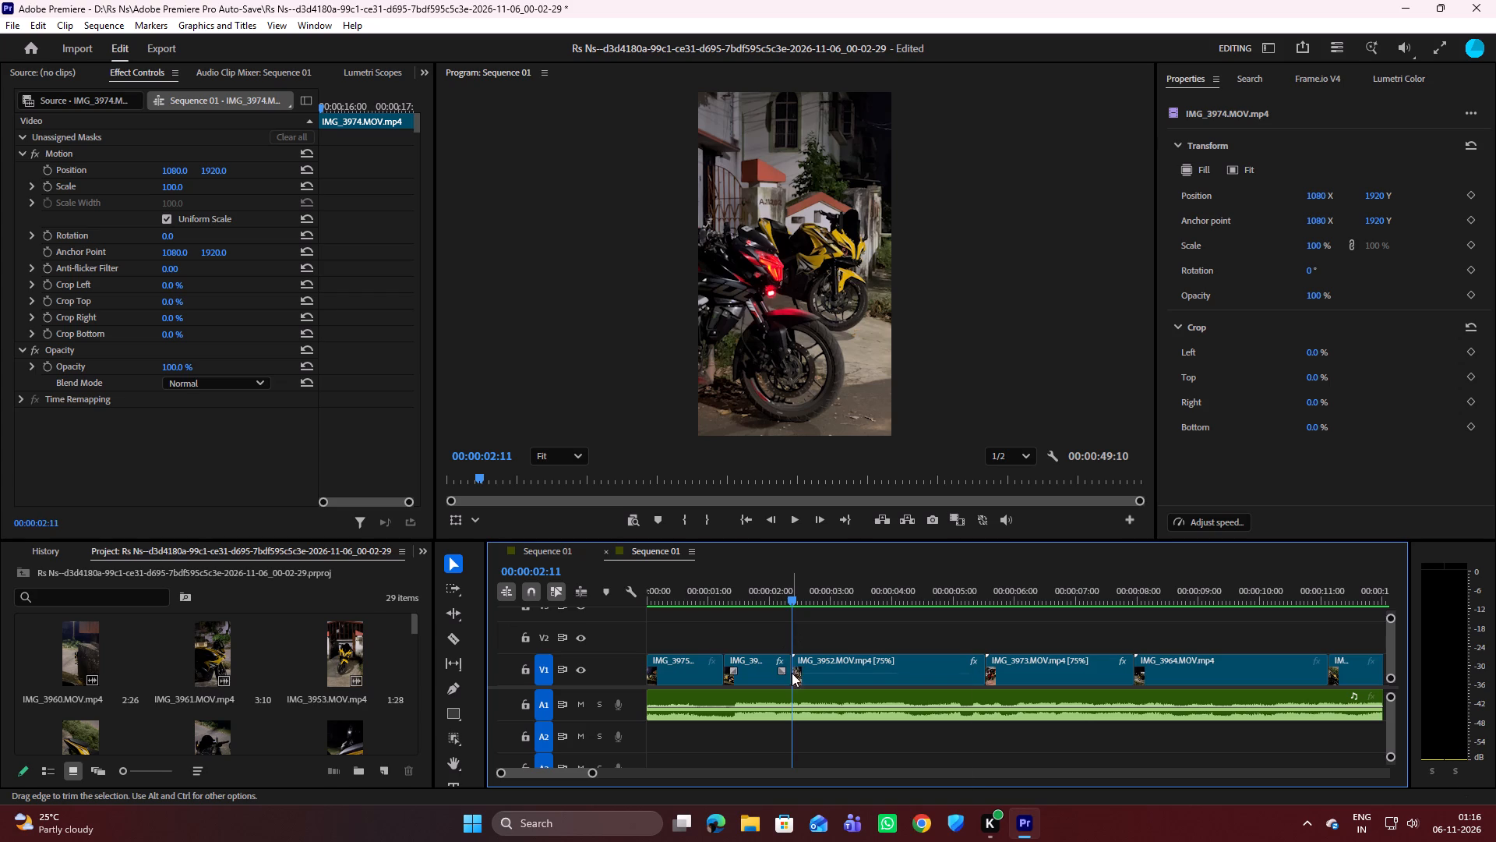
right_click(792, 673)
left_click(852, 781)
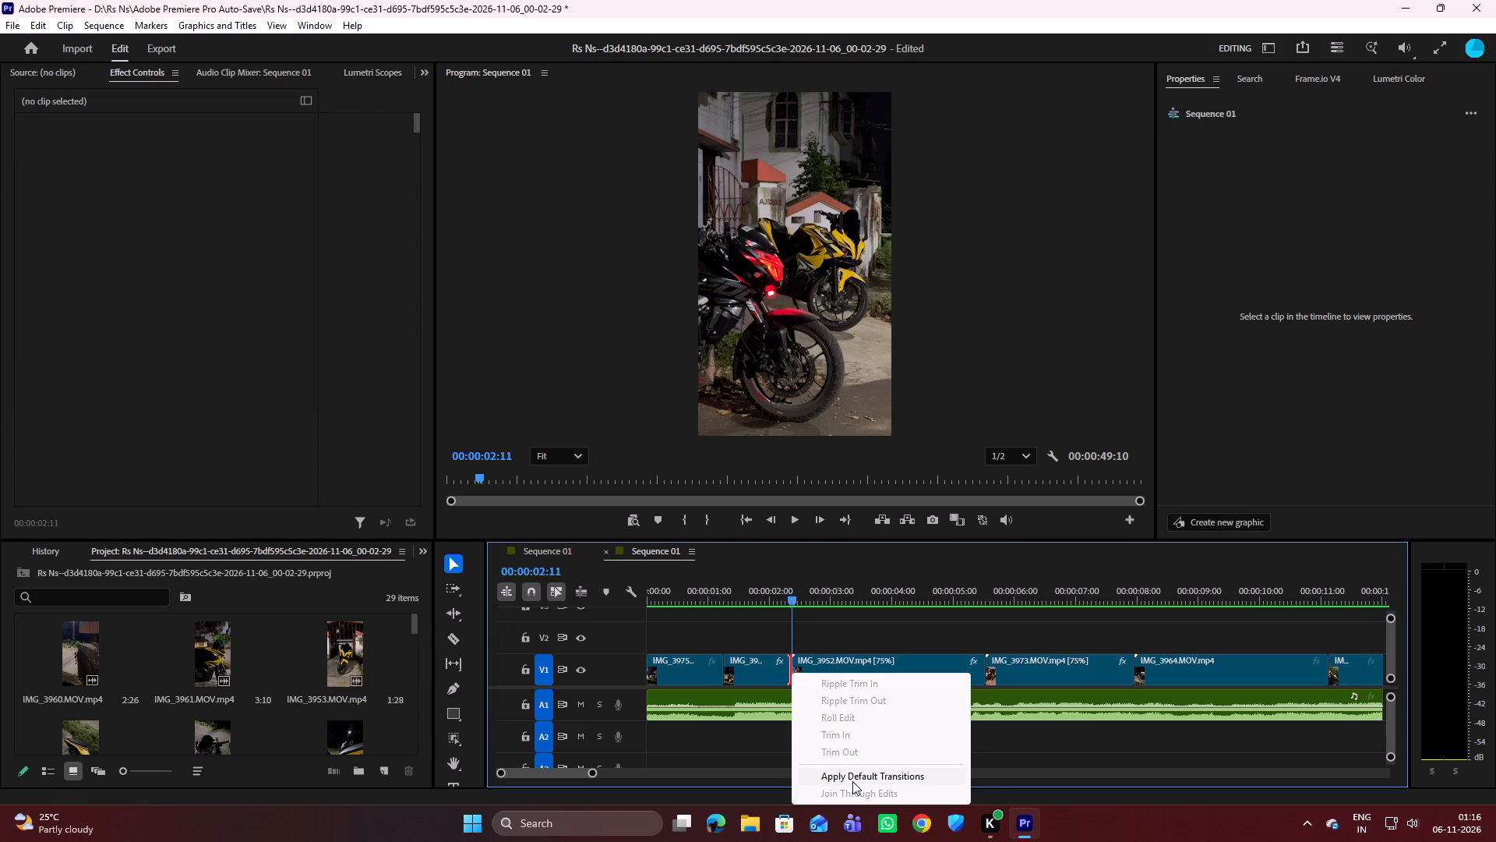
Scrub and play the opening of the sequence across the transition at the start of IMG_3952 to check the blend.
left_click(771, 605)
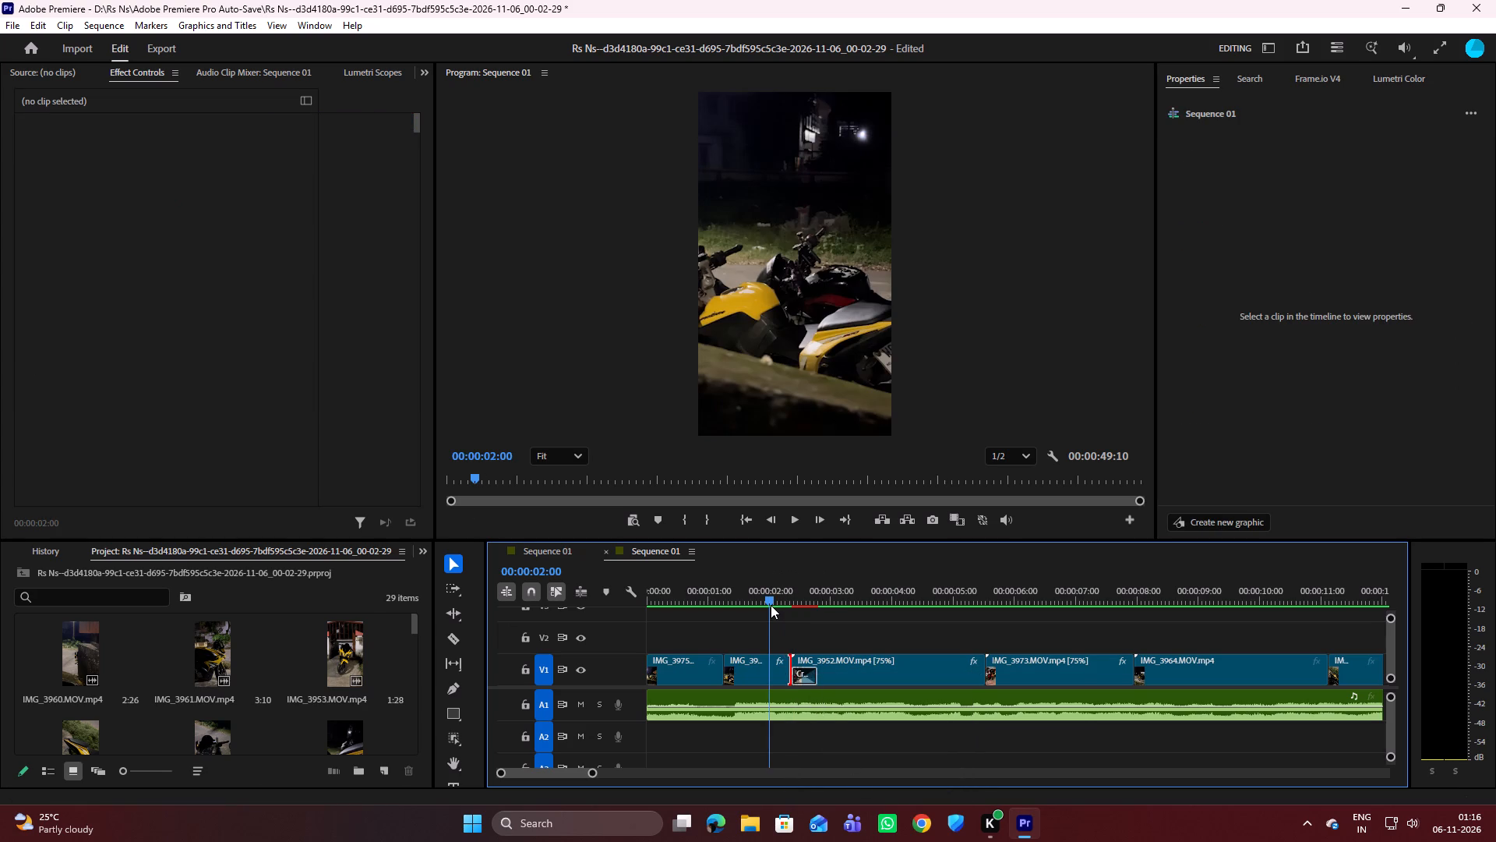
left_click_drag(766, 596, 778, 600)
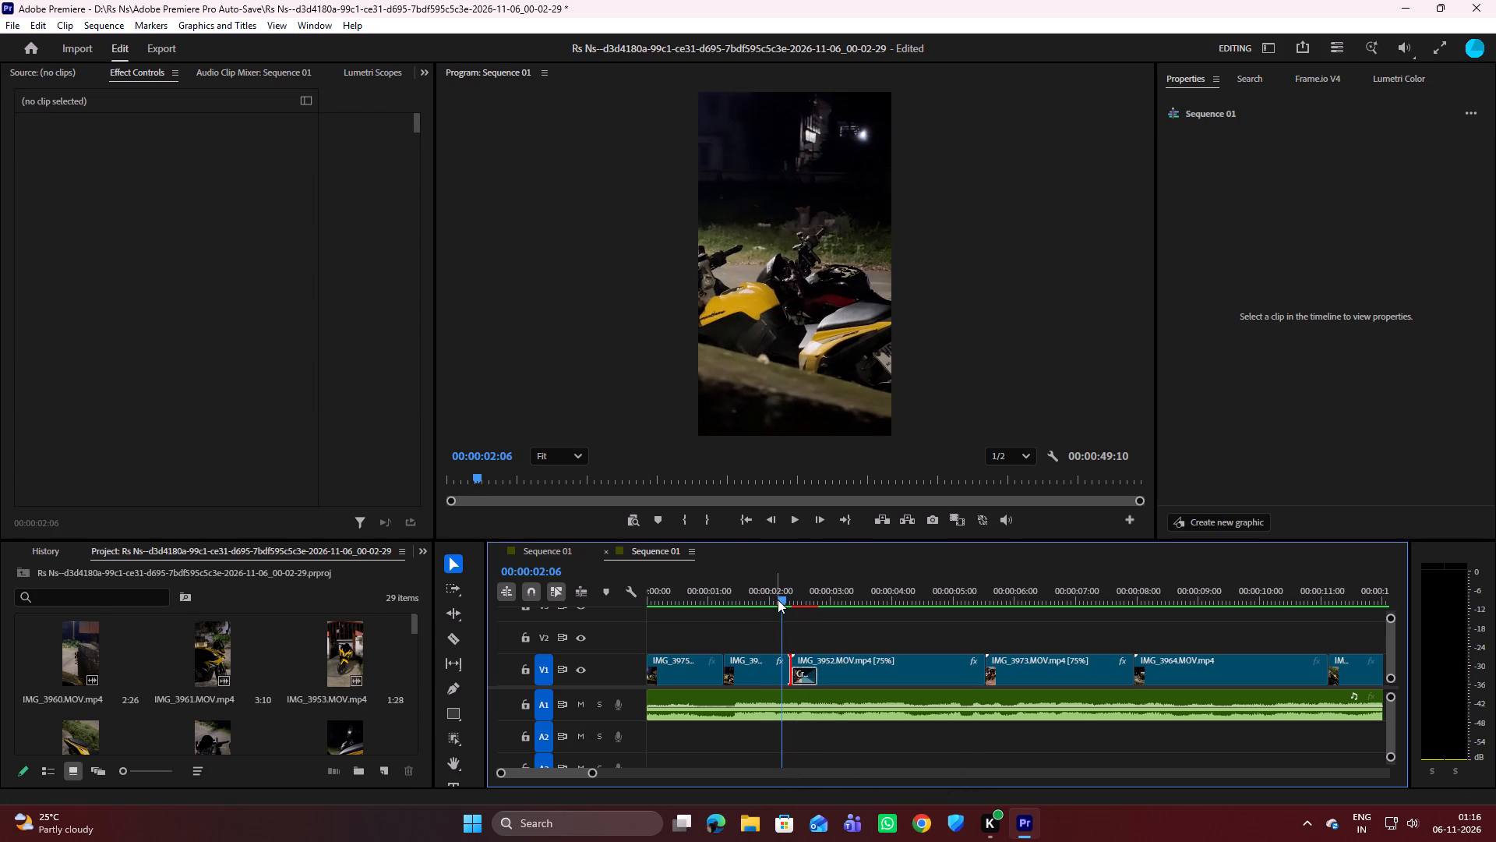
left_click(765, 625)
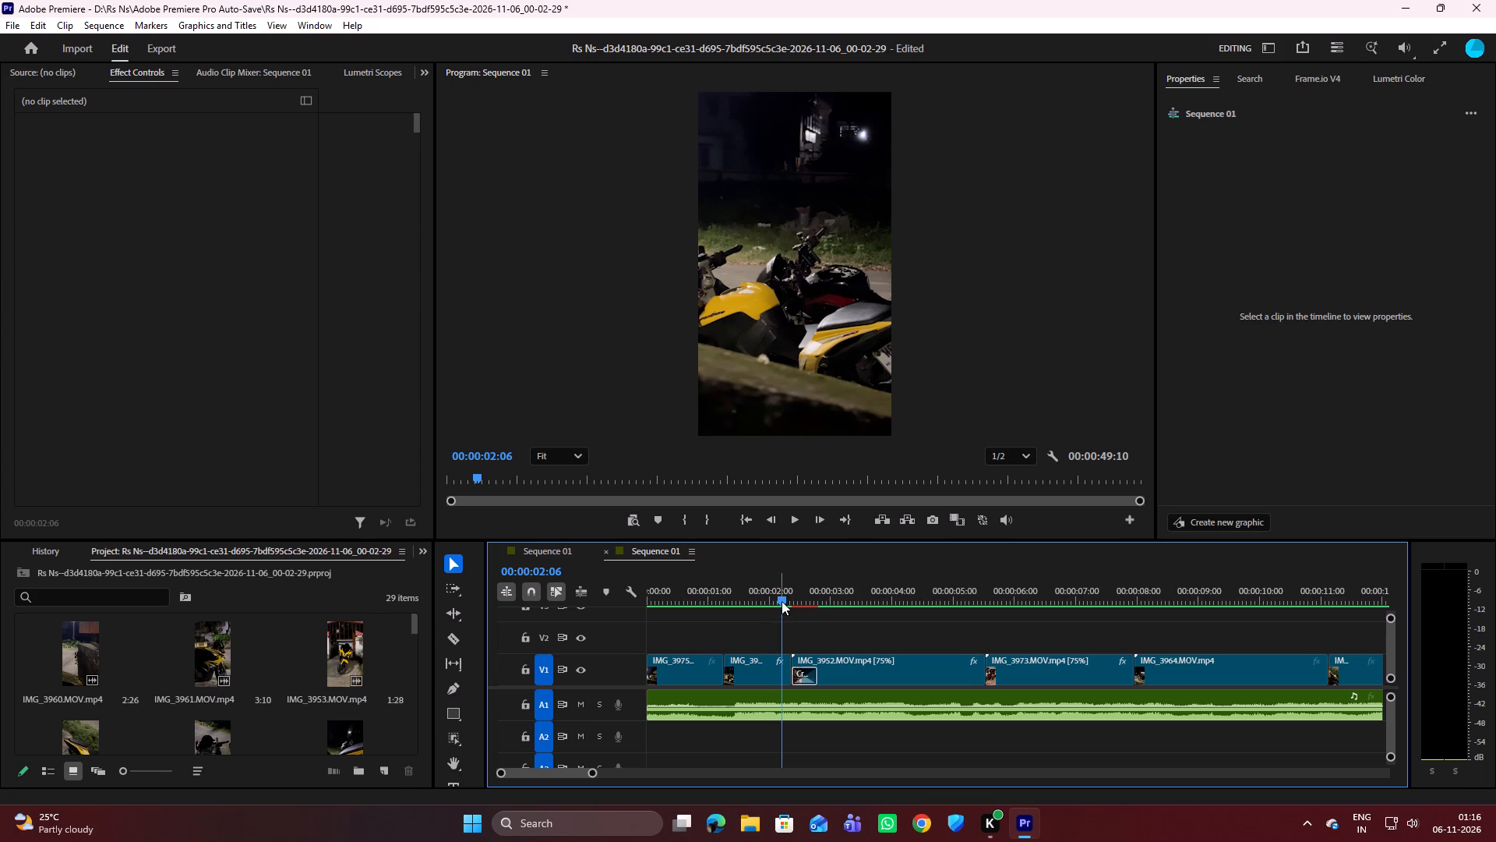
left_click_drag(782, 601, 764, 601)
key("space")
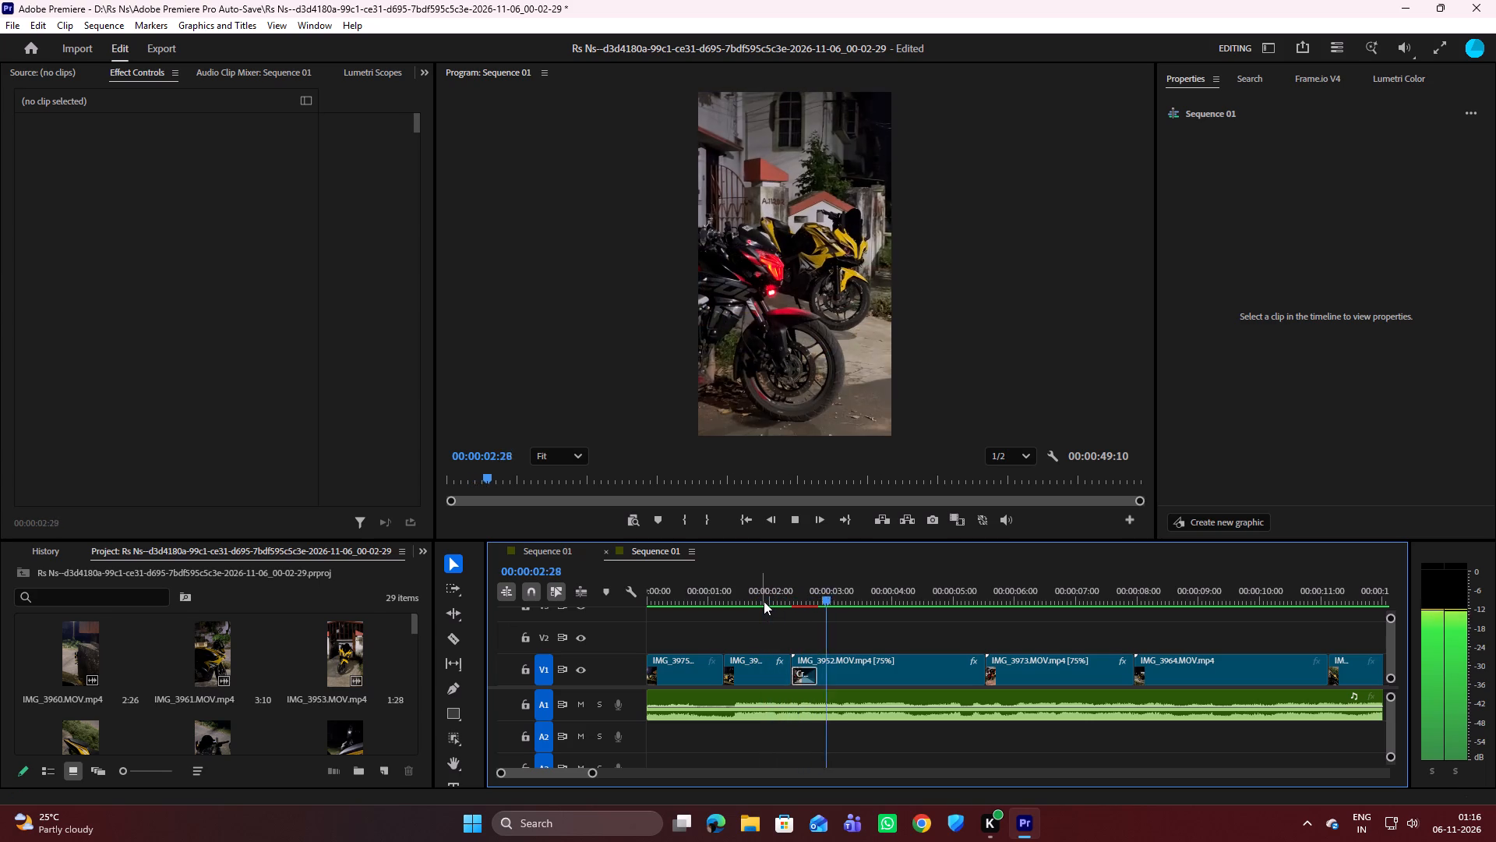
key("space")
left_click_drag(843, 598, 796, 596)
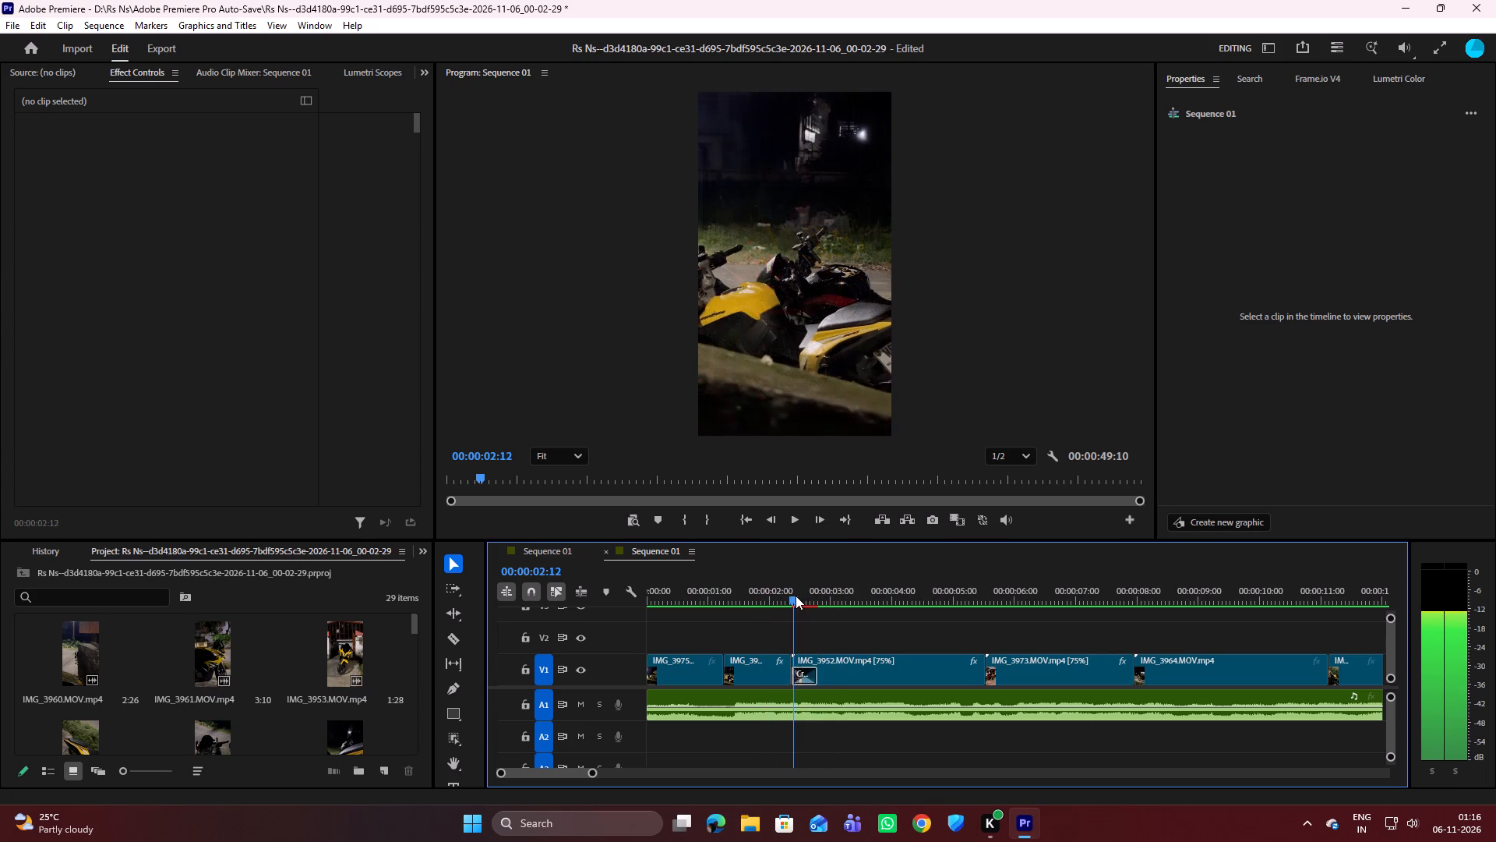
left_click_drag(796, 596, 785, 592)
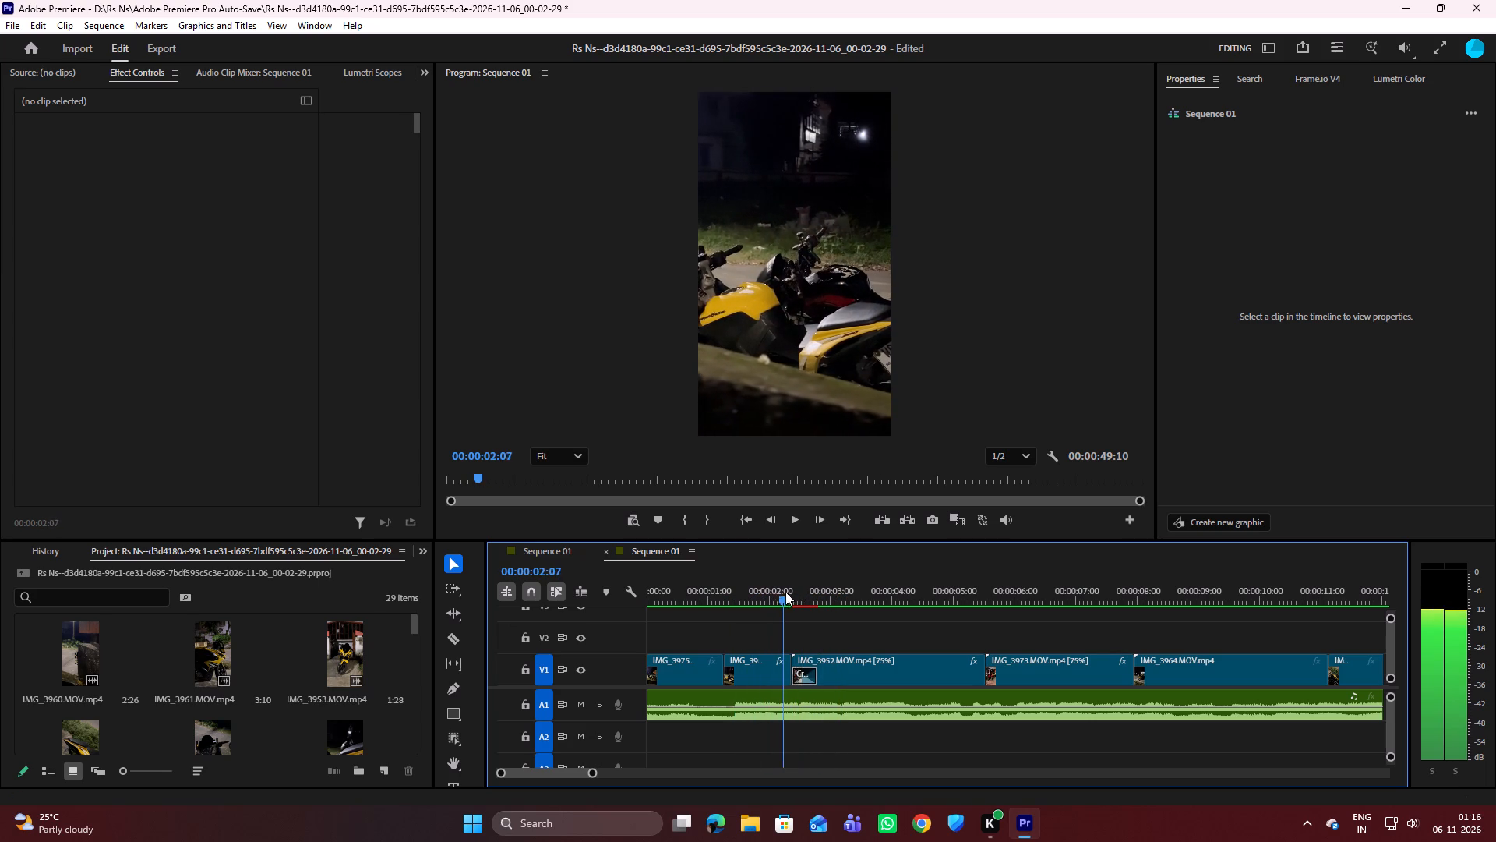
left_click_drag(785, 592, 802, 594)
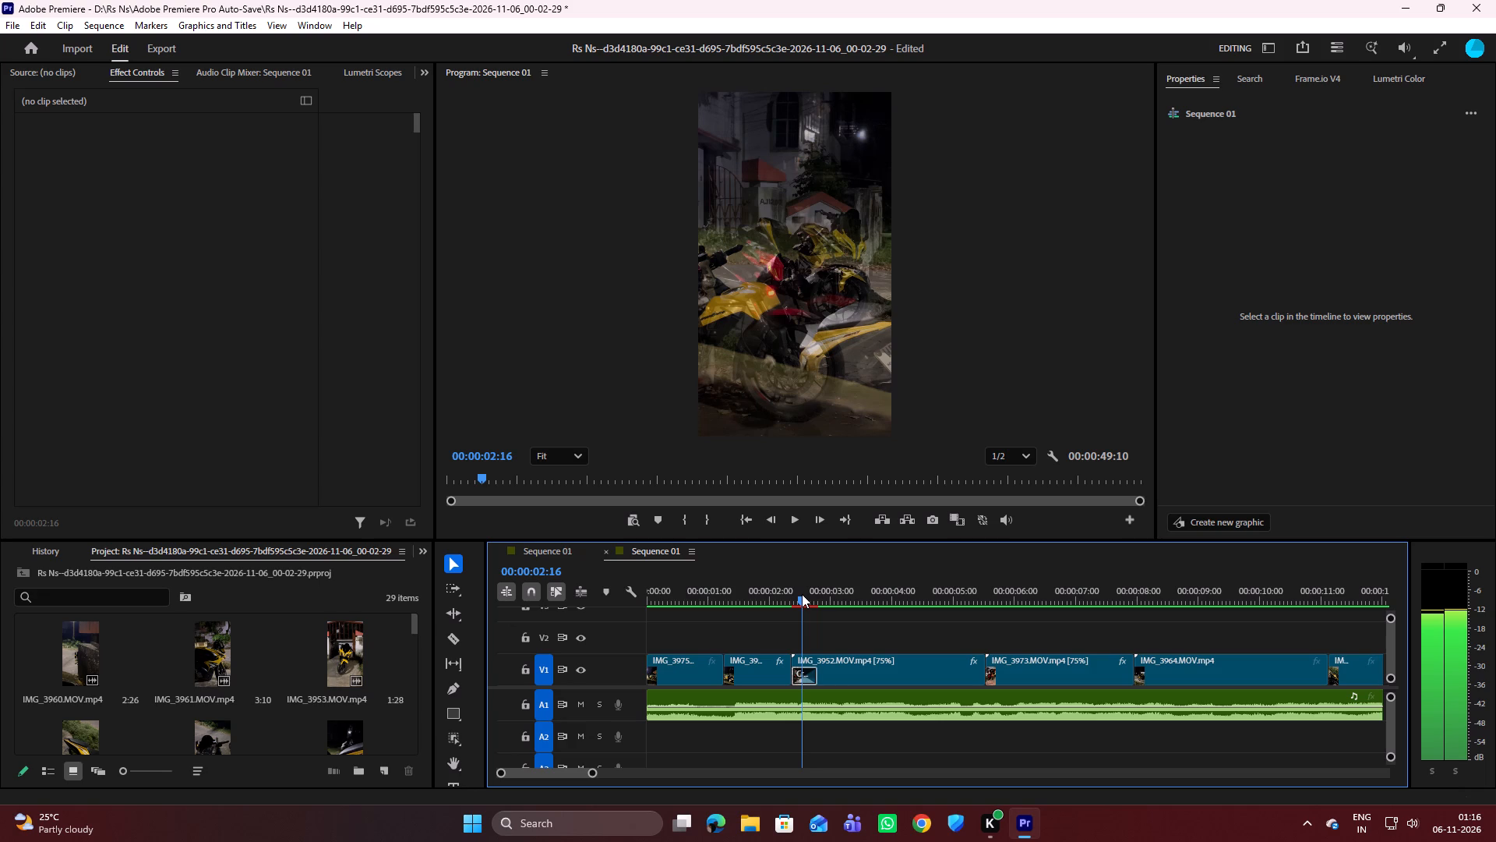
left_click_drag(802, 594, 727, 591)
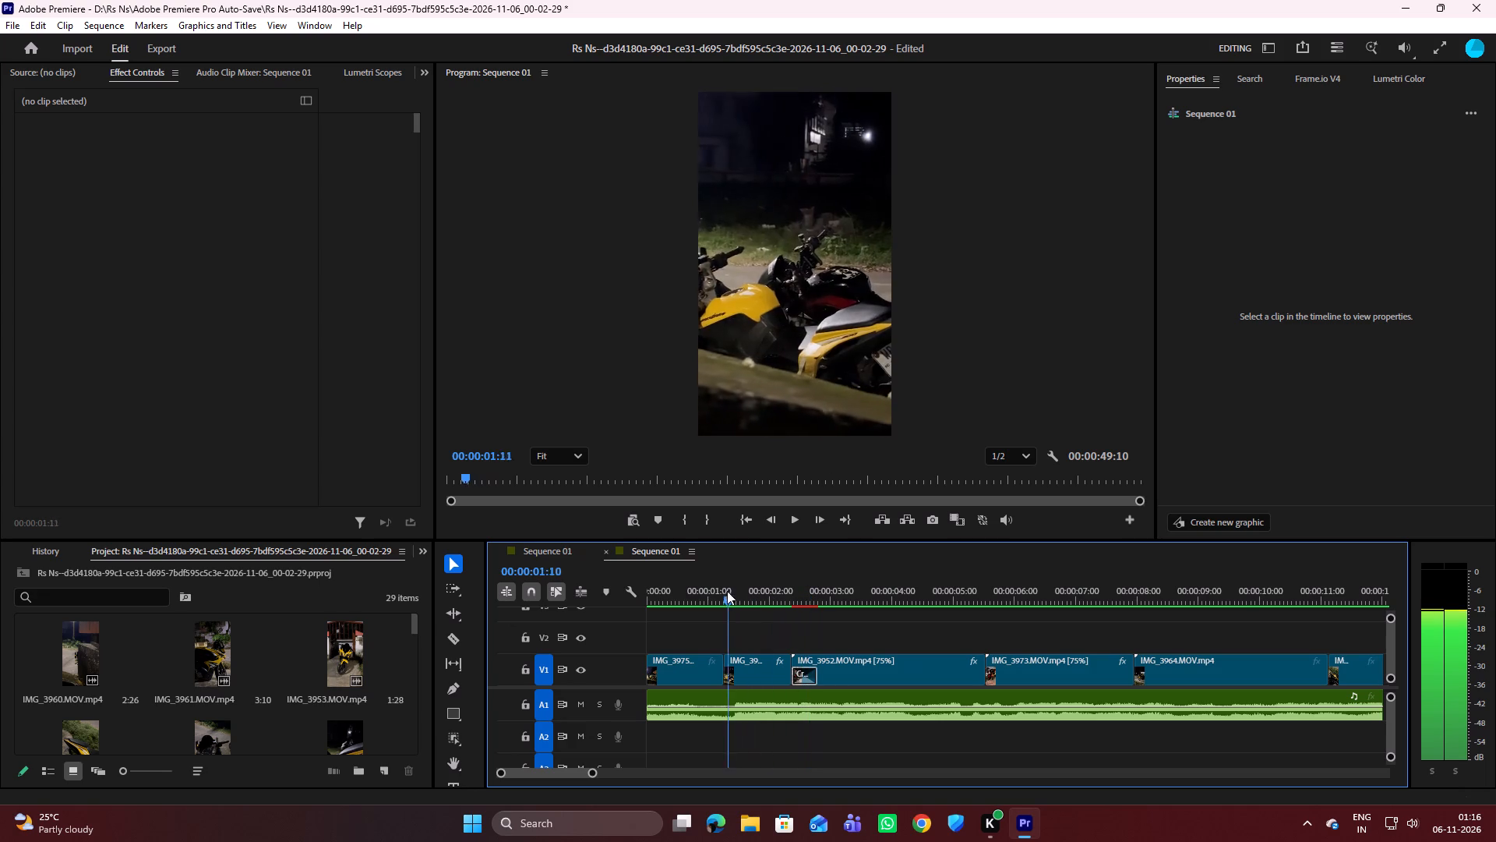
left_click_drag(727, 591, 634, 586)
key("space")
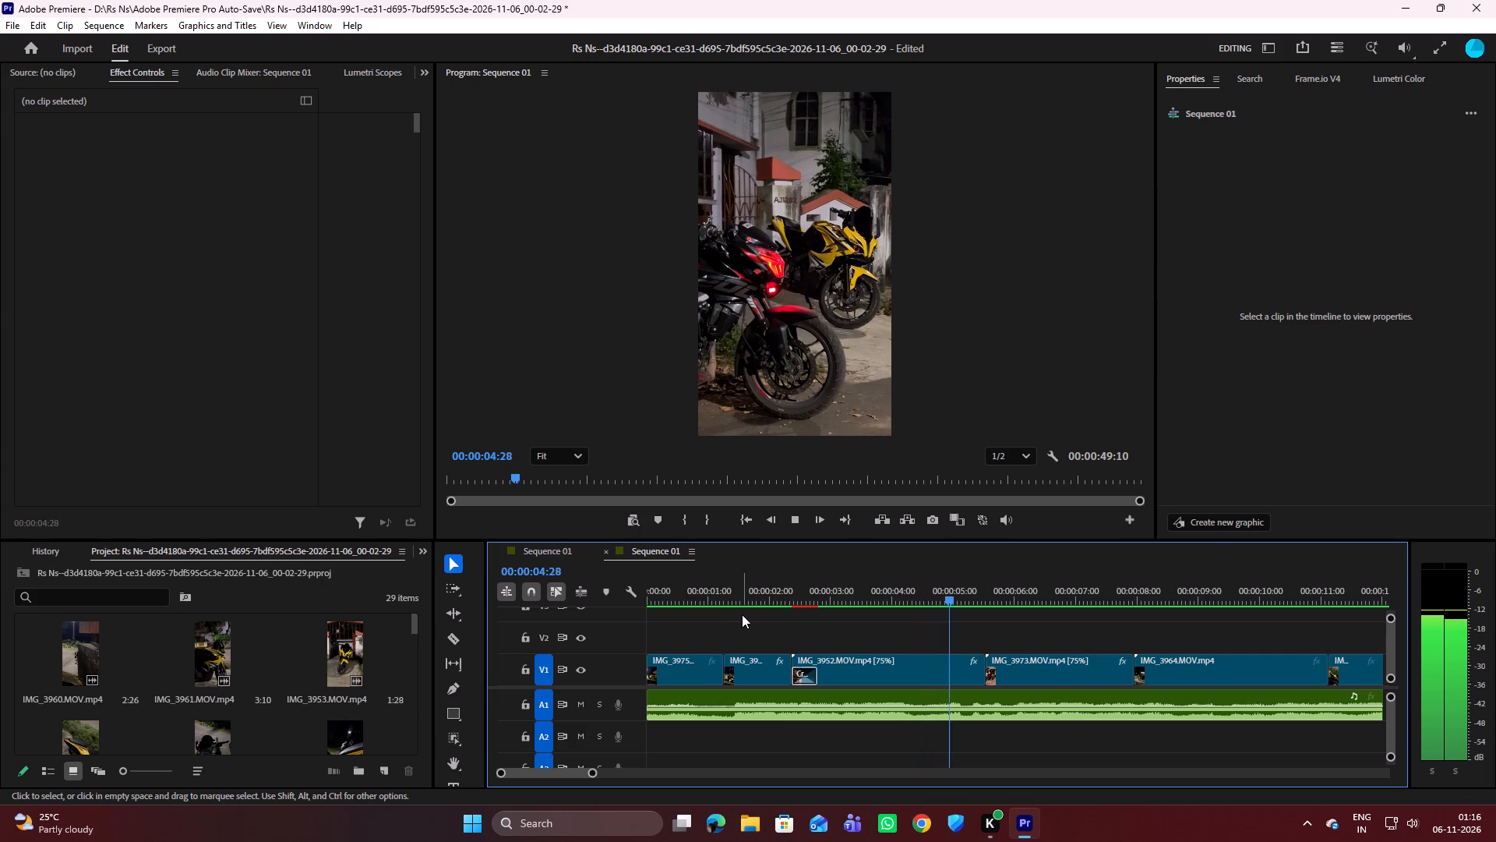
key("space")
Apply the default transition at the V1 cut between IMG_3952 and IMG_3973, at 00:00:05:16.
left_click_drag(1000, 598, 984, 593)
right_click(984, 593)
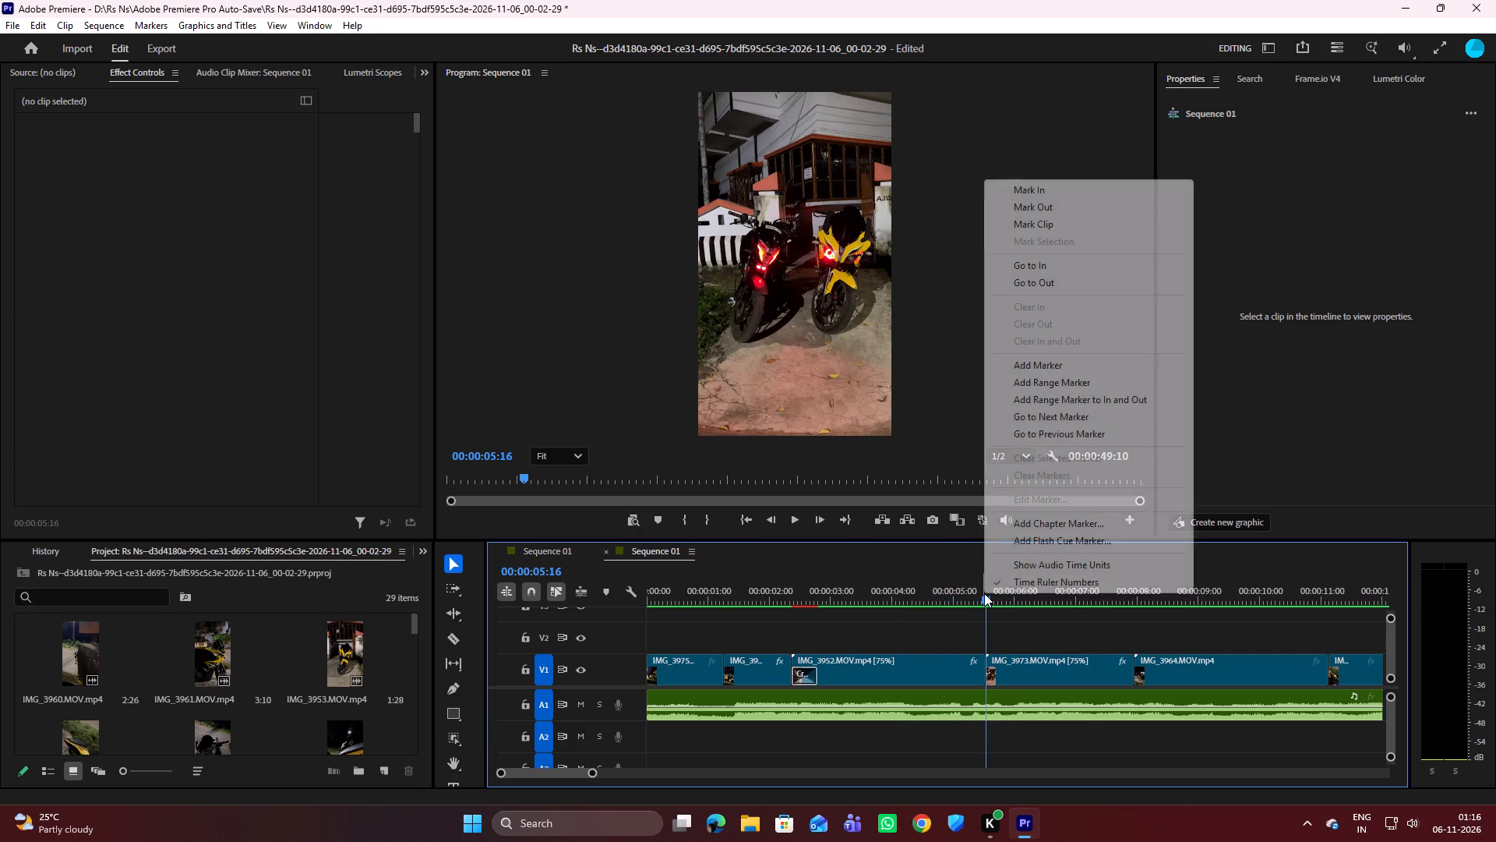
right_click(984, 593)
right_click(988, 612)
right_click(988, 612)
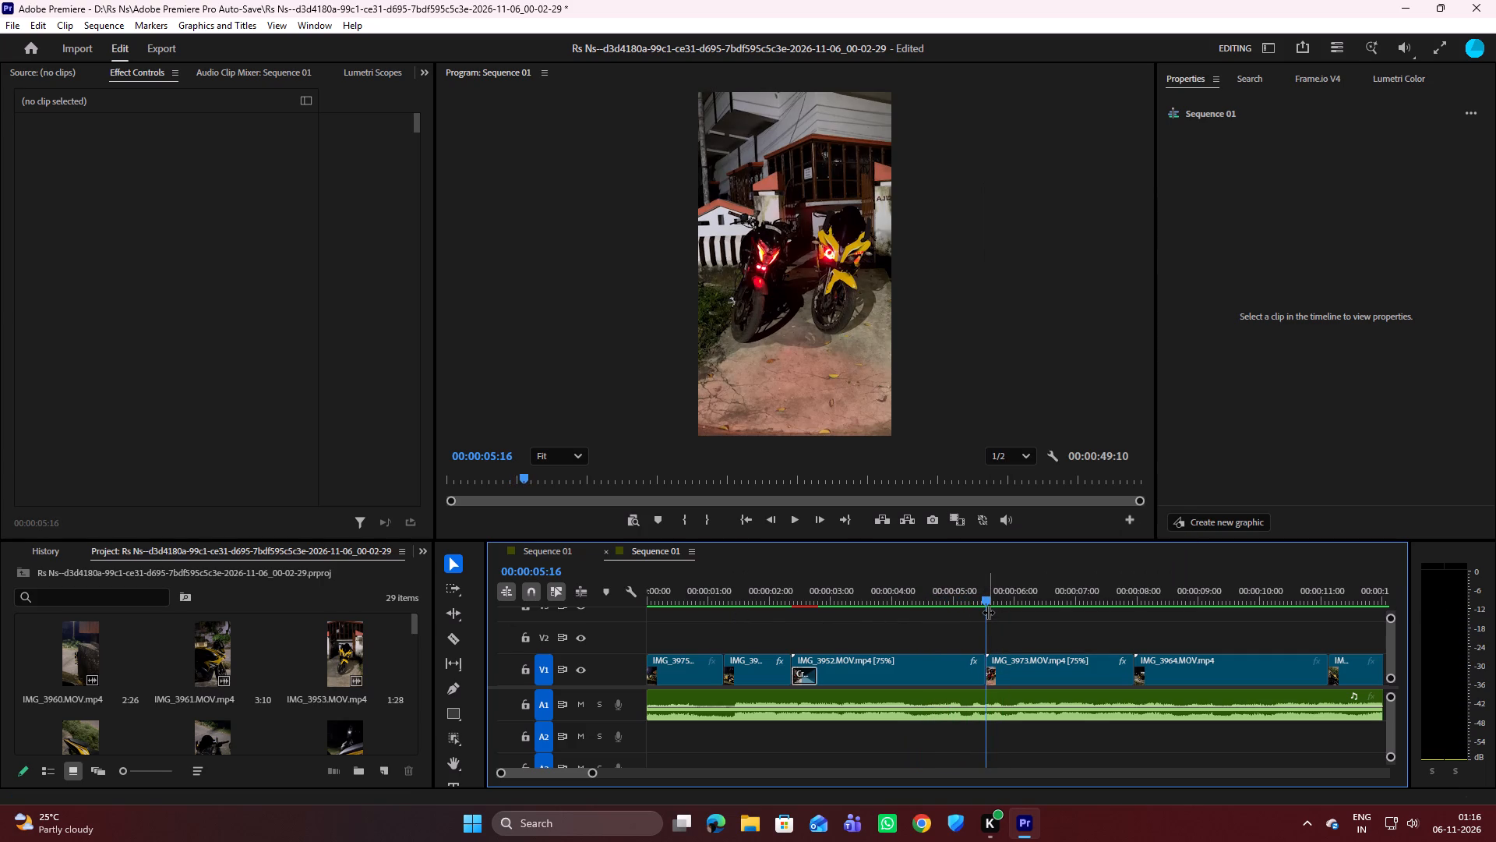
right_click(985, 620)
right_click(985, 620)
left_click(985, 597)
right_click(985, 597)
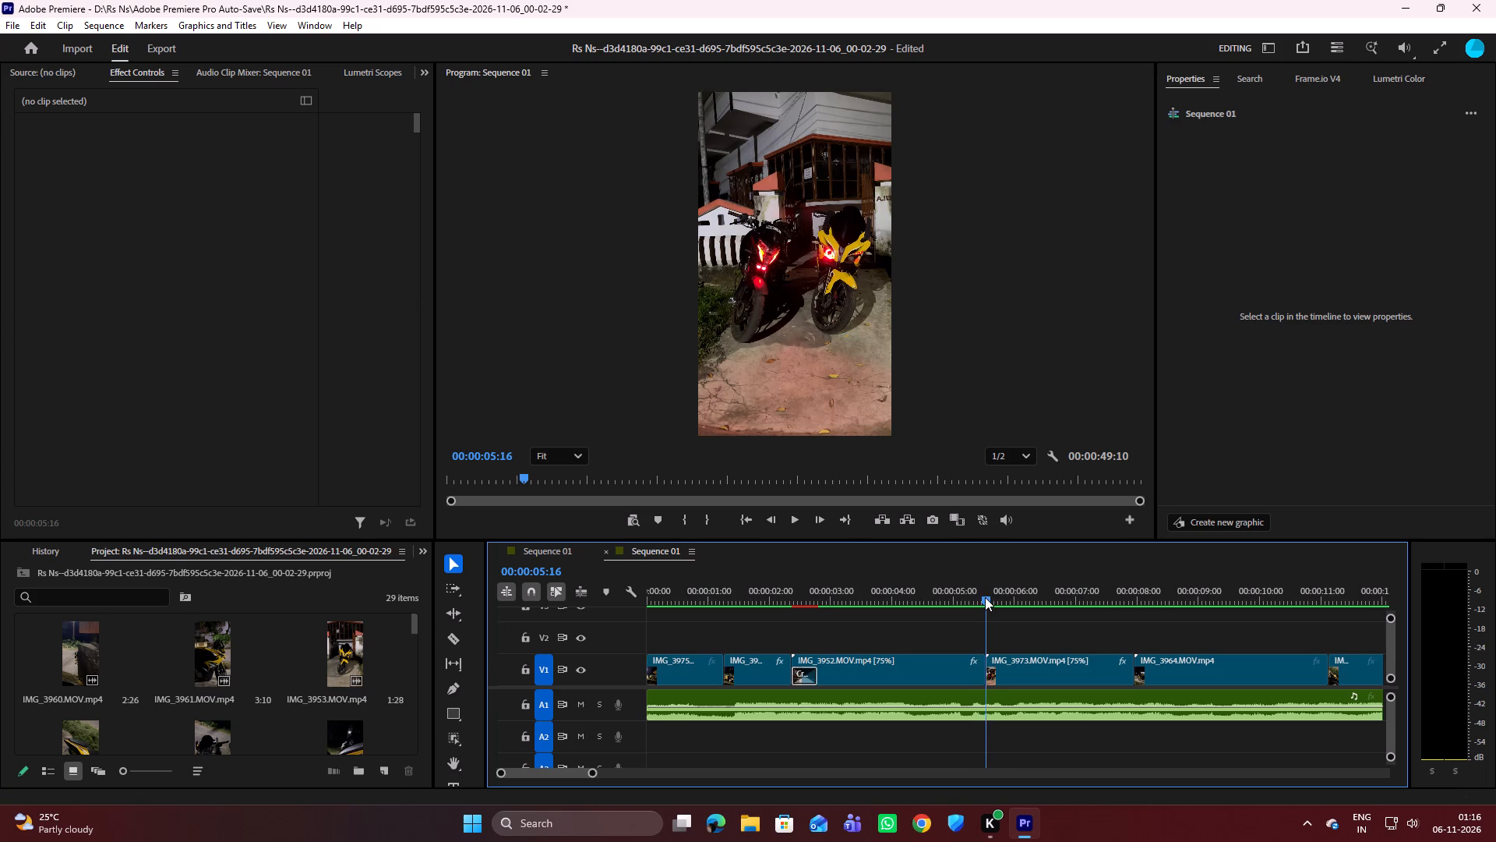
right_click(985, 597)
right_click(985, 597)
right_click(985, 597)
right_click(985, 597)
right_click(985, 597)
right_click(985, 597)
right_click_drag(985, 597, 987, 613)
right_click(987, 613)
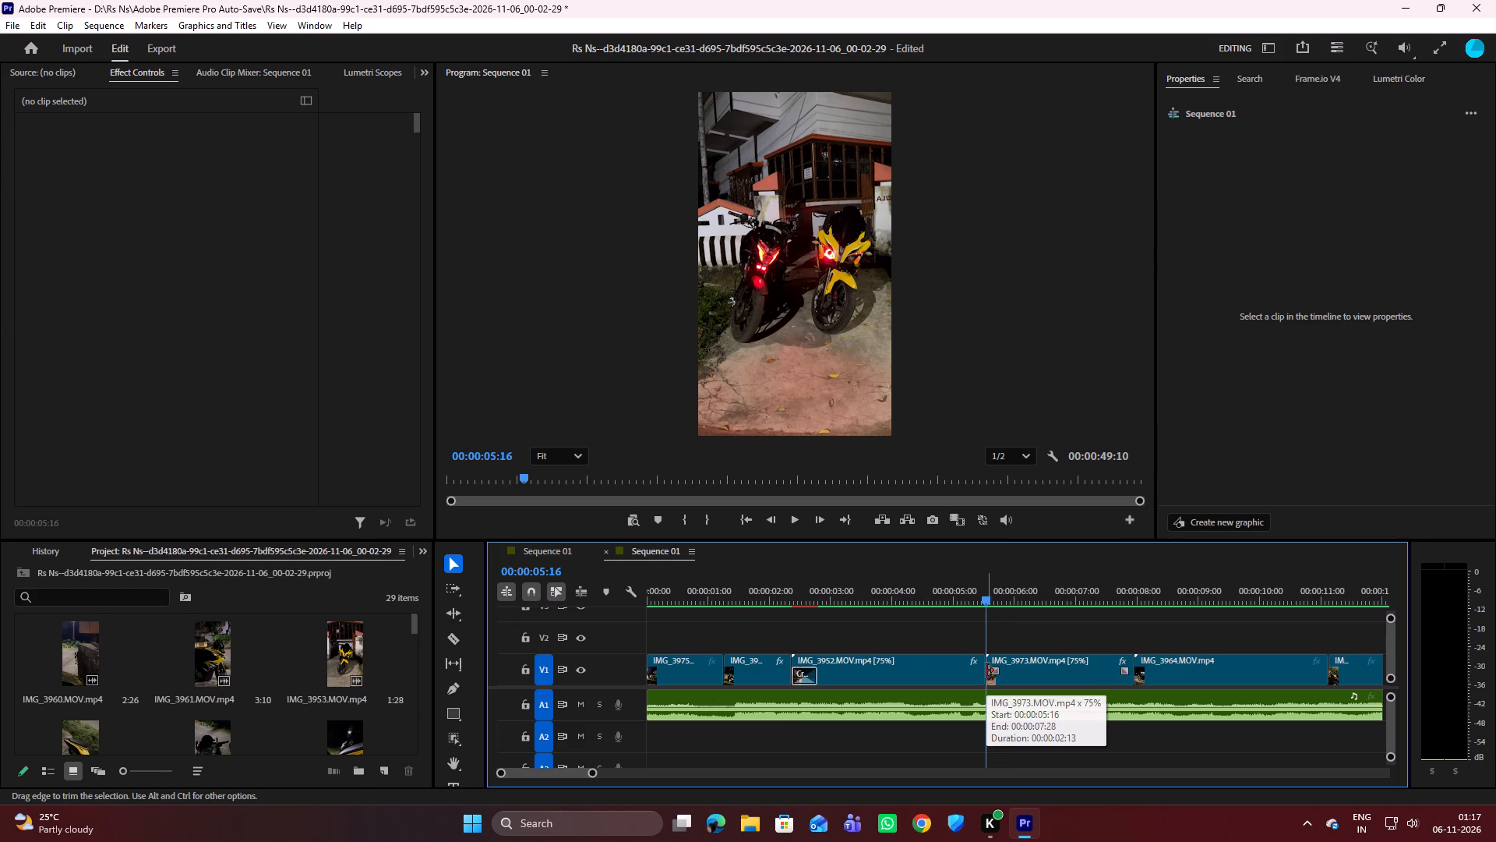
right_click(986, 670)
right_click(986, 670)
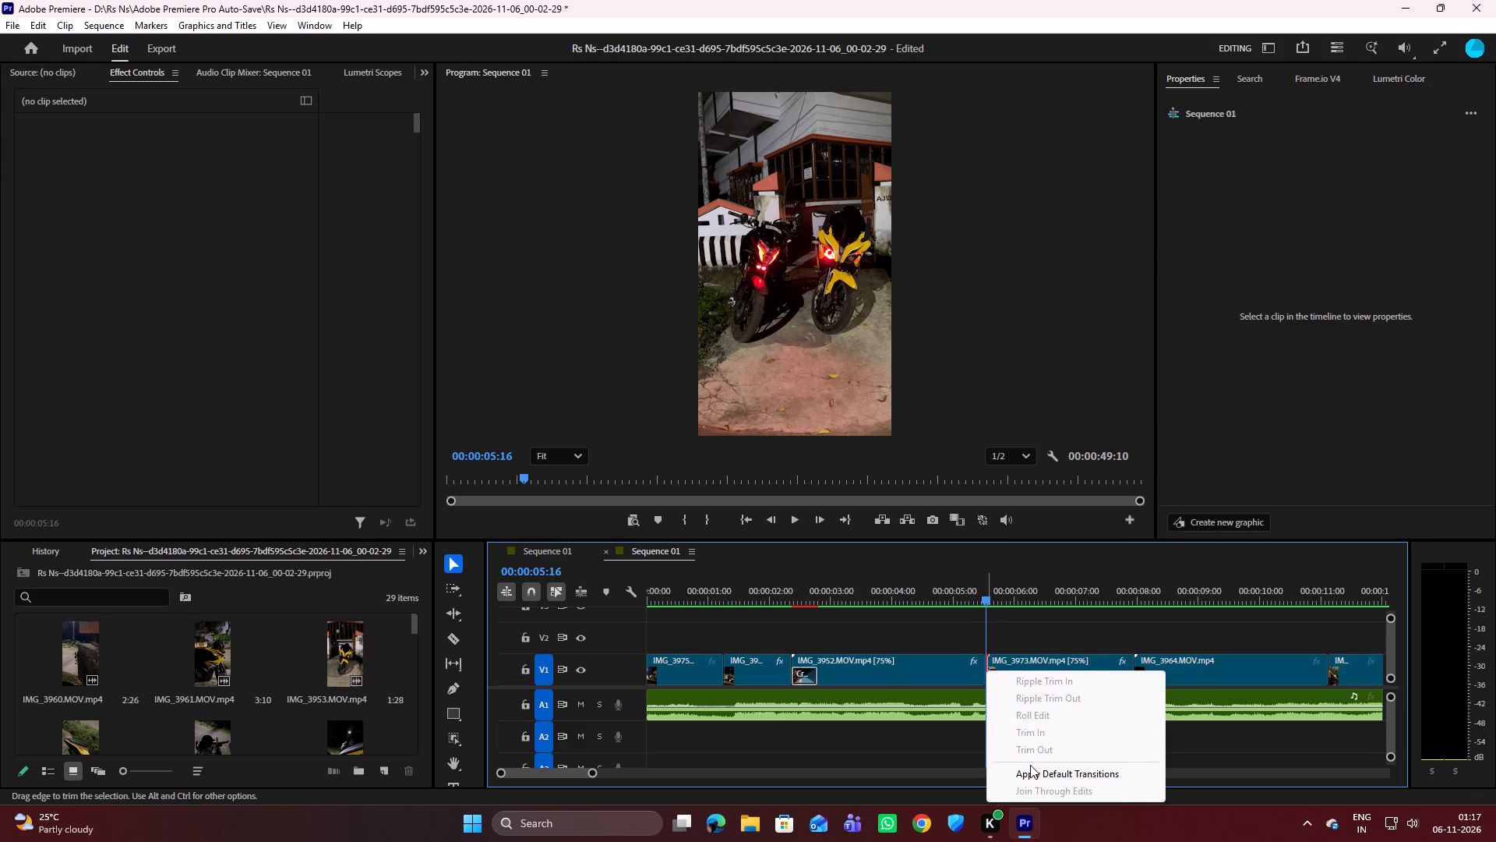
left_click(1031, 768)
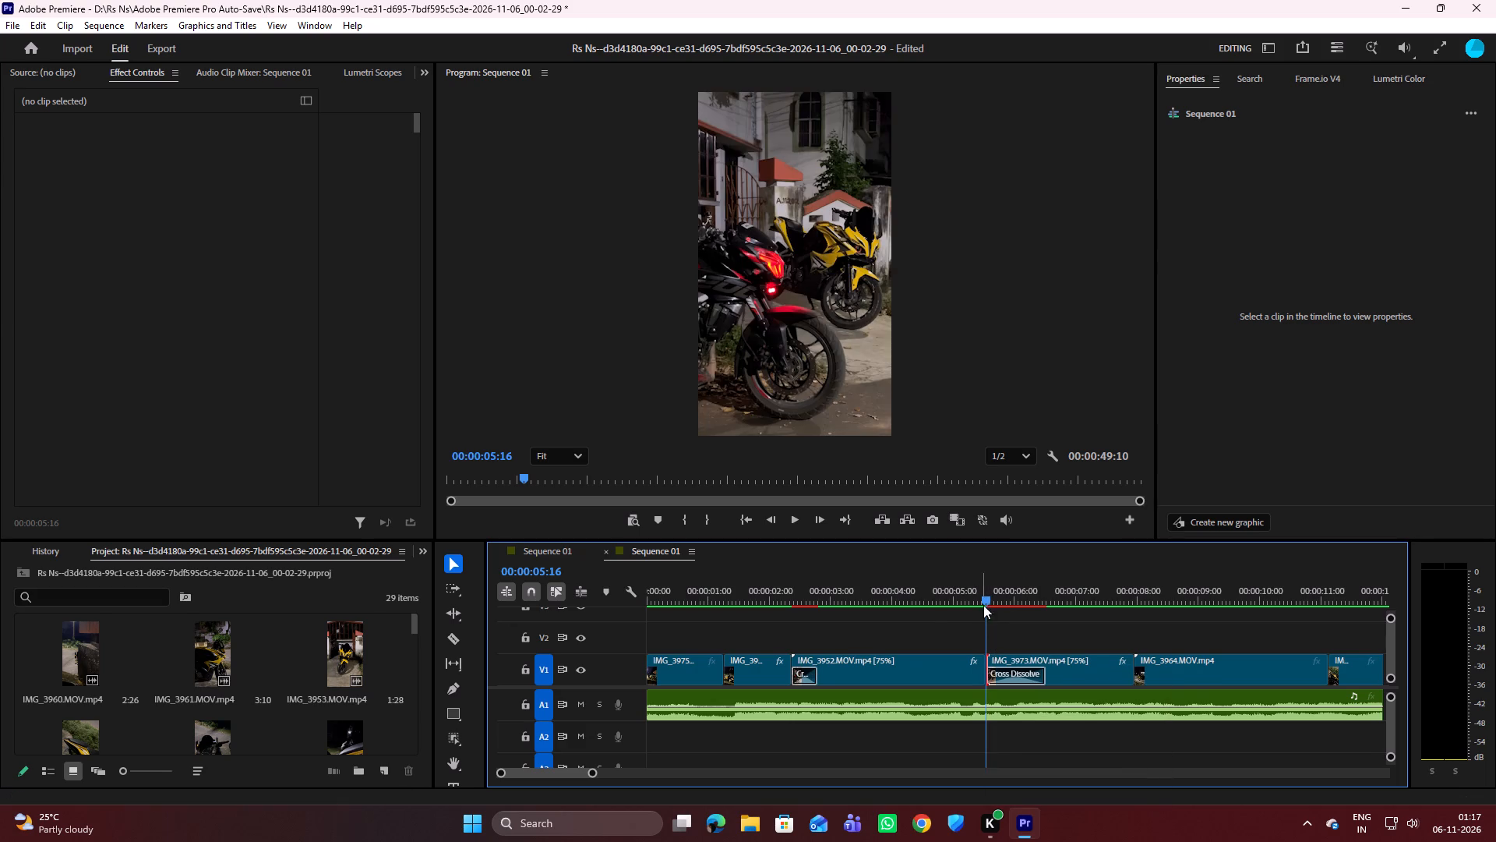
Shorten the Cross Dissolve at the start of IMG_3973 to 20 frames, and play the sequence through it to check the blend.
left_click_drag(983, 605, 921, 607)
key("space")
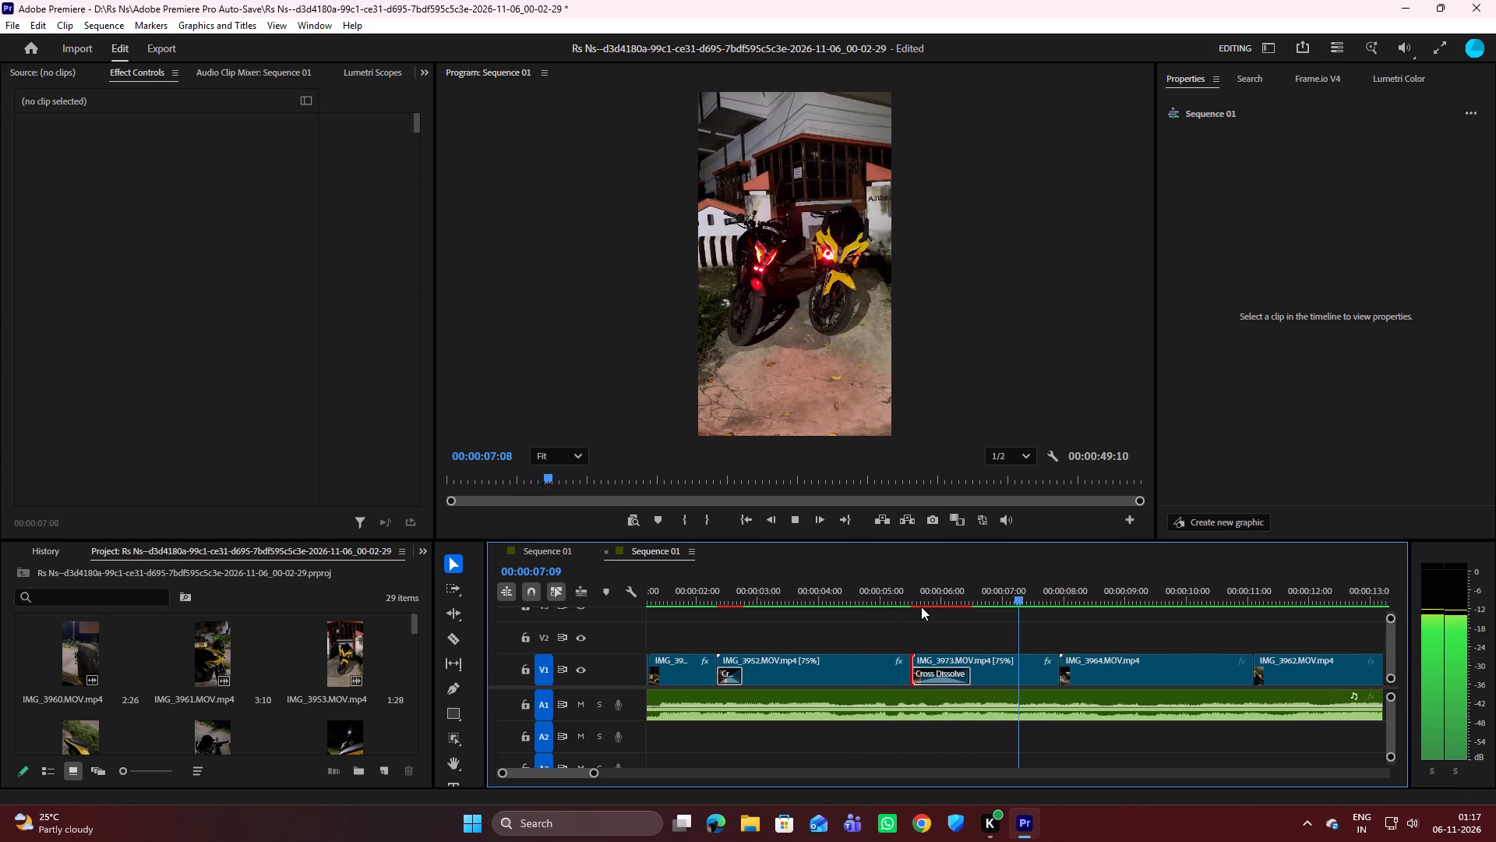
key("space")
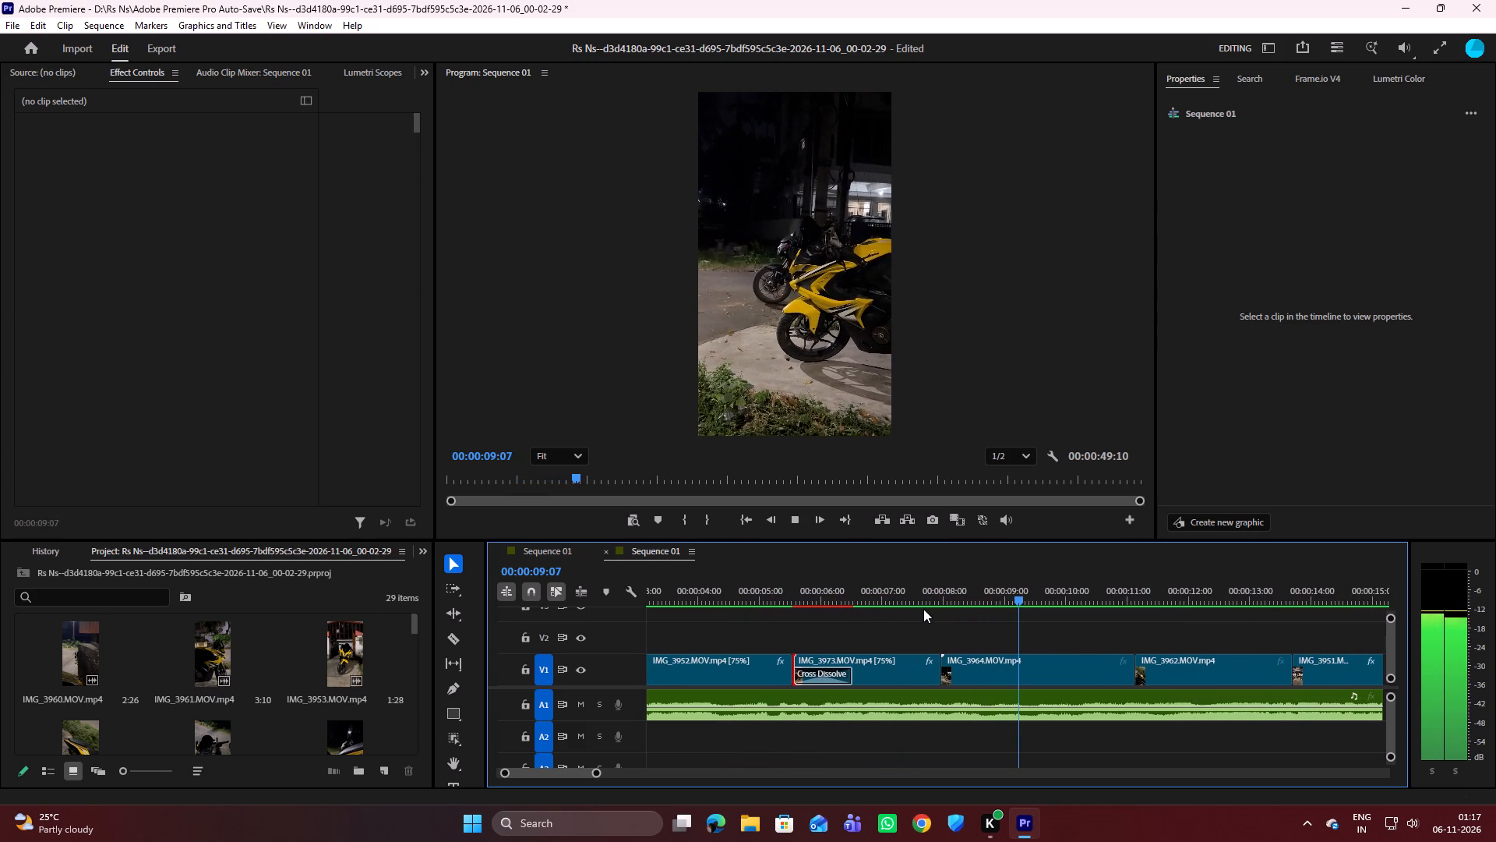
left_click_drag(850, 669, 834, 667)
left_click(888, 630)
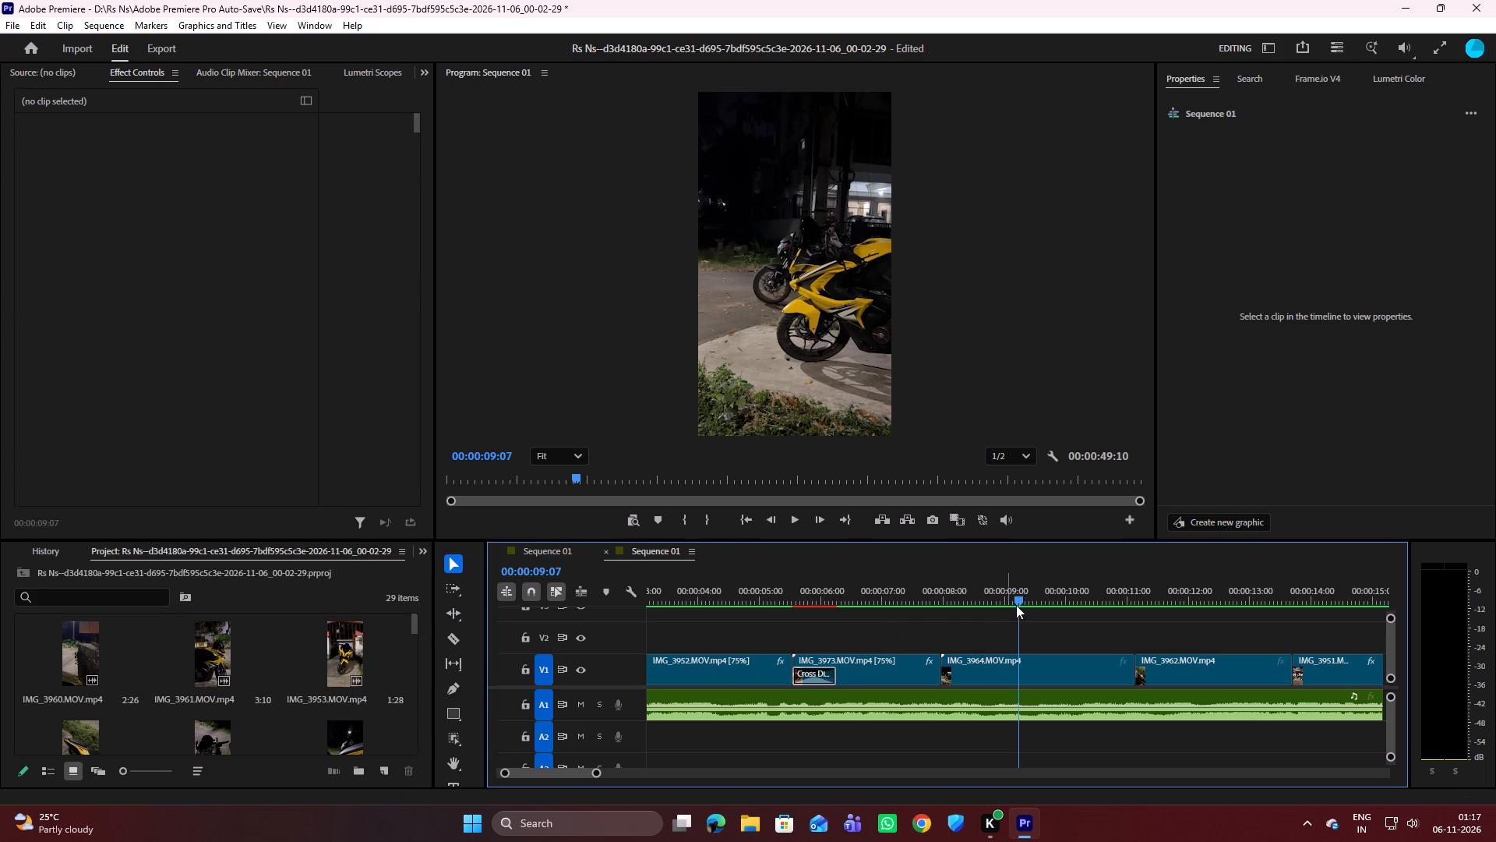
left_click_drag(1018, 599, 784, 626)
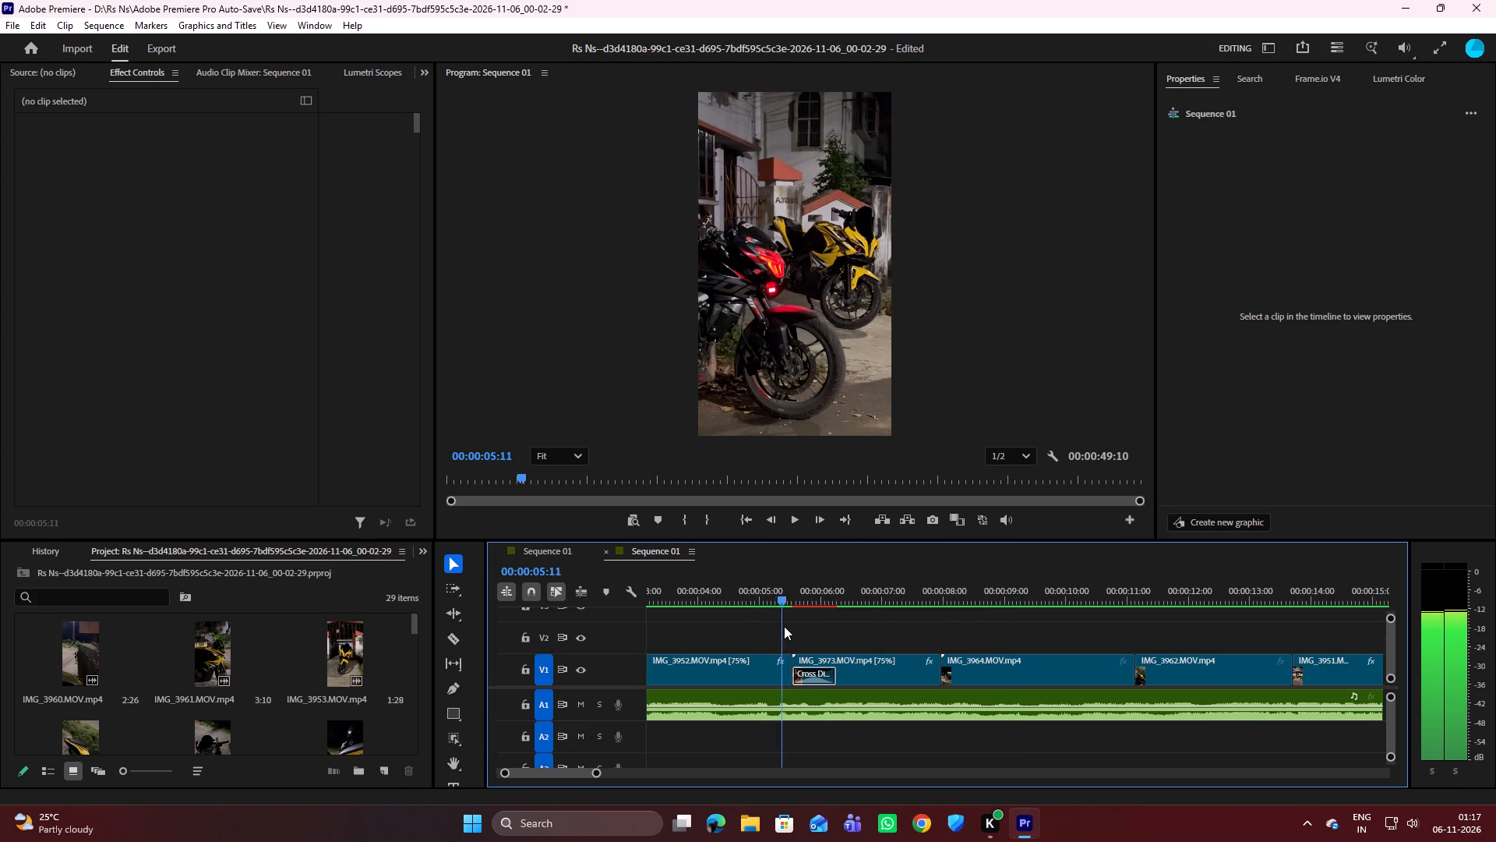
left_click_drag(784, 626, 815, 621)
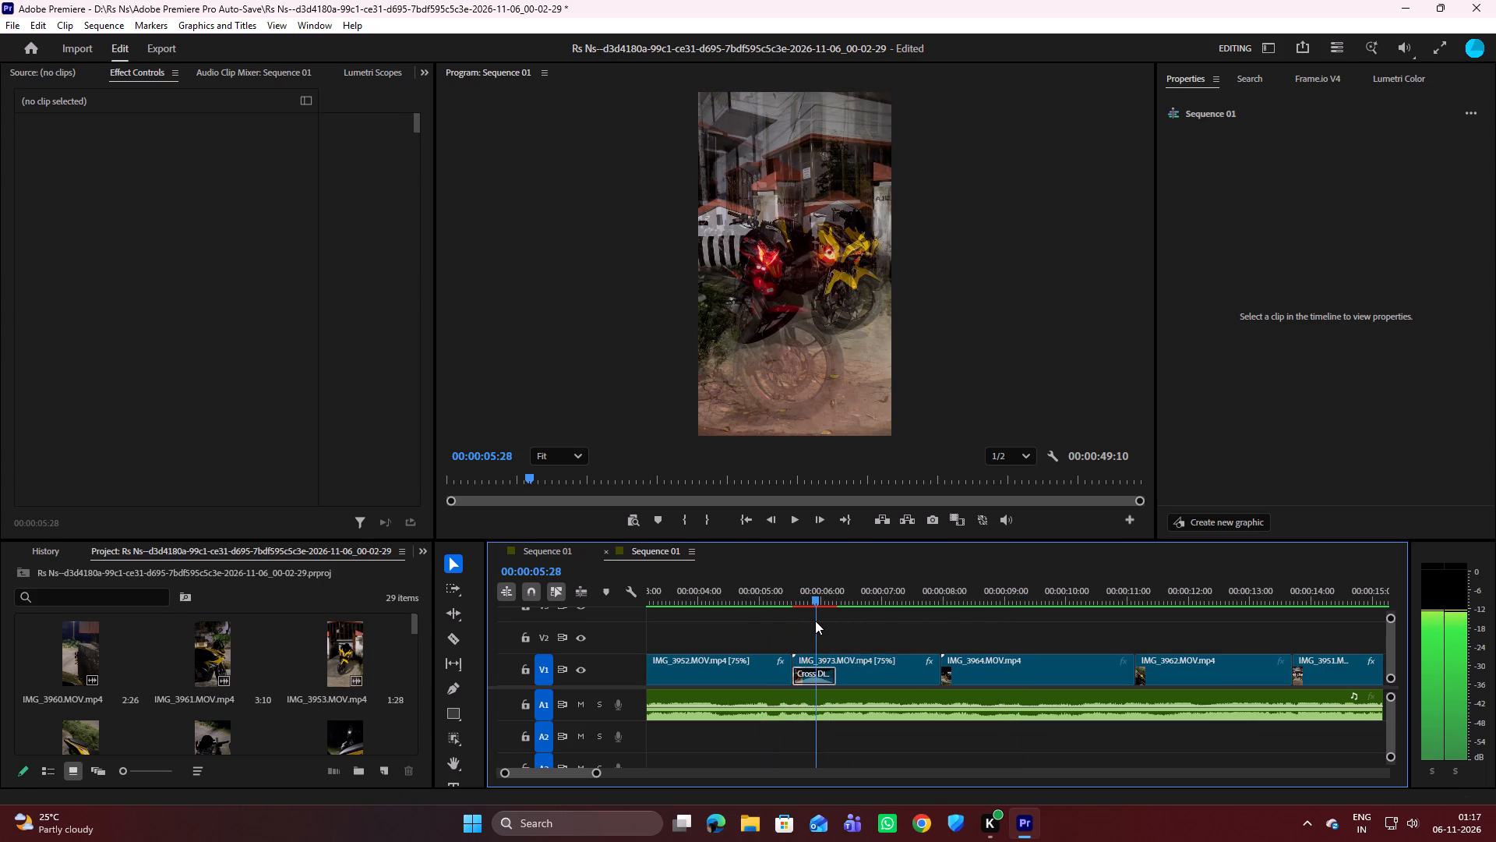
left_click_drag(815, 621, 820, 621)
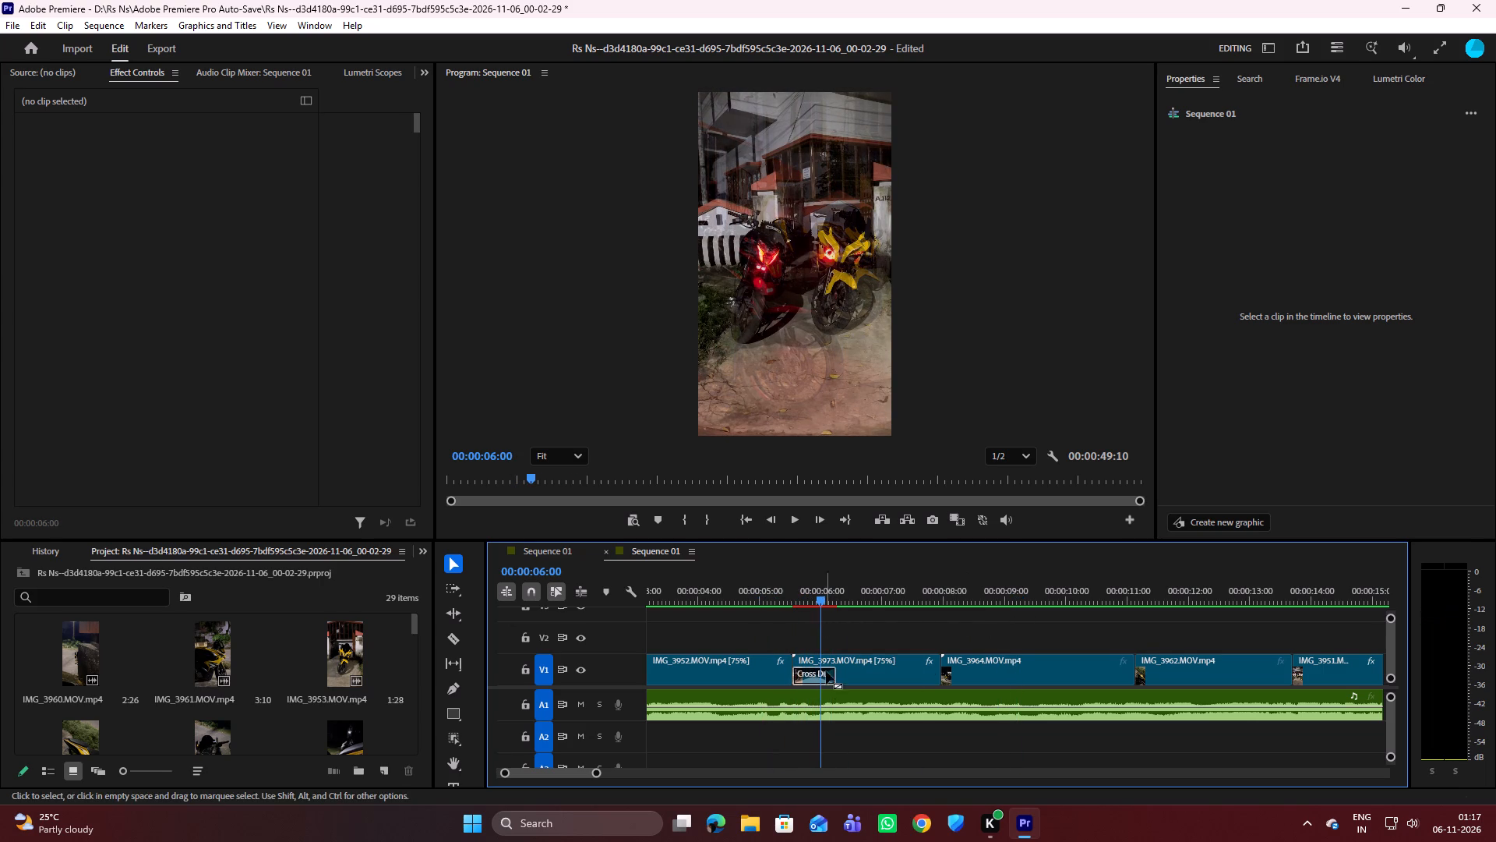
left_click(834, 670)
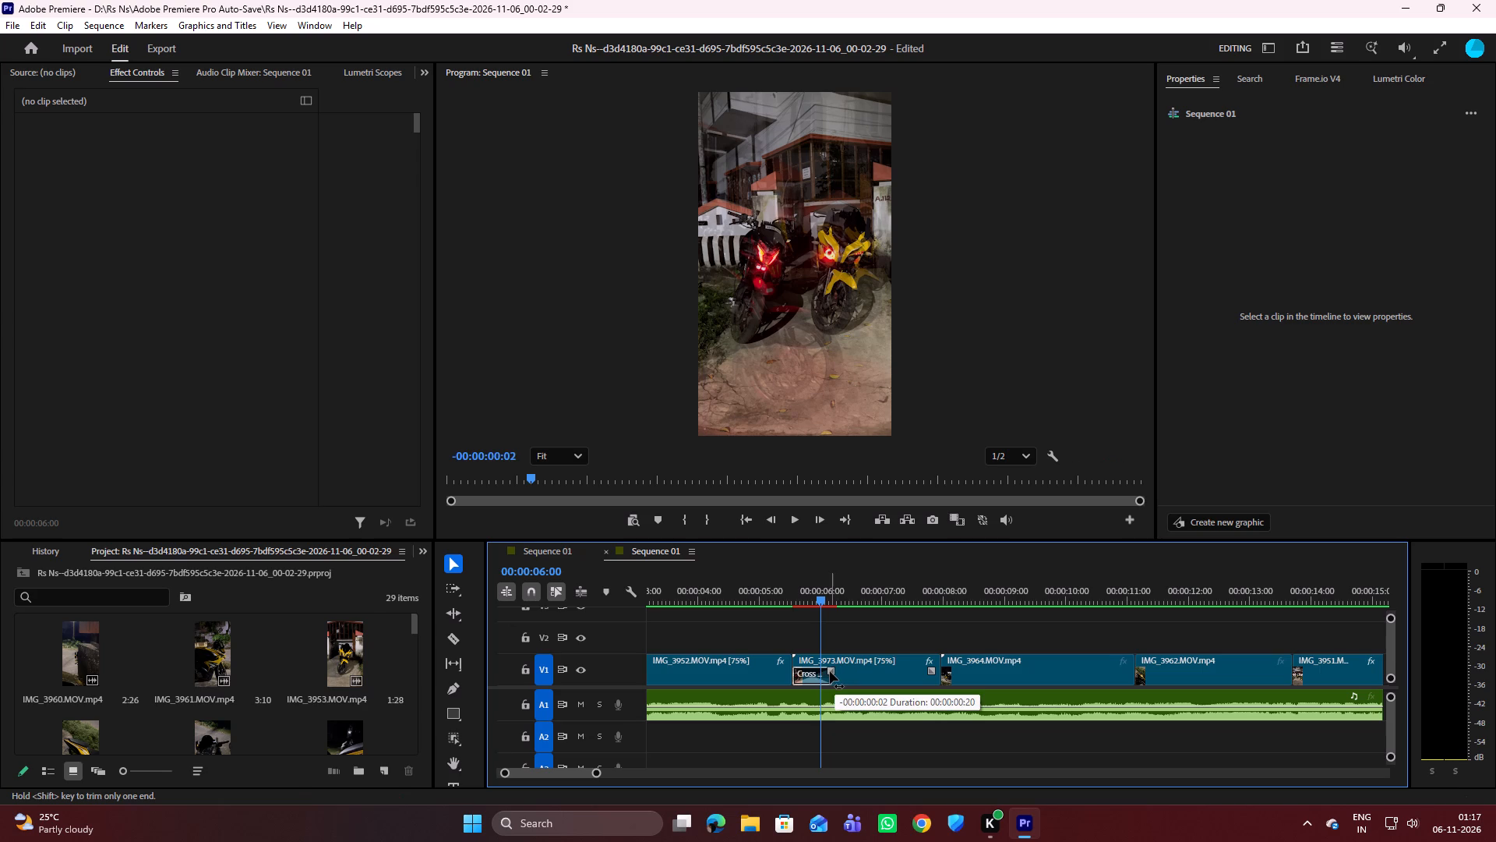
left_click_drag(820, 606, 828, 602)
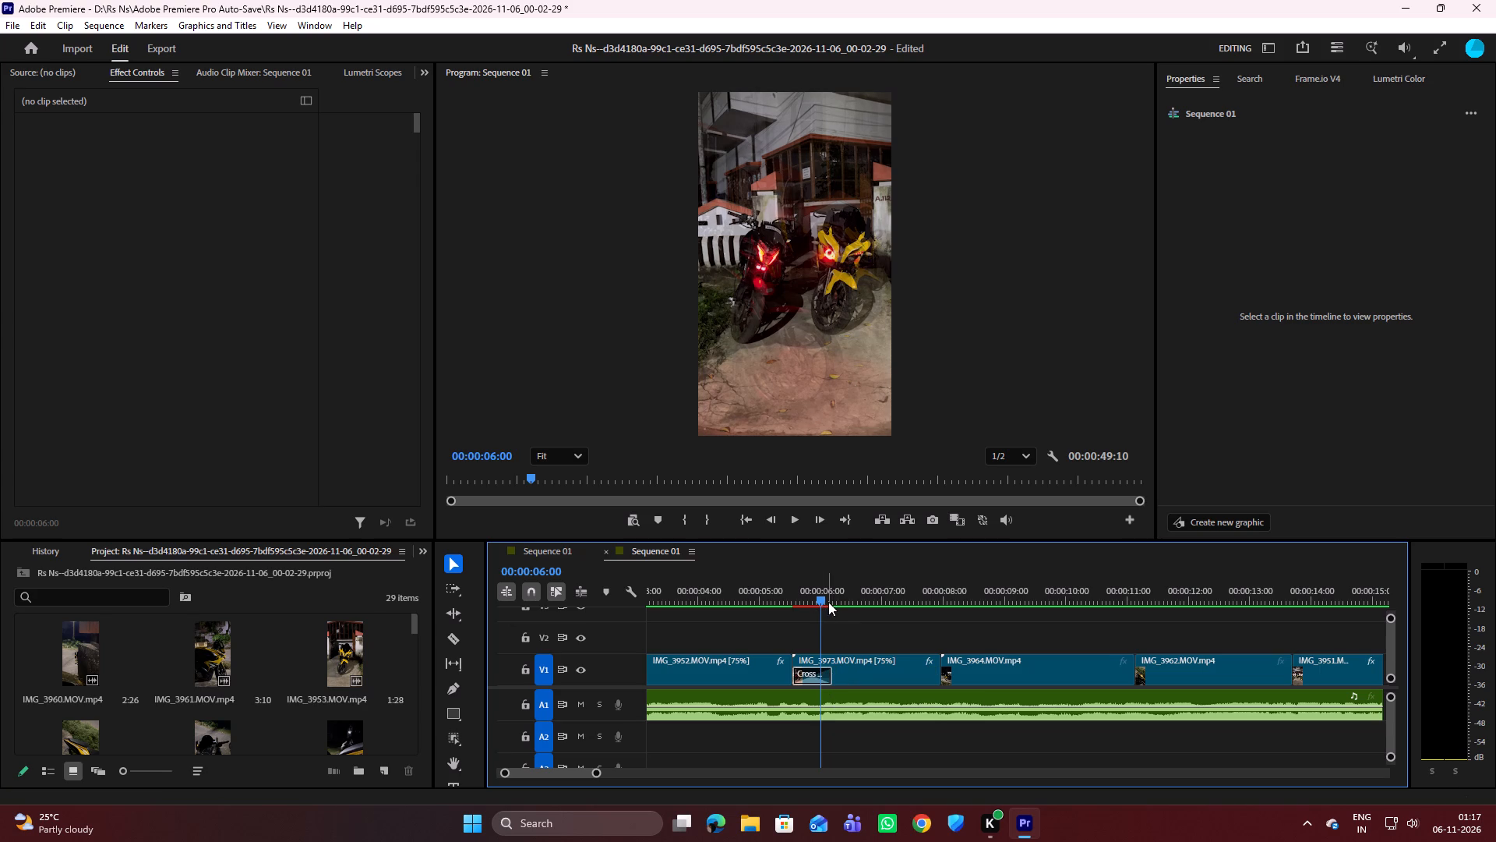
left_click_drag(821, 596, 754, 598)
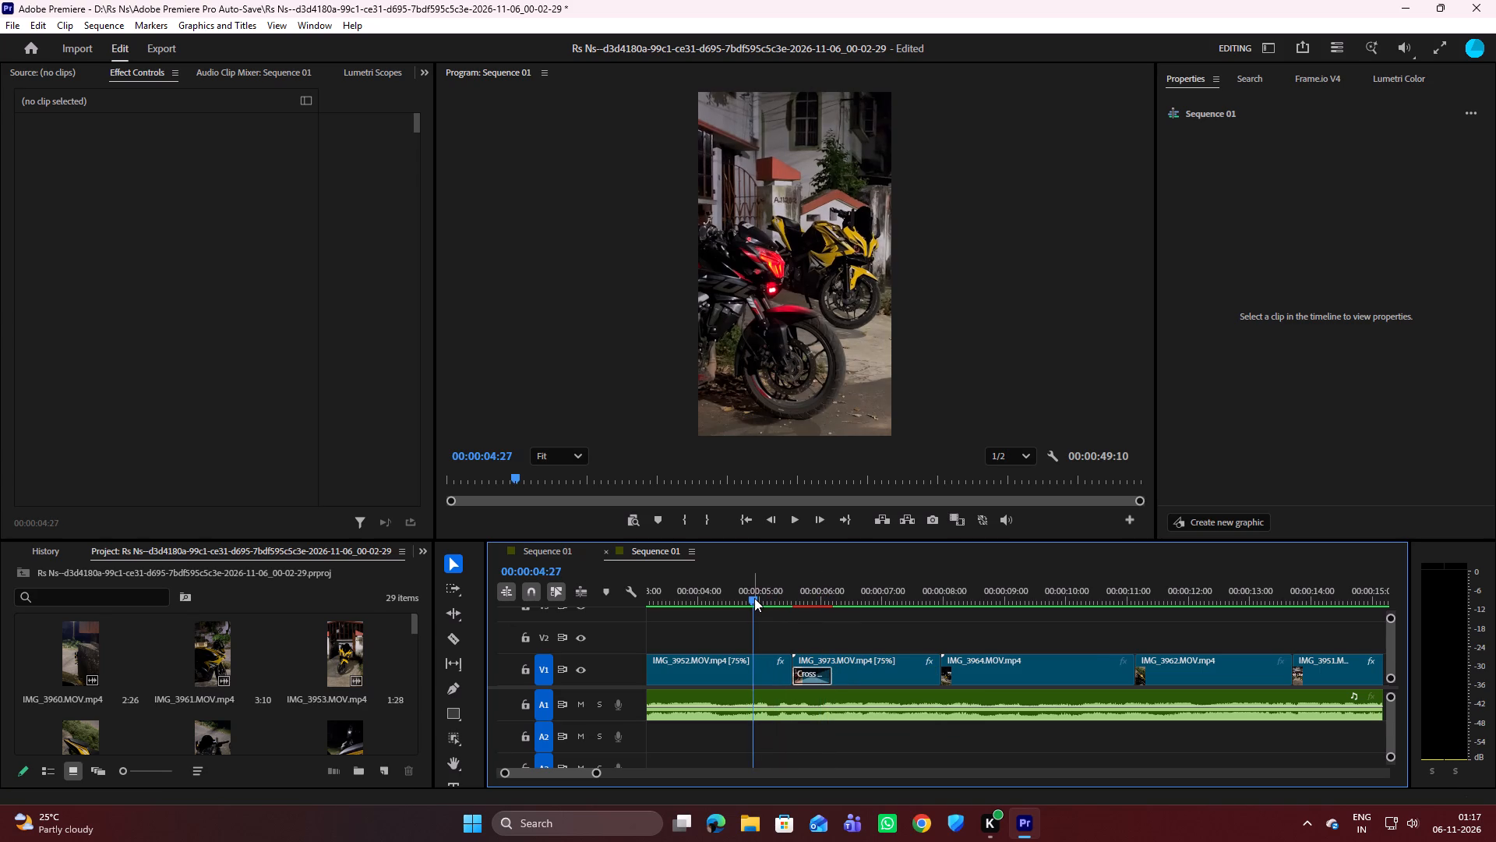
key("space")
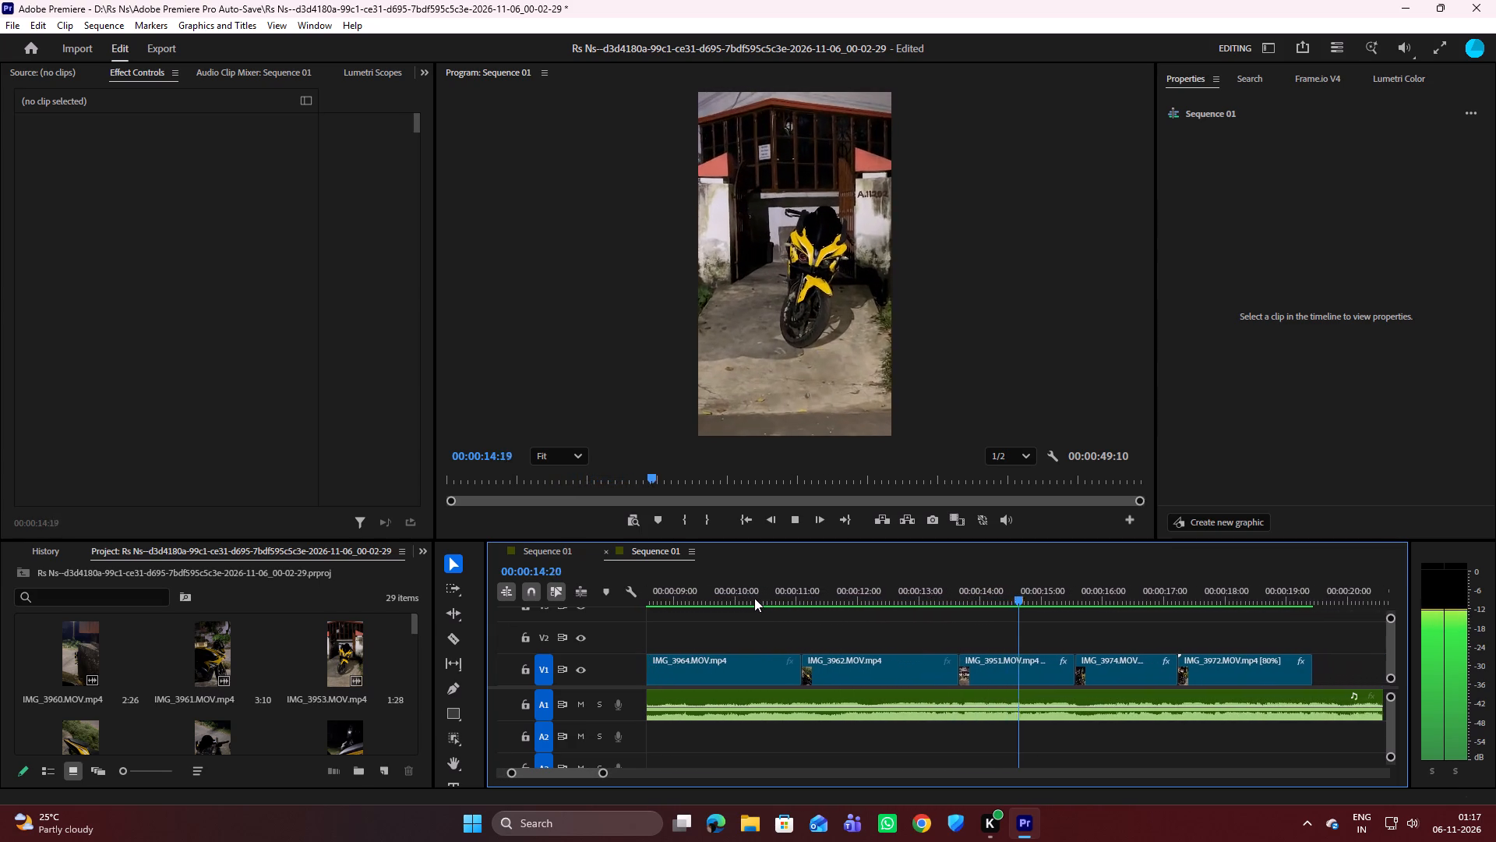
key("space")
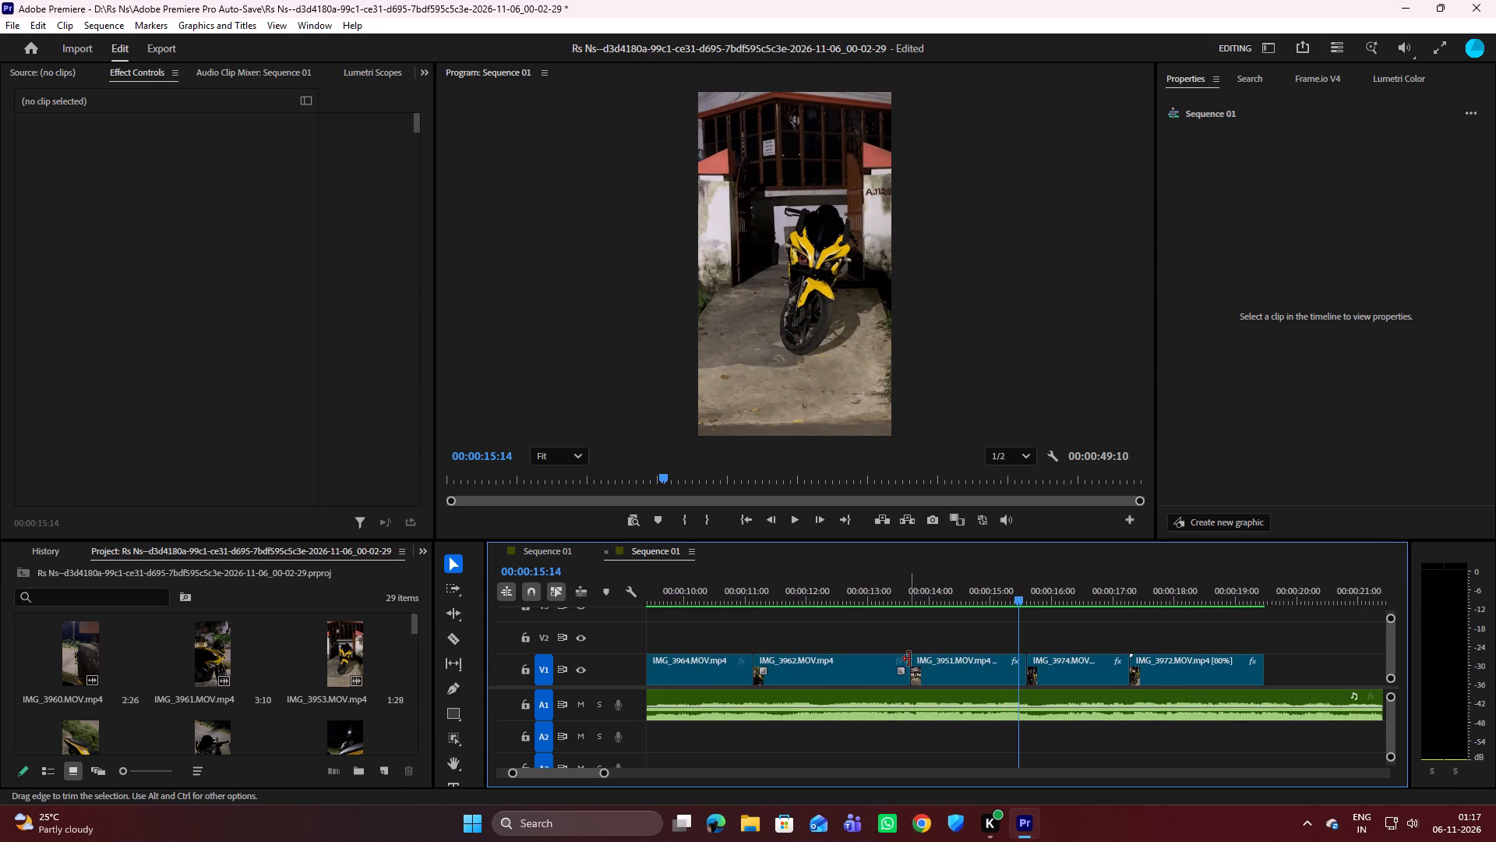
Apply the default transition at the end of IMG_3962, at its cut with IMG_3951 on V1.
right_click(909, 659)
right_click(909, 659)
left_click(961, 767)
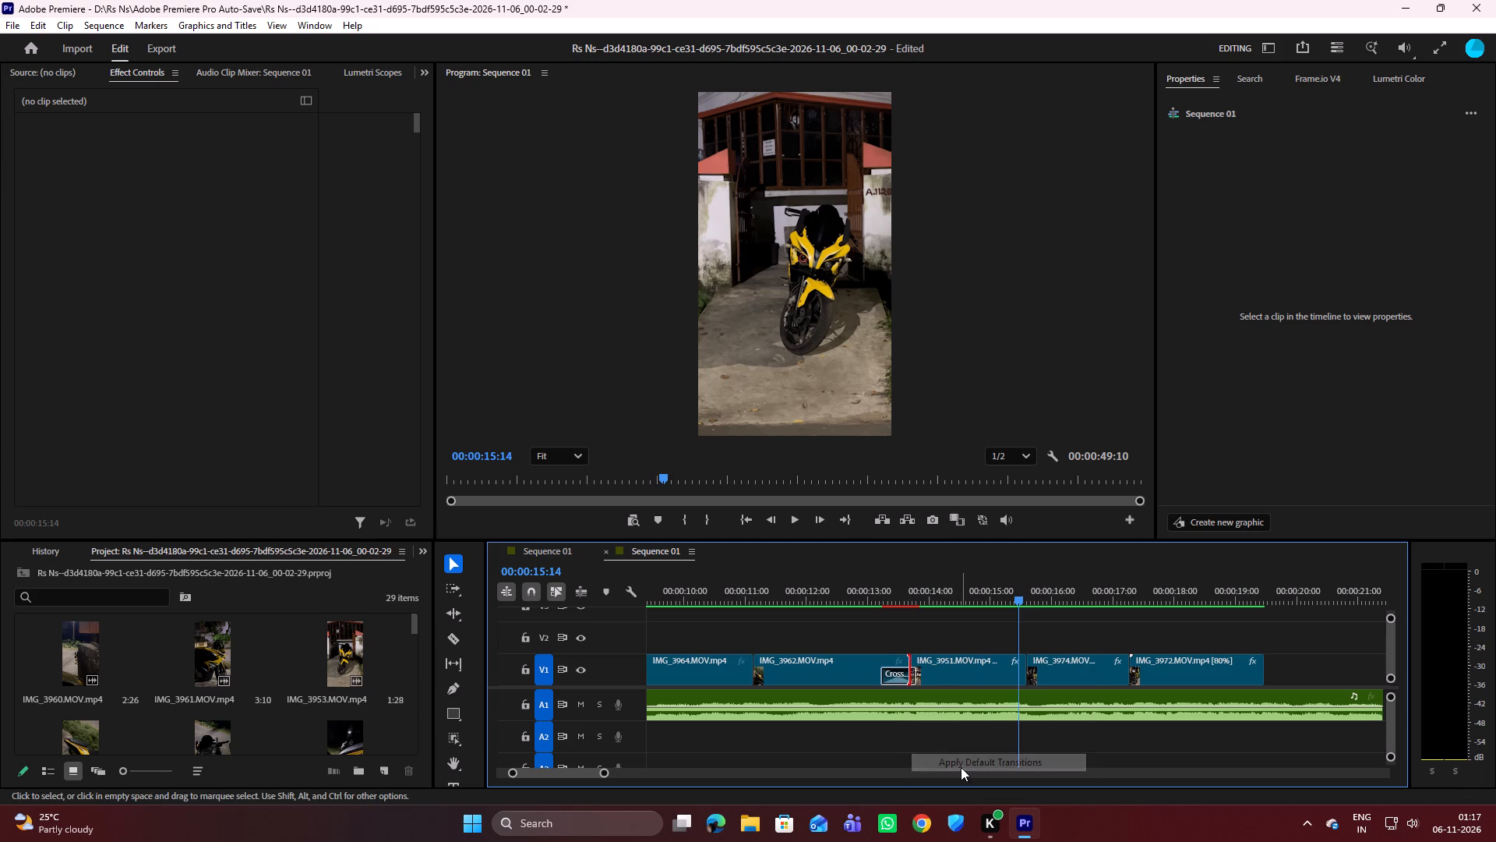
Scrub and play the sequence through the Cross Dissolves at the IMG_3962–IMG_3951 cut, IMG_3952 and IMG_3973 to check the blends.
left_click(911, 617)
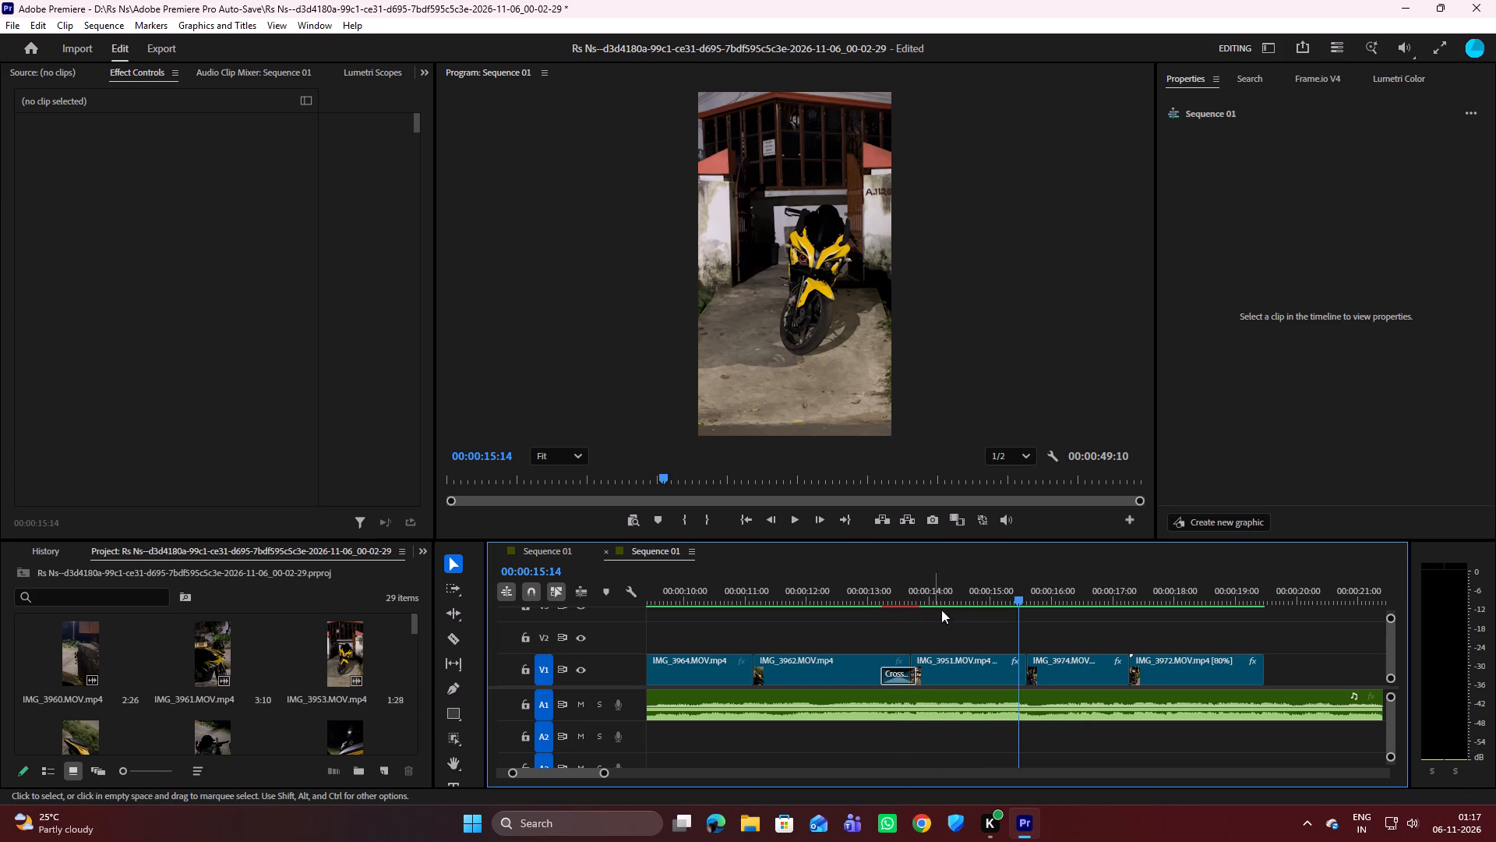
left_click_drag(1014, 595, 777, 638)
key("space")
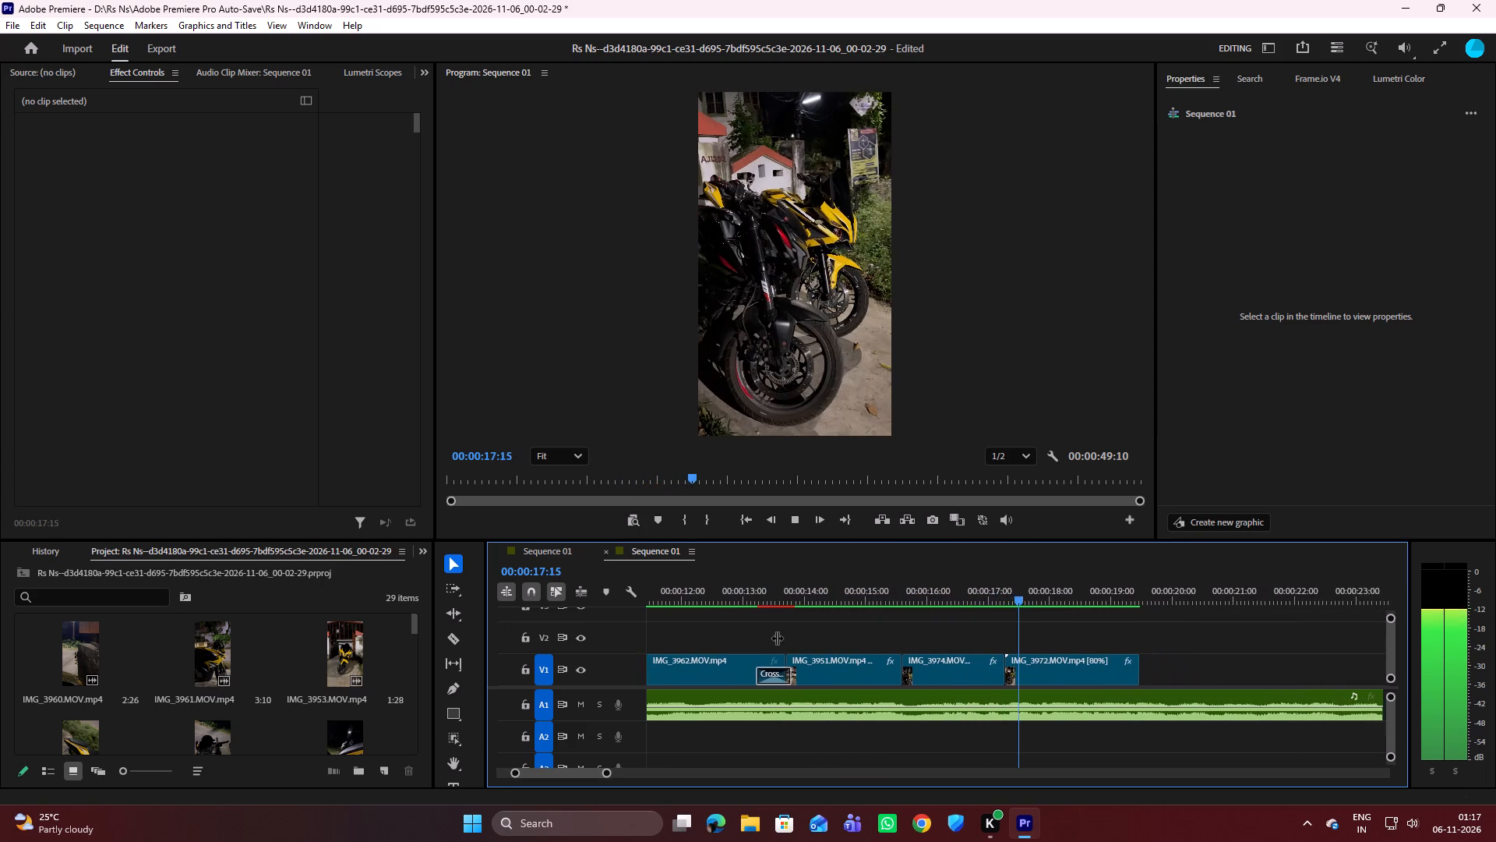
key("space")
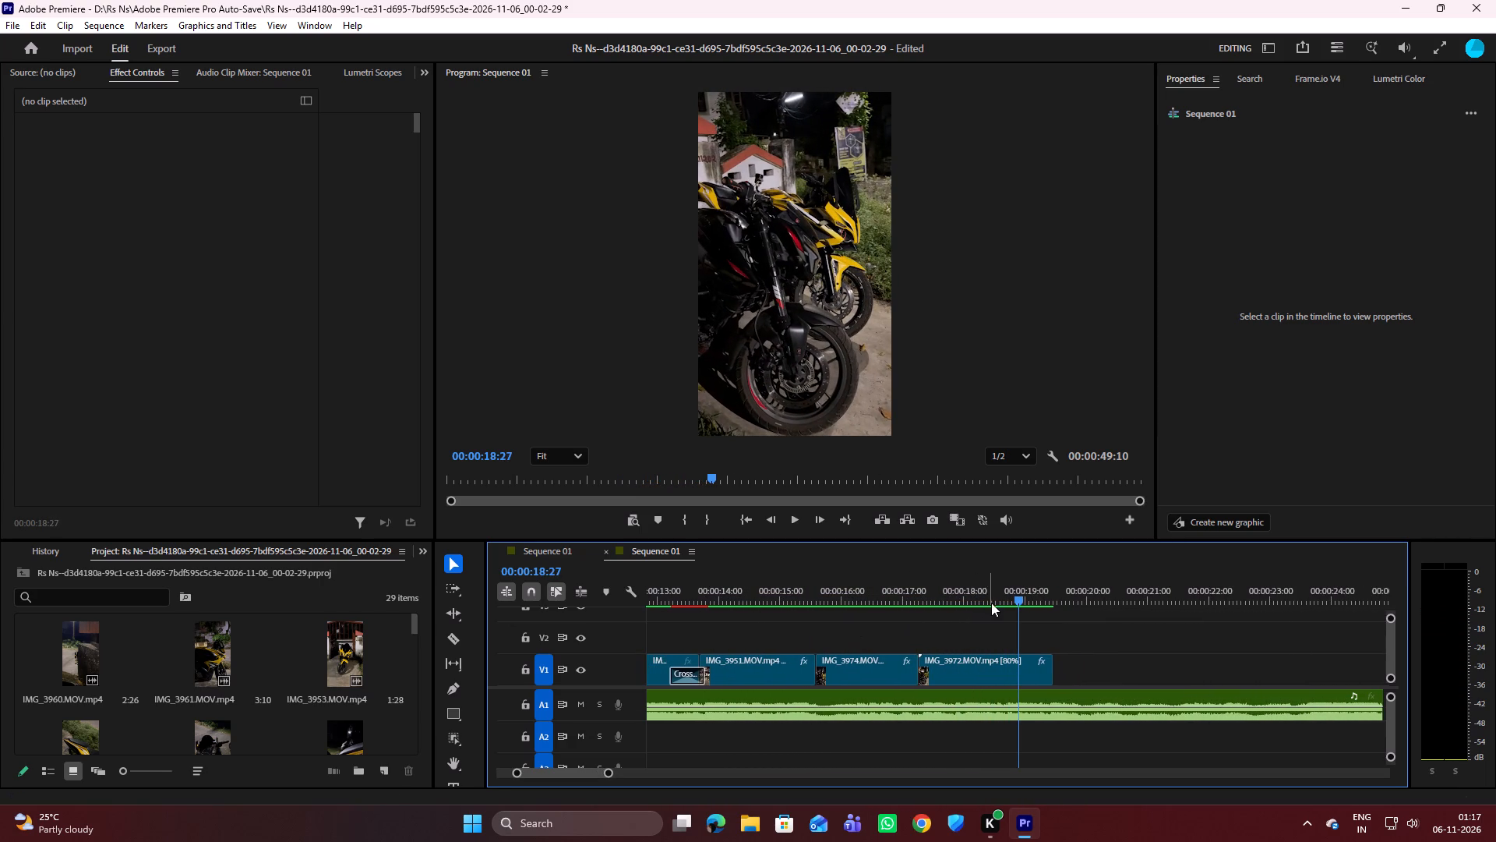
left_click_drag(1018, 598, 548, 631)
key("space")
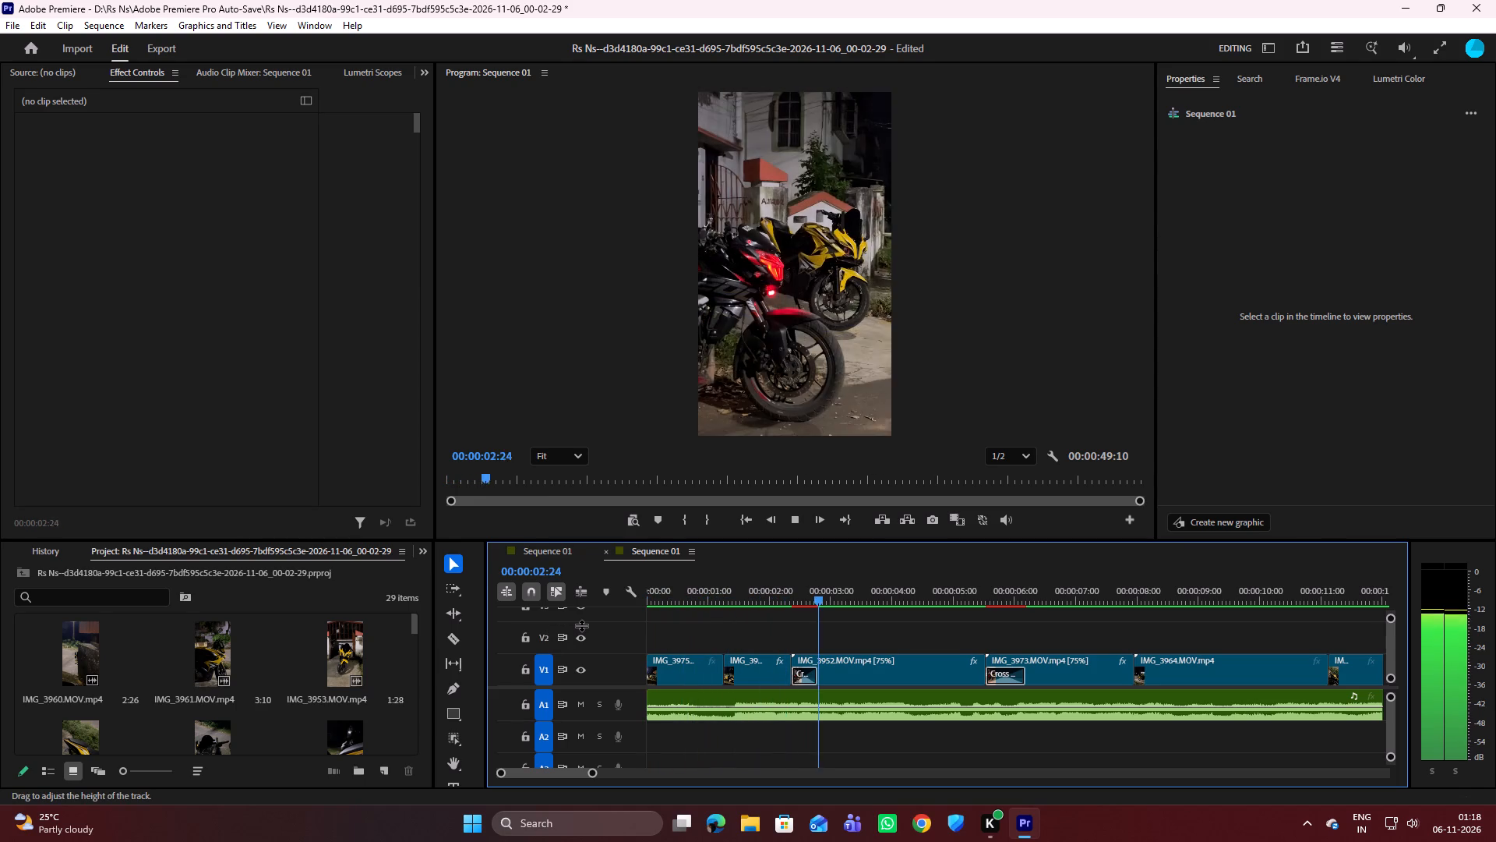
key("space")
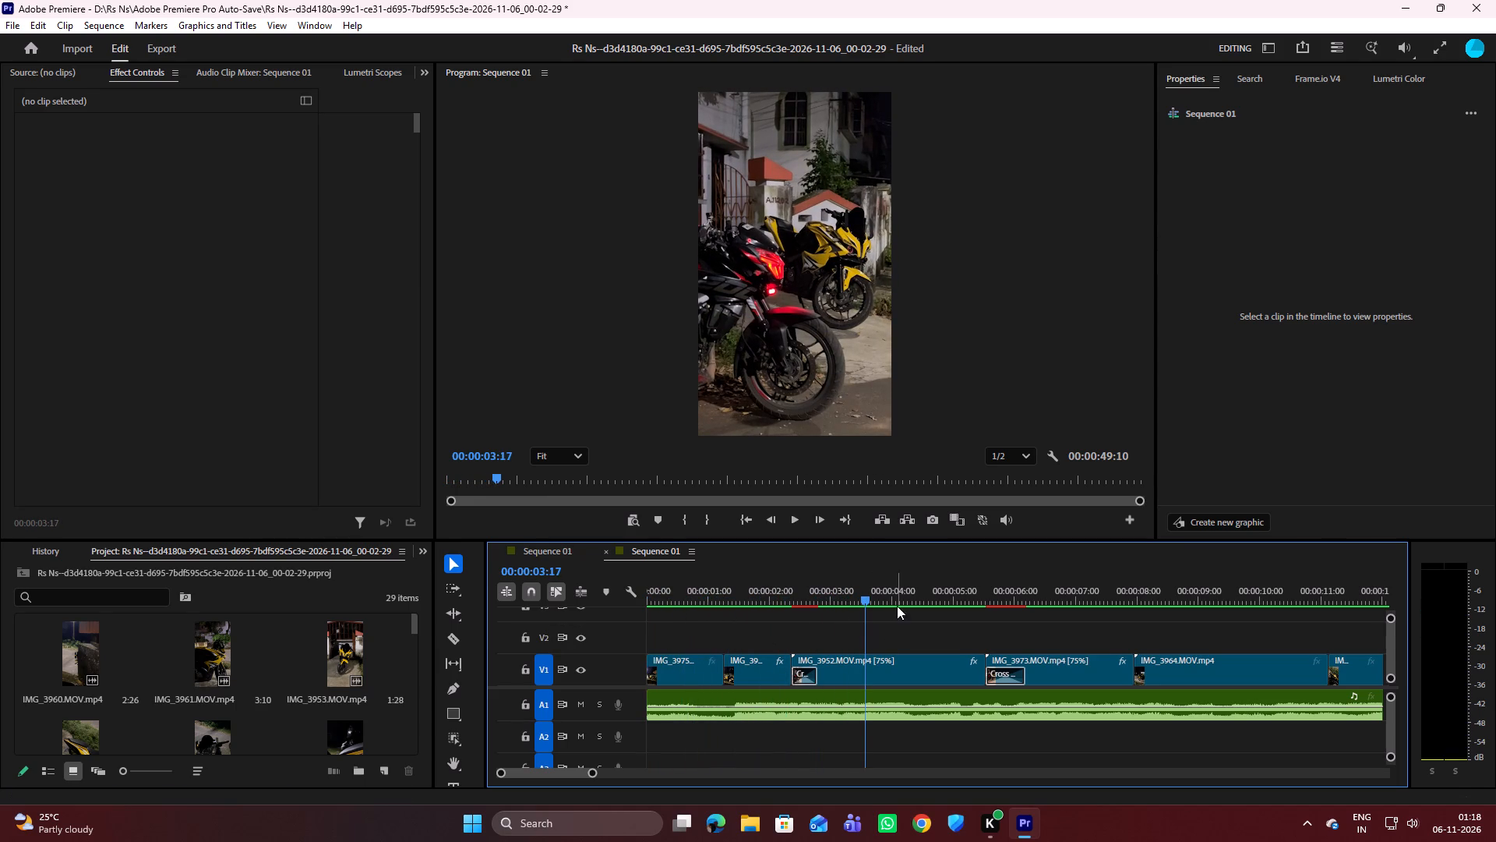
left_click_drag(865, 593, 723, 607)
key("space")
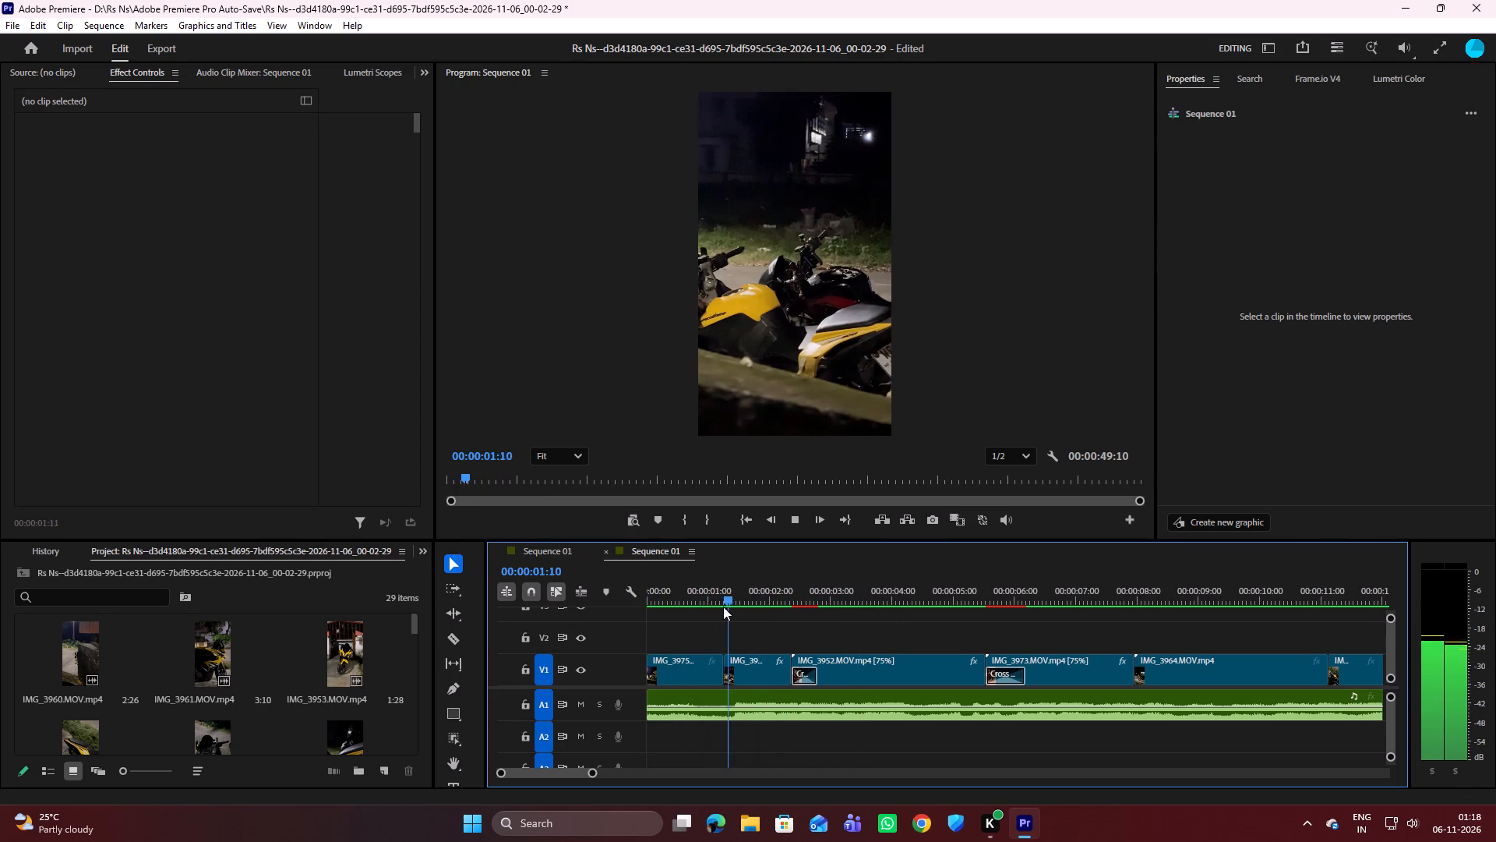
key("space")
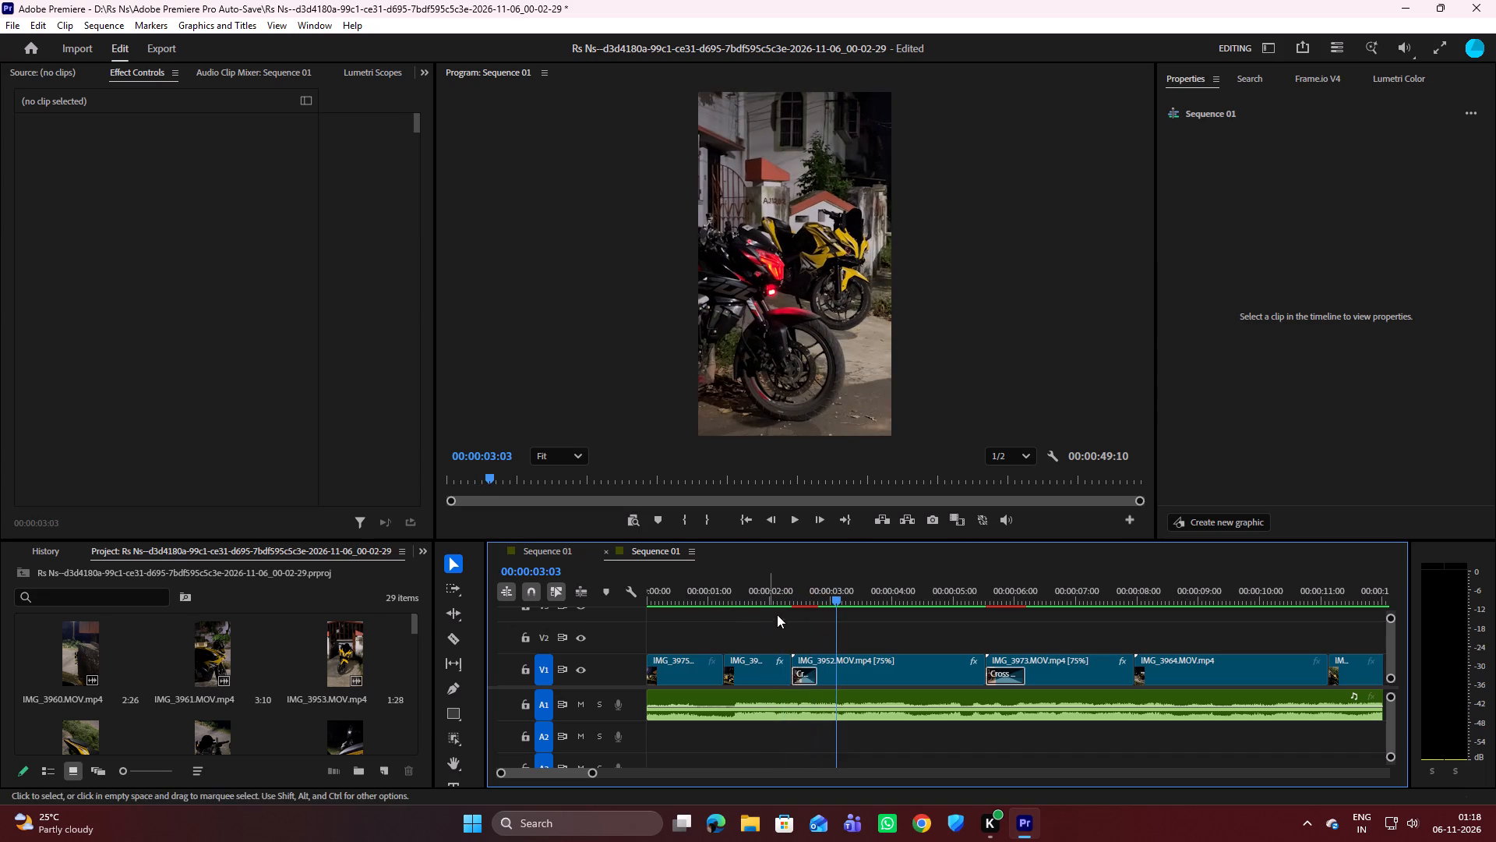
left_click_drag(838, 600, 795, 600)
key("space")
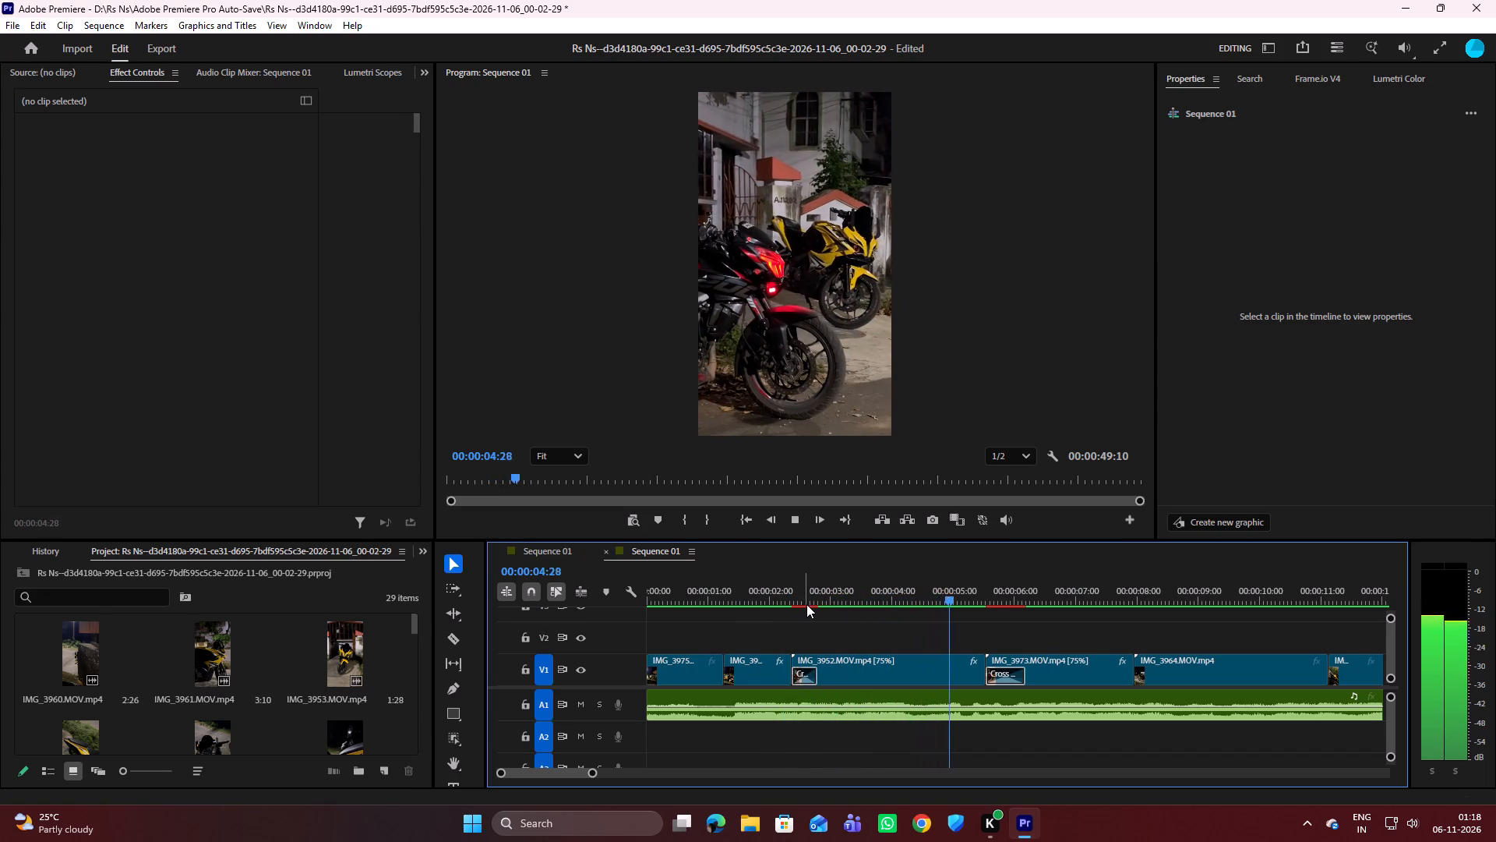
key("space")
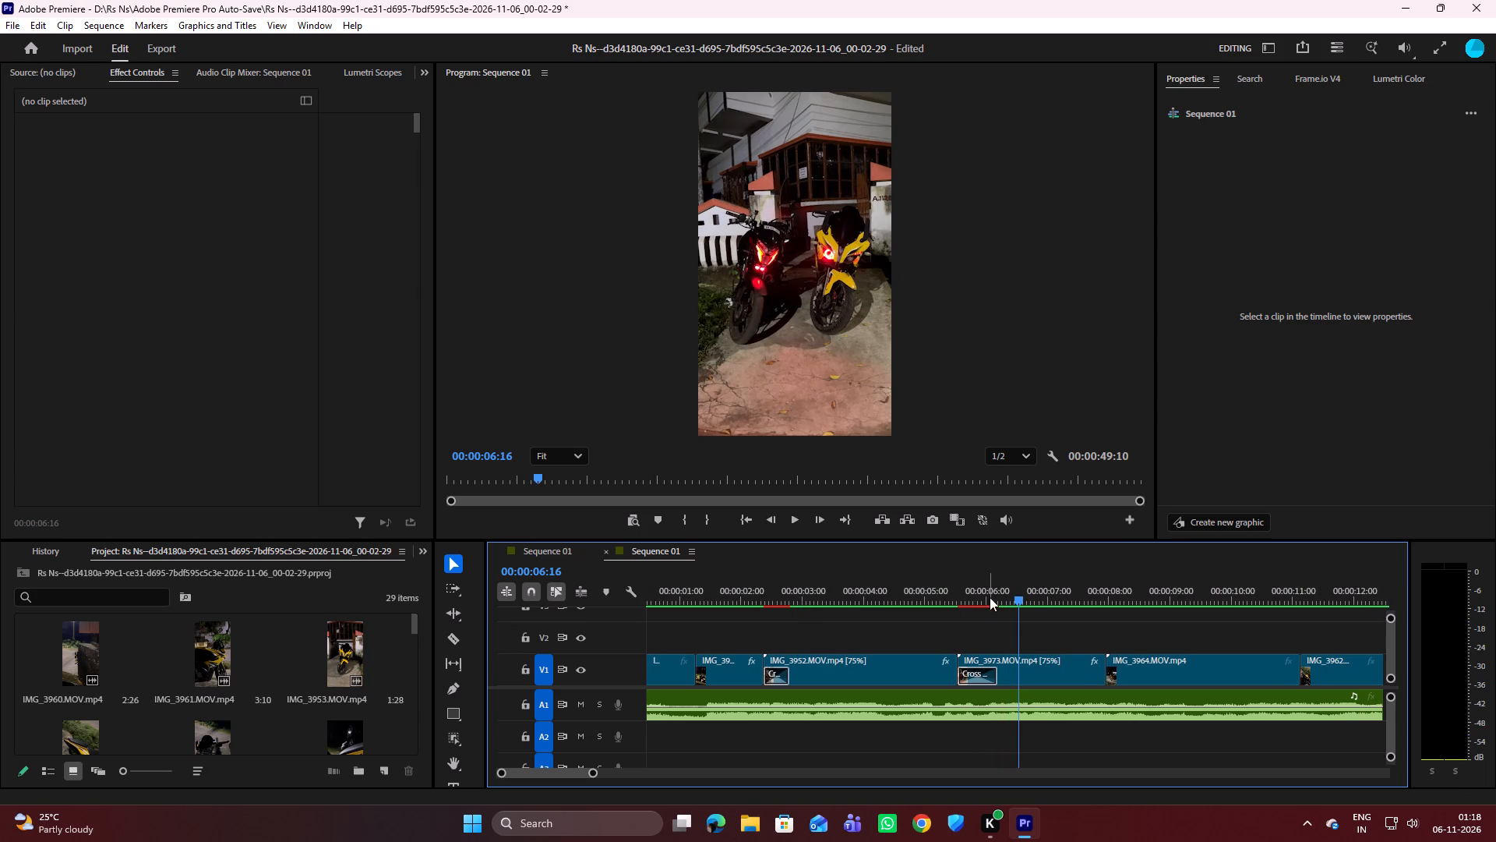
left_click_drag(1011, 596, 943, 592)
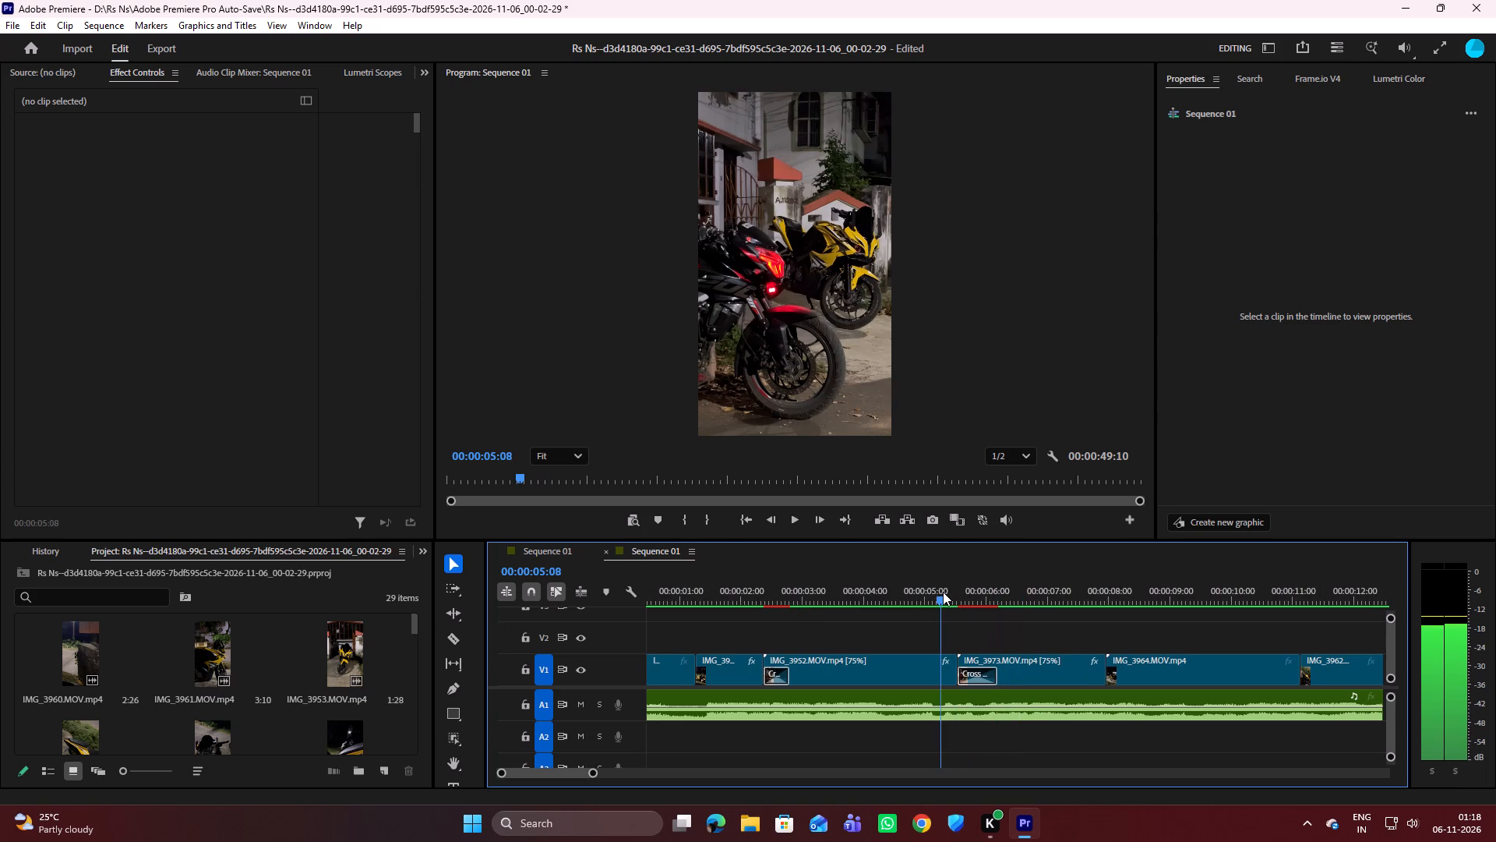
key("space")
key("space")
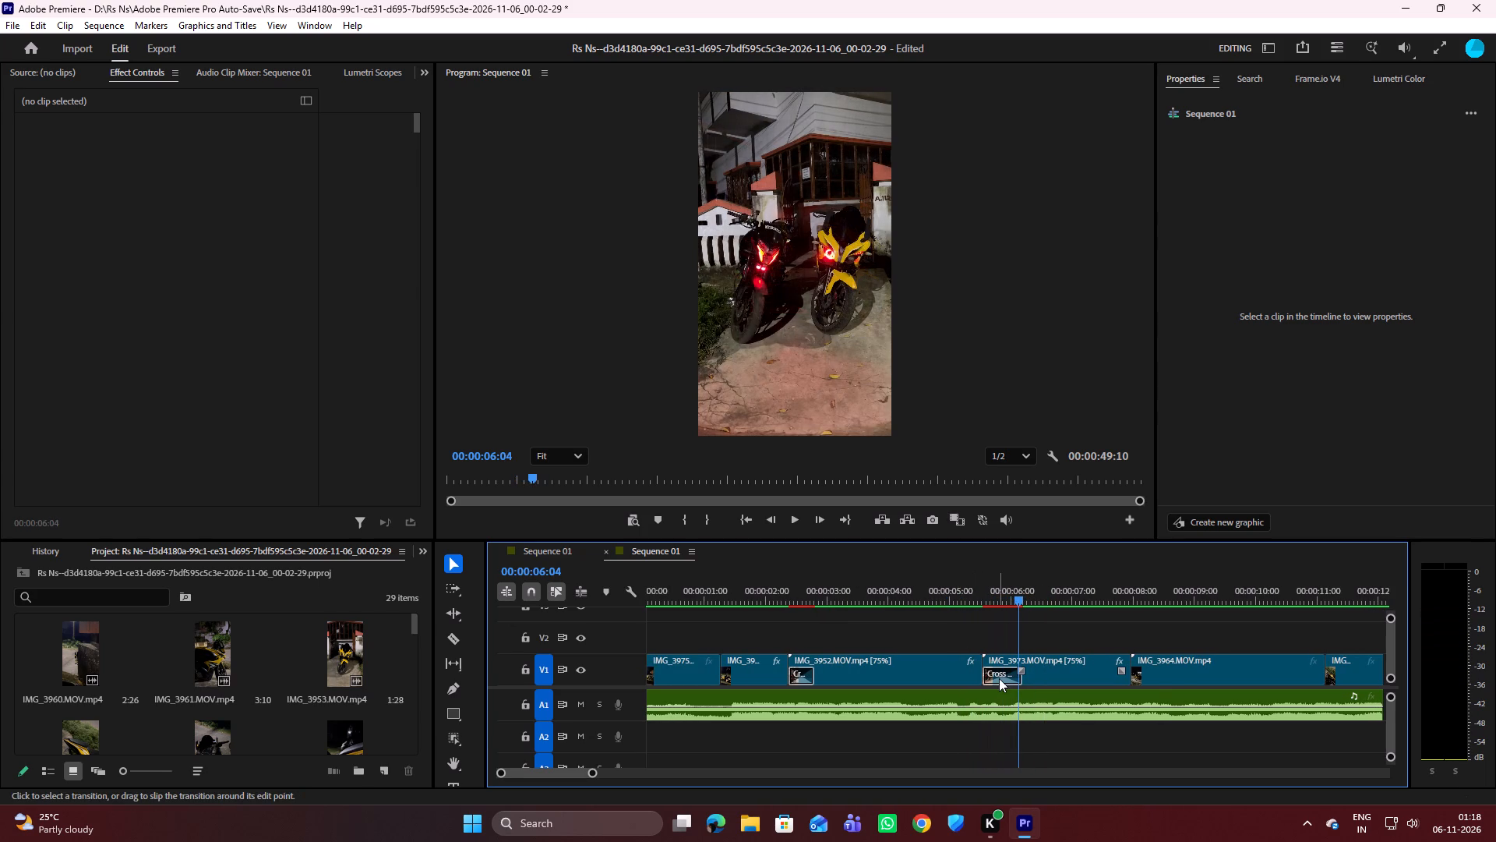
Delete the Cross Dissolve at the start of IMG_3973 on V1.
left_click(1000, 675)
key("Delete")
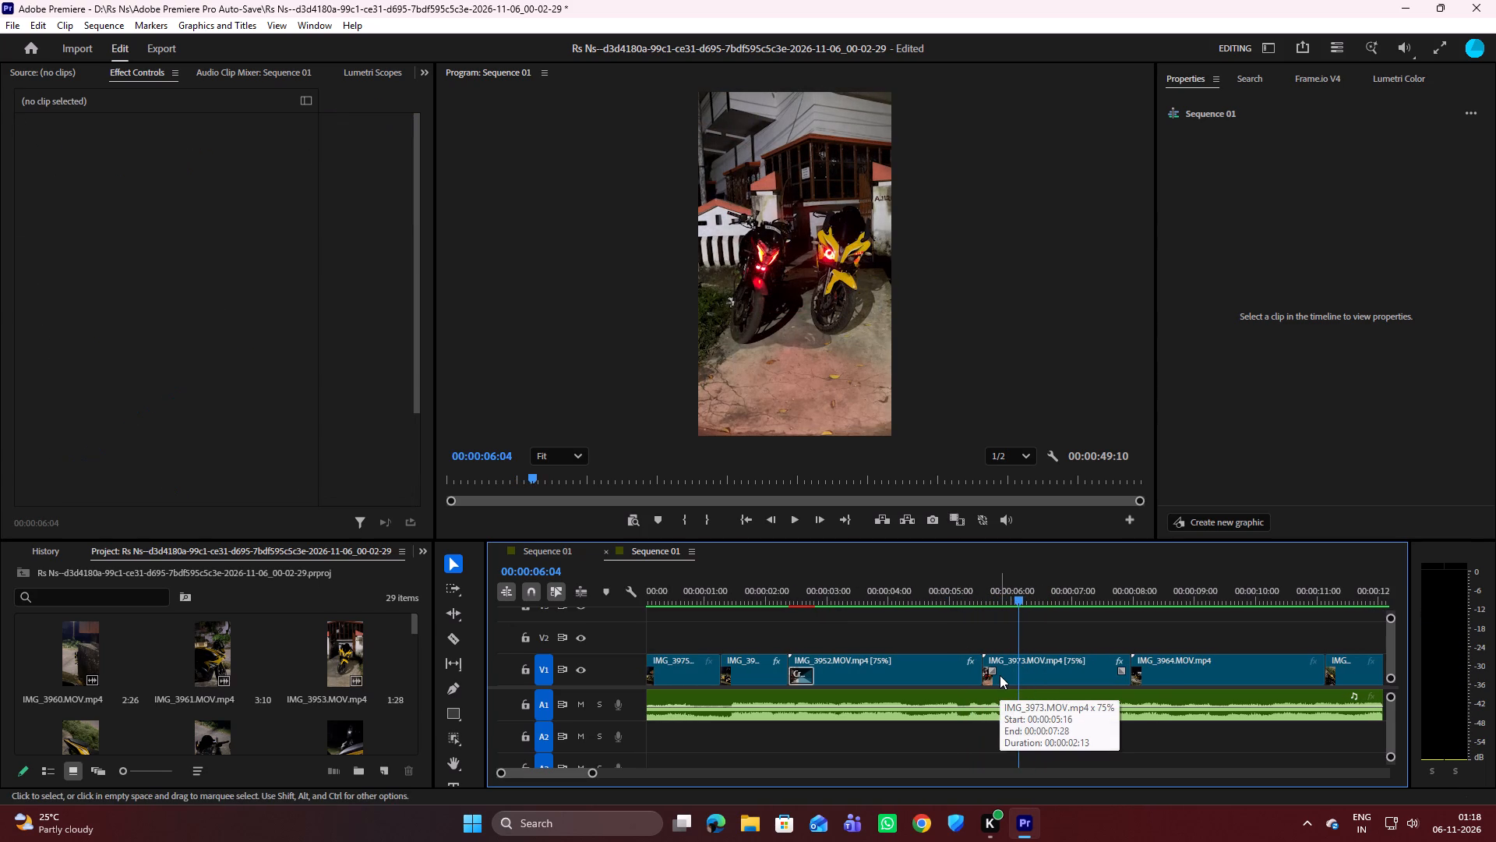
Play on through the IMG_3962–IMG_3951 cut on V1 and delete the Cross Dissolve at the end of IMG_3962.
key("space")
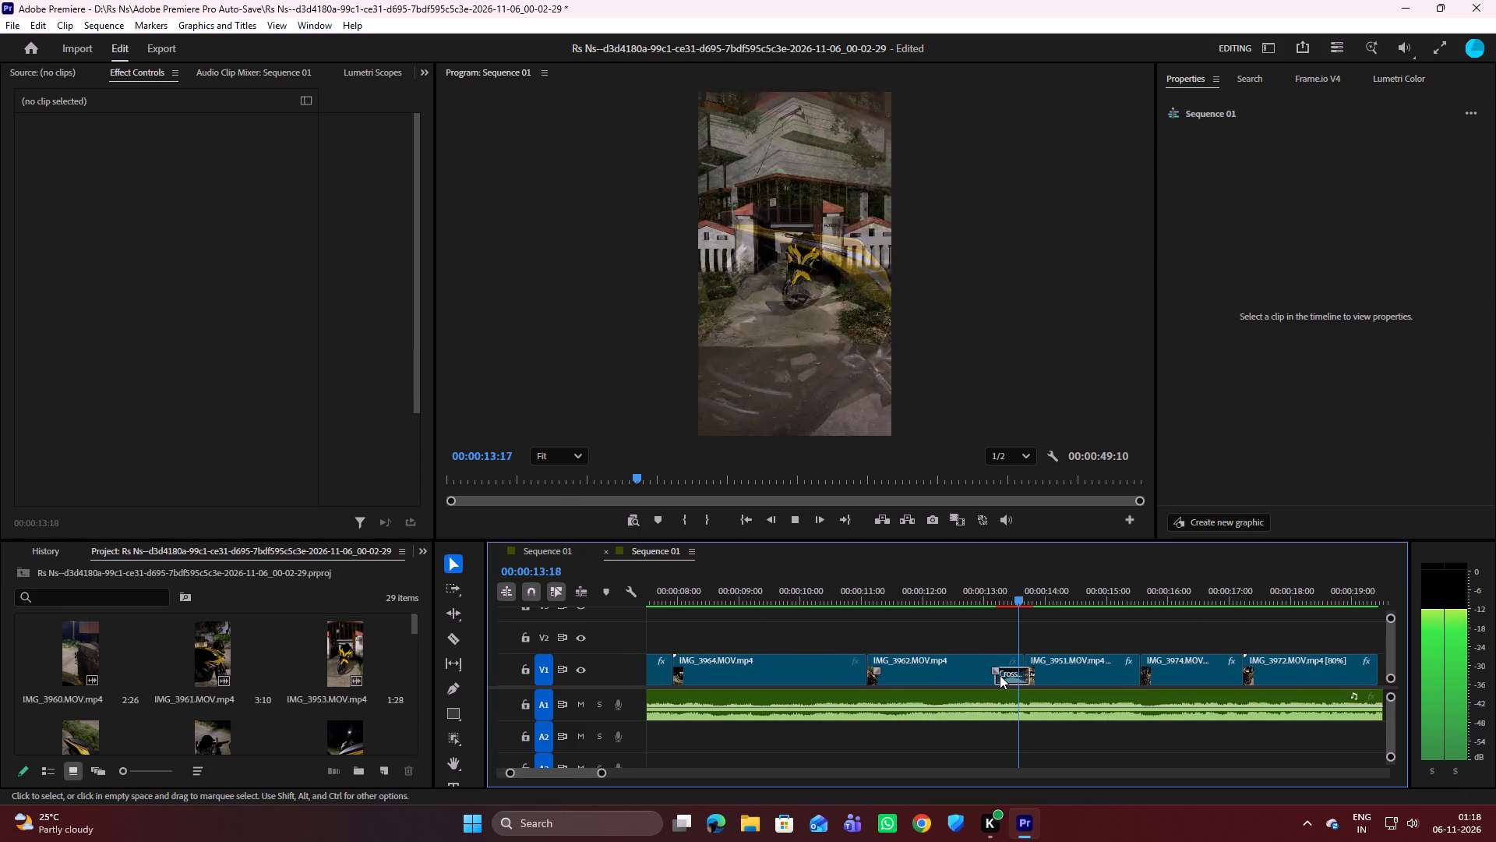
key("space")
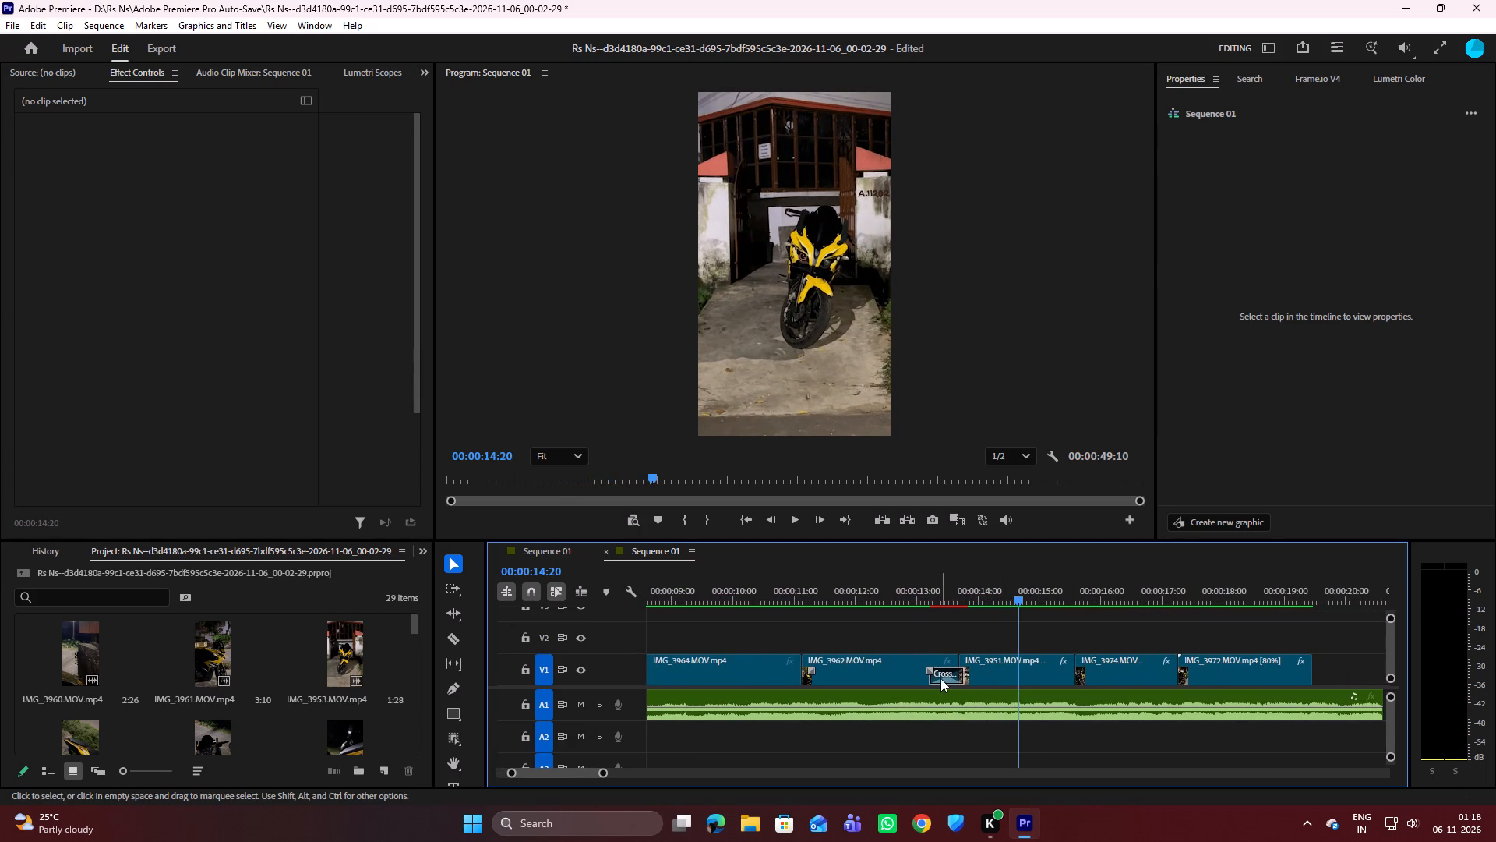
left_click(940, 678)
left_click(940, 678)
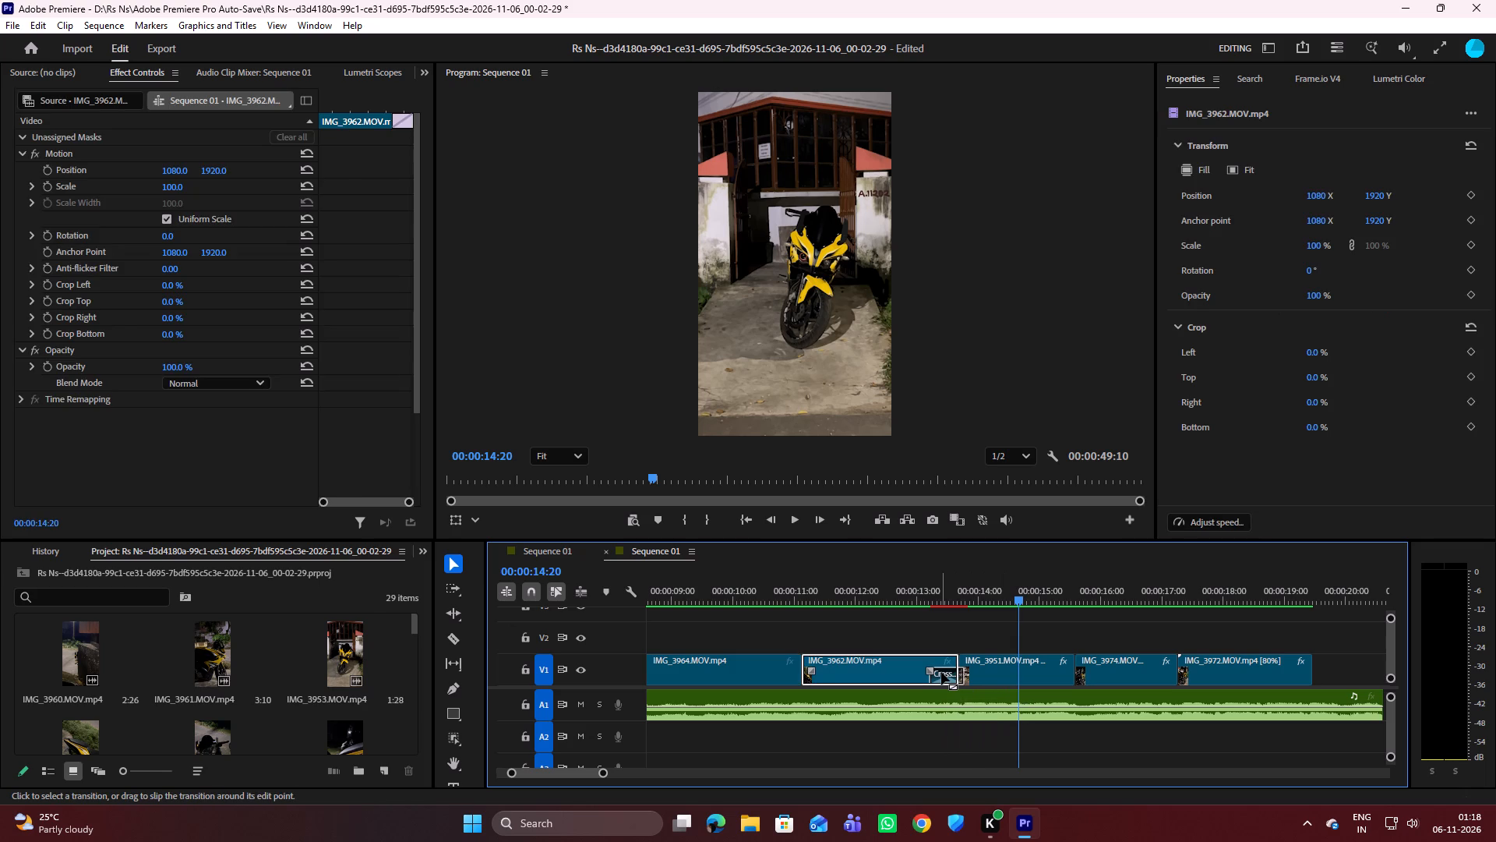
left_click(941, 672)
key("Delete")
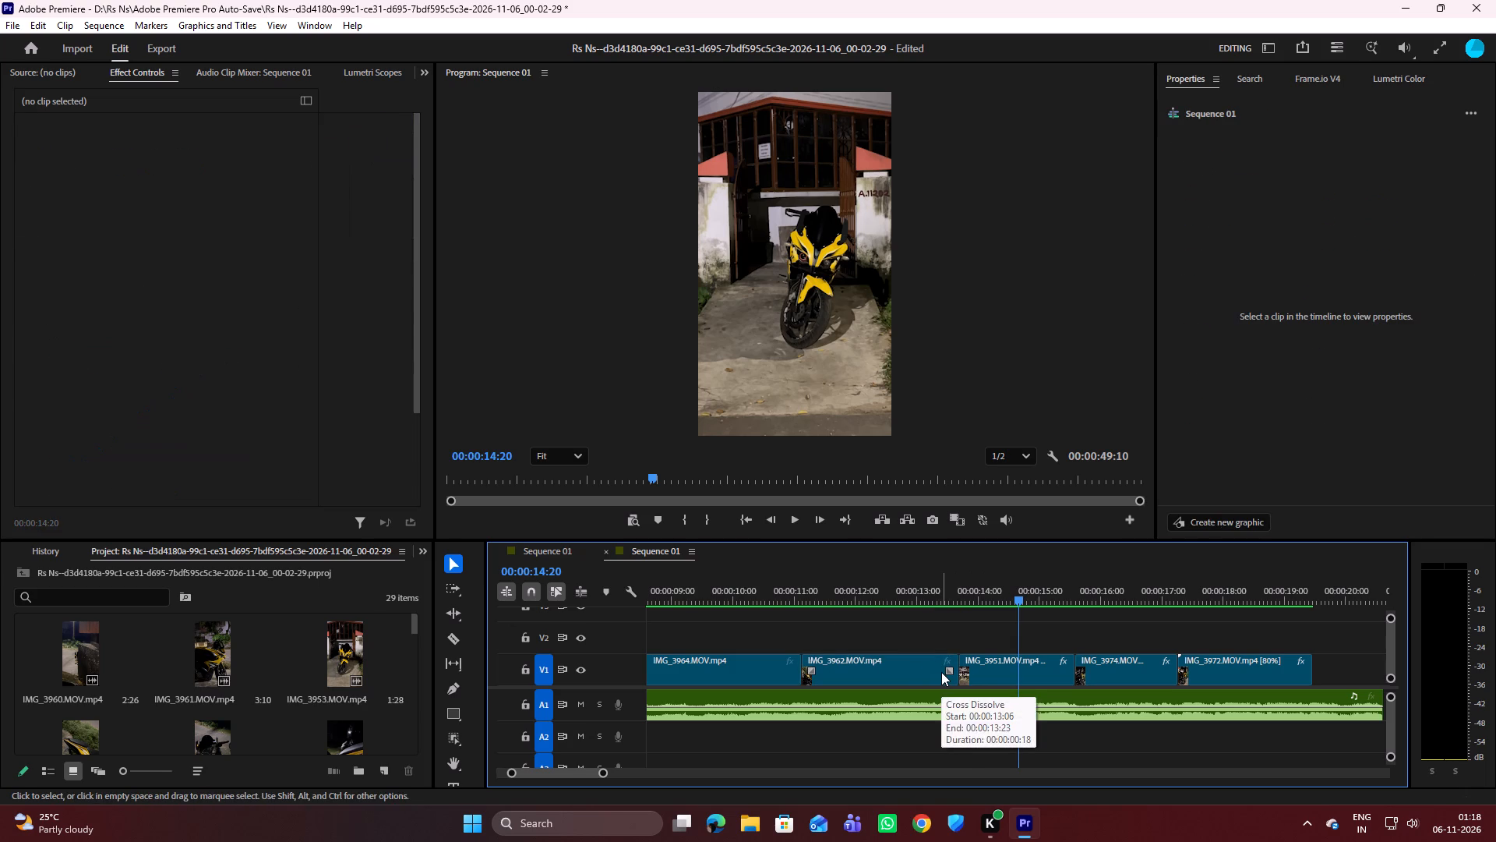
Play on through IMG_3972, and replay the opening past the IMG_3952 transition into IMG_3973 to review the cuts against the music.
key("space")
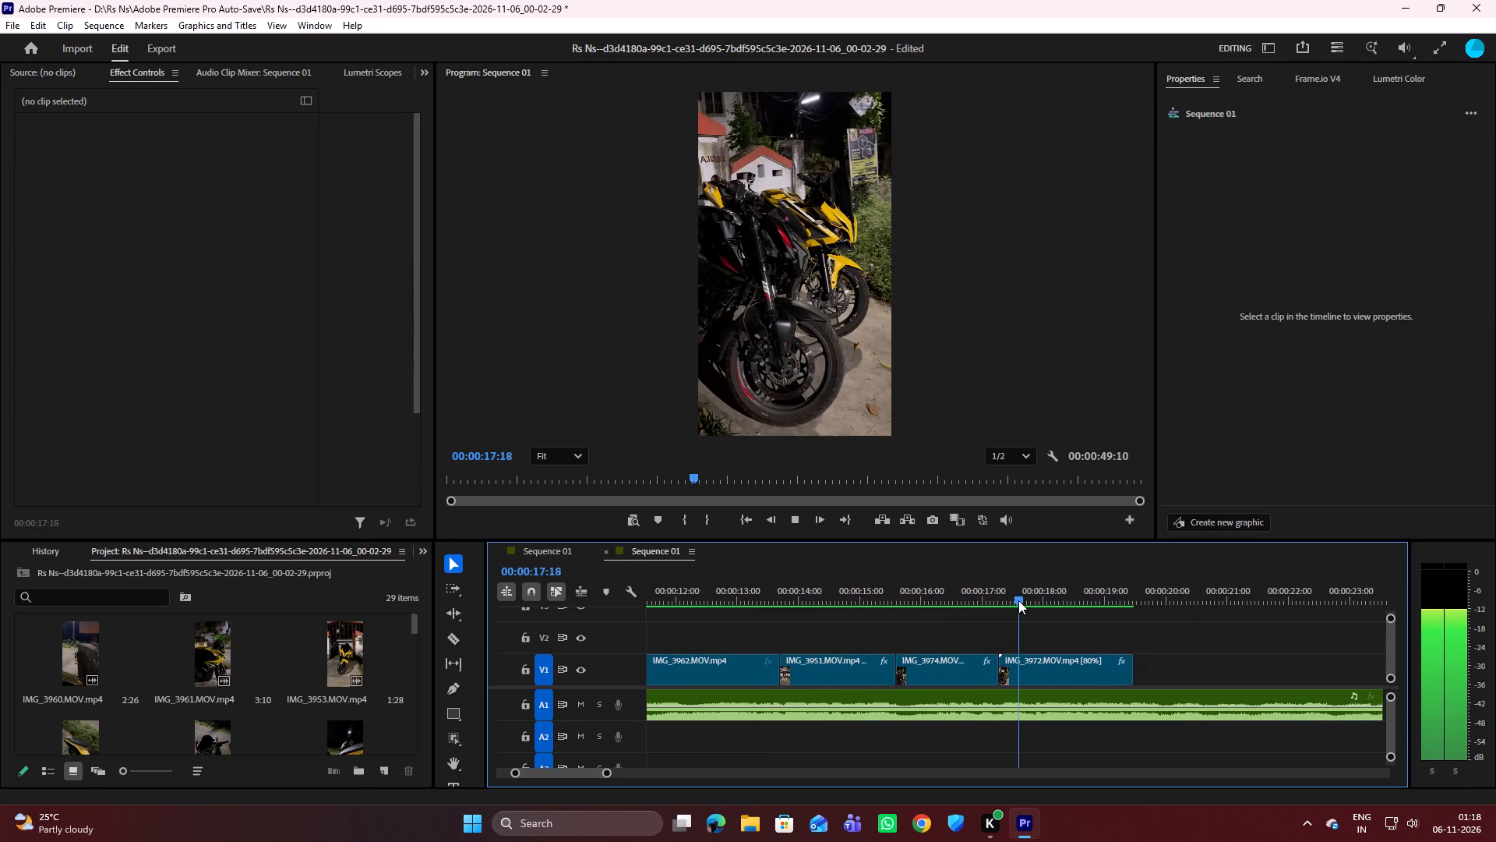
key("space")
left_click_drag(1018, 600, 588, 638)
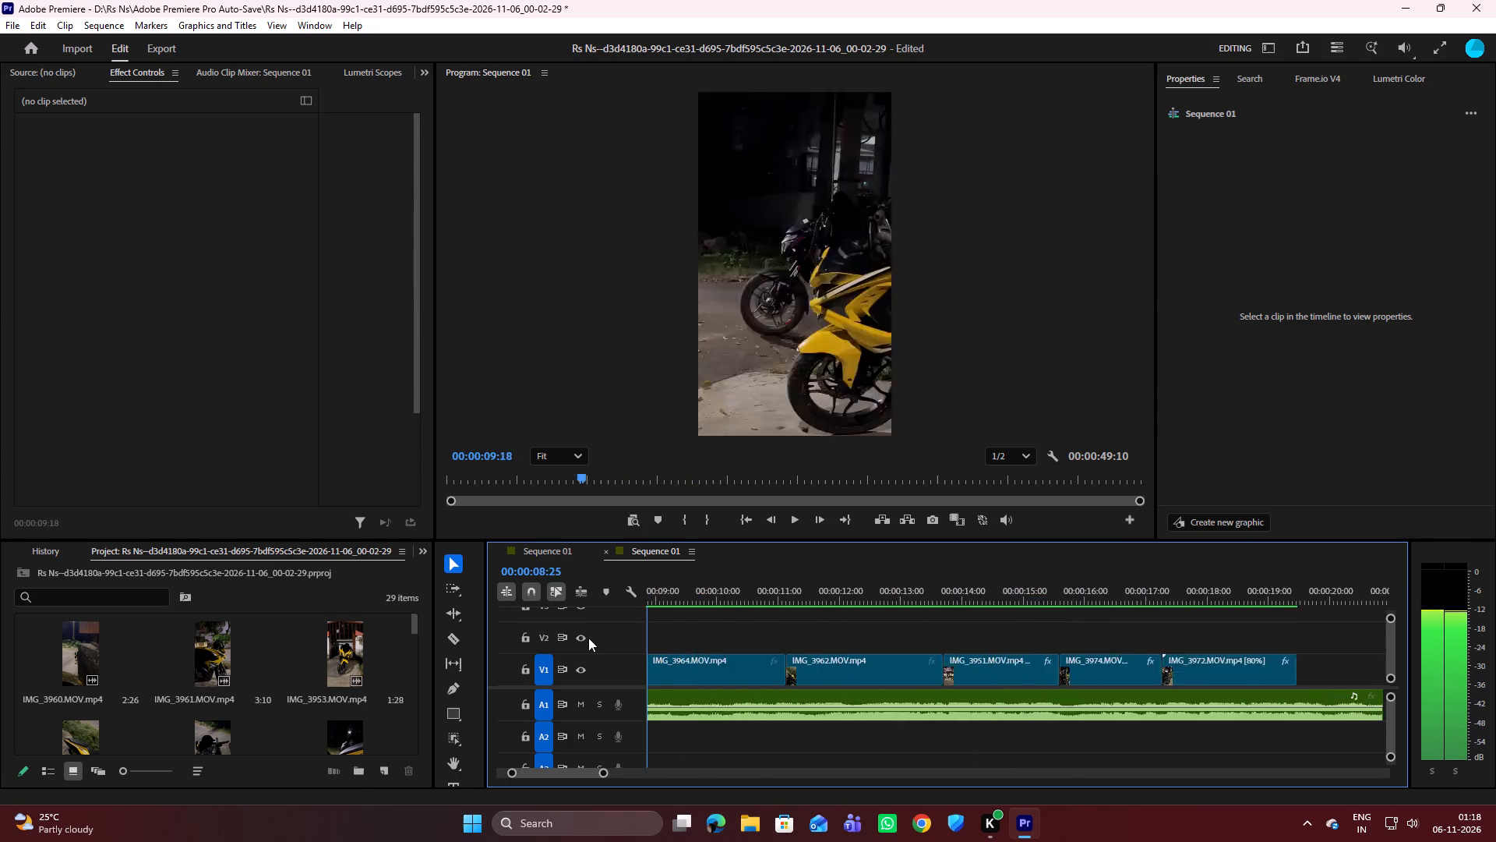
left_click_drag(588, 638, 800, 623)
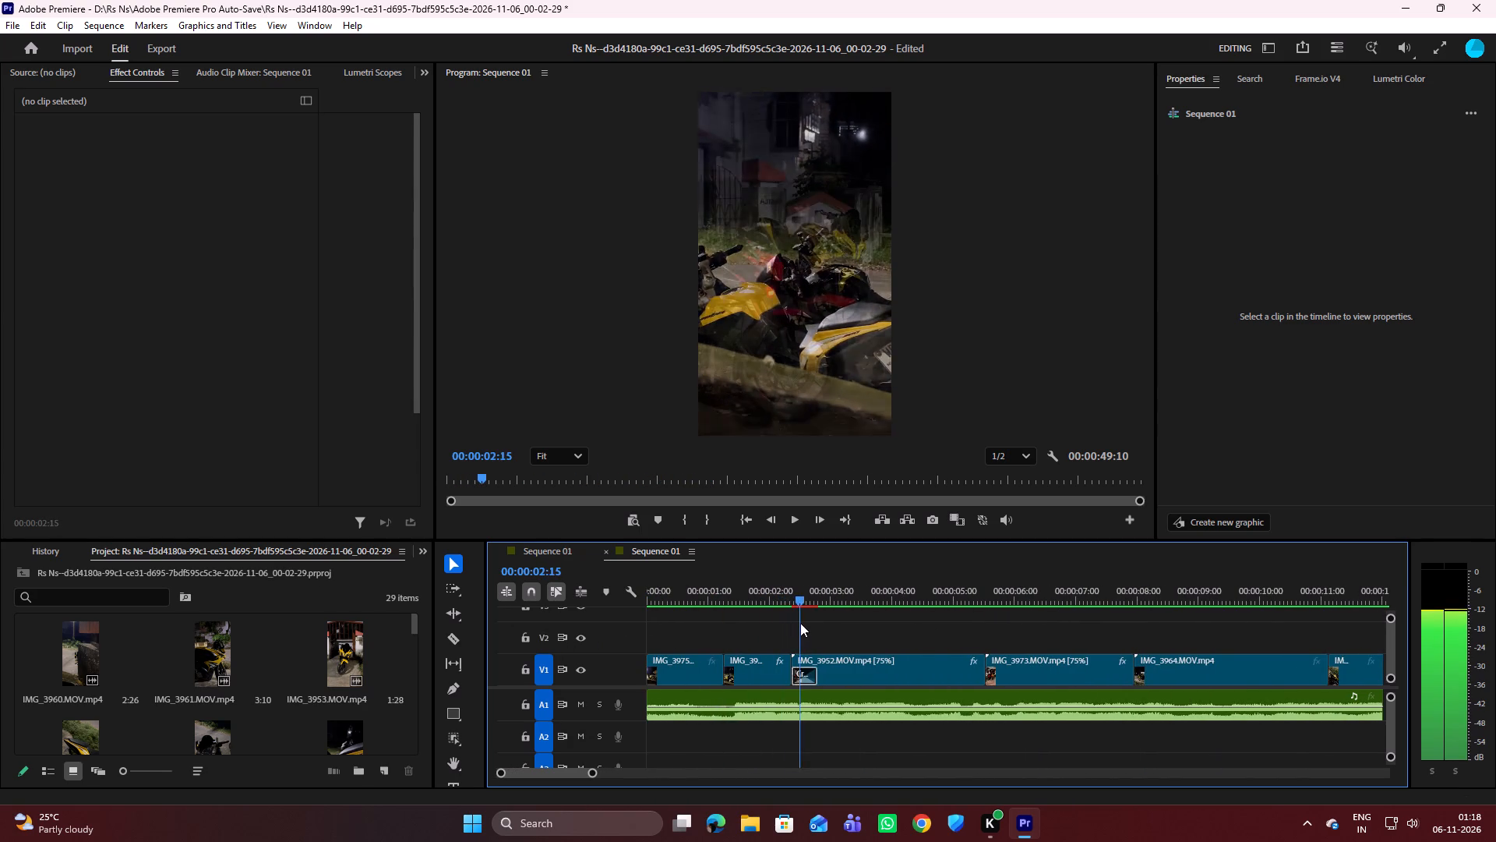
left_click_drag(800, 623, 825, 620)
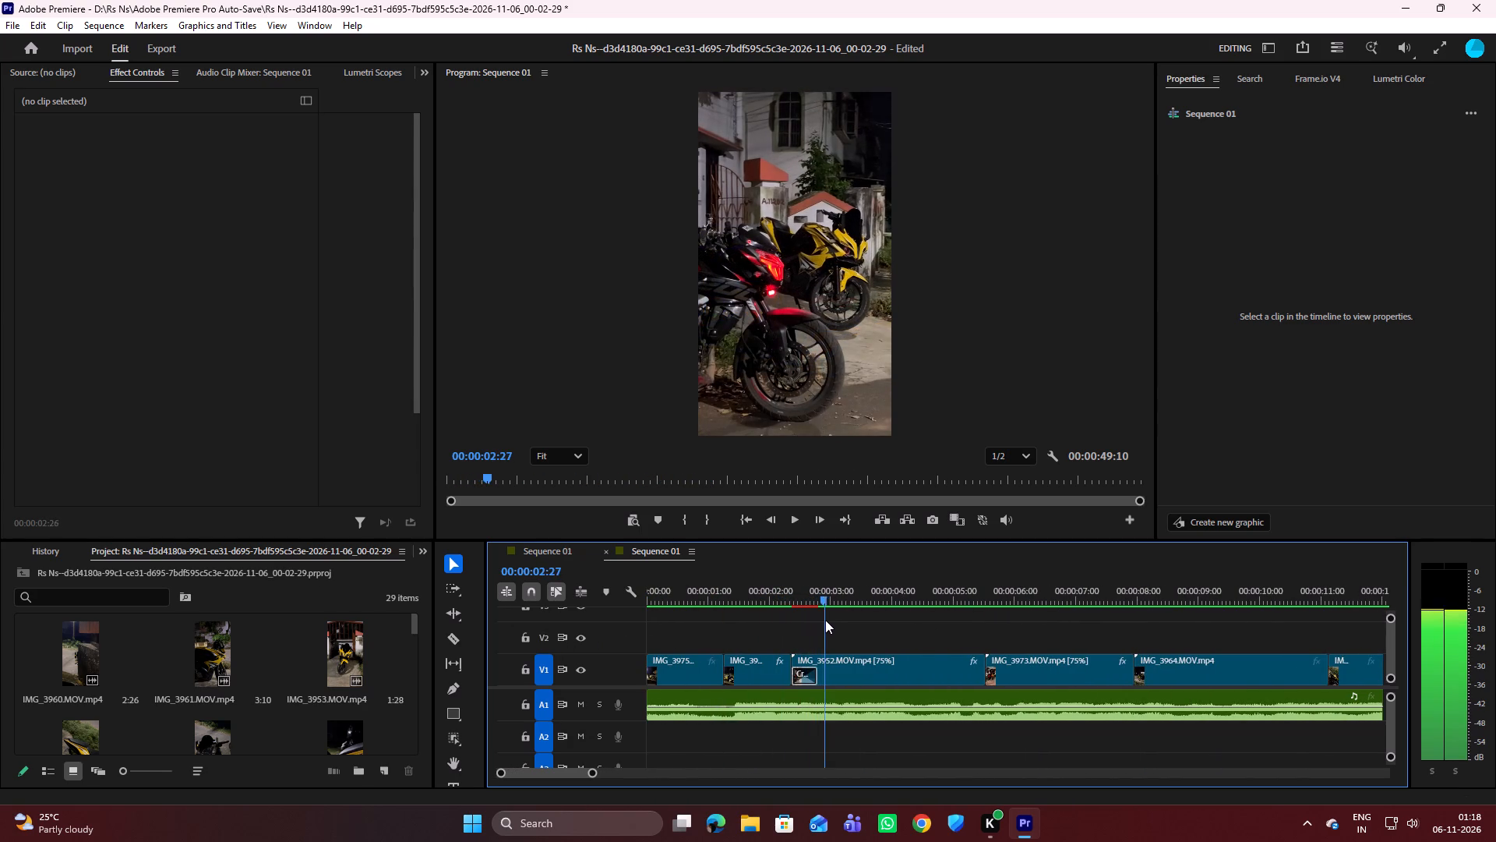
left_click_drag(825, 620, 643, 624)
key("space")
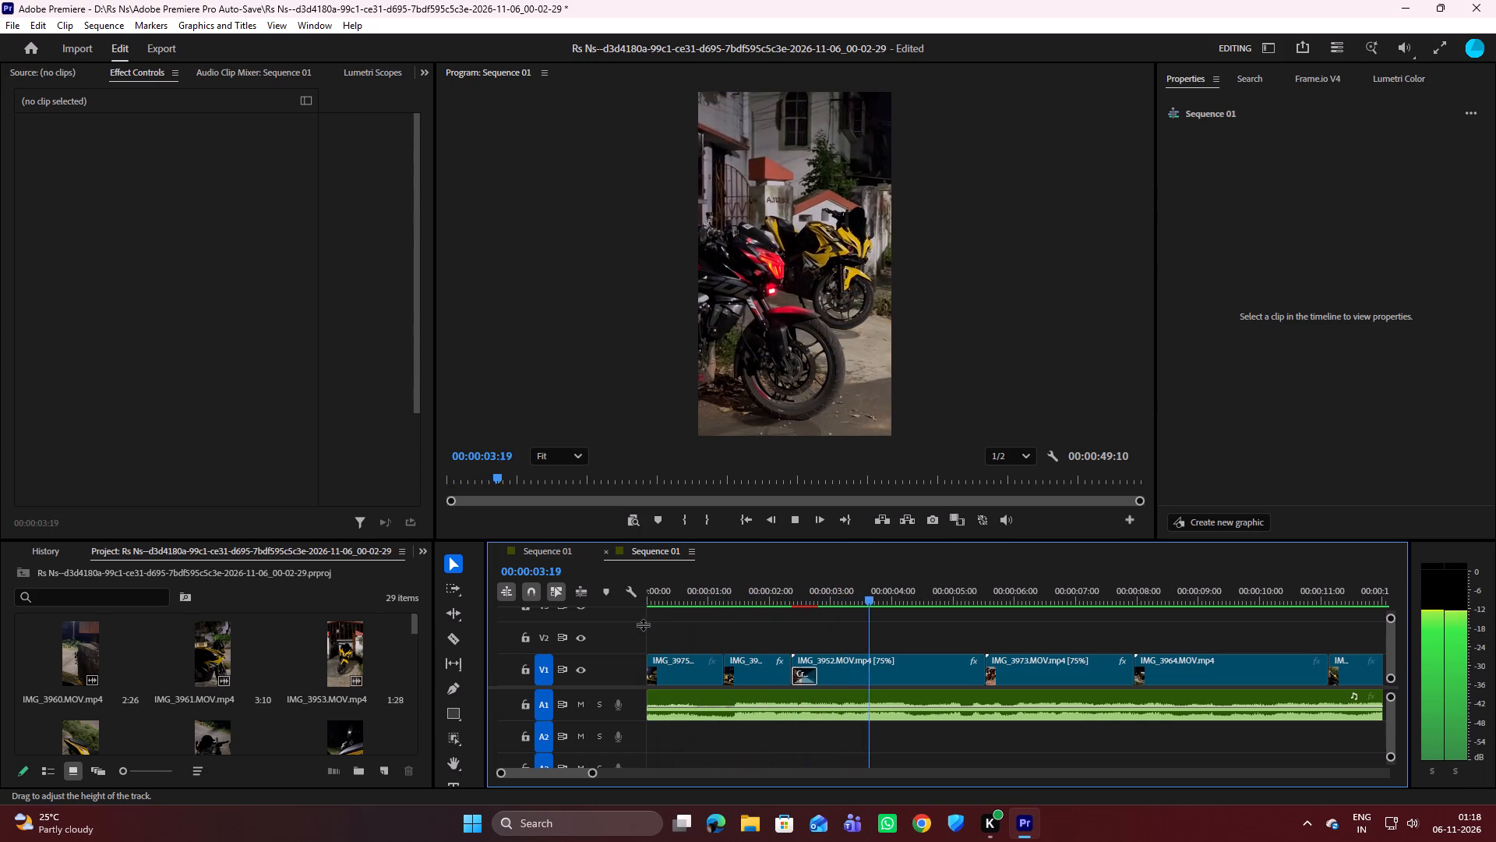
key("space")
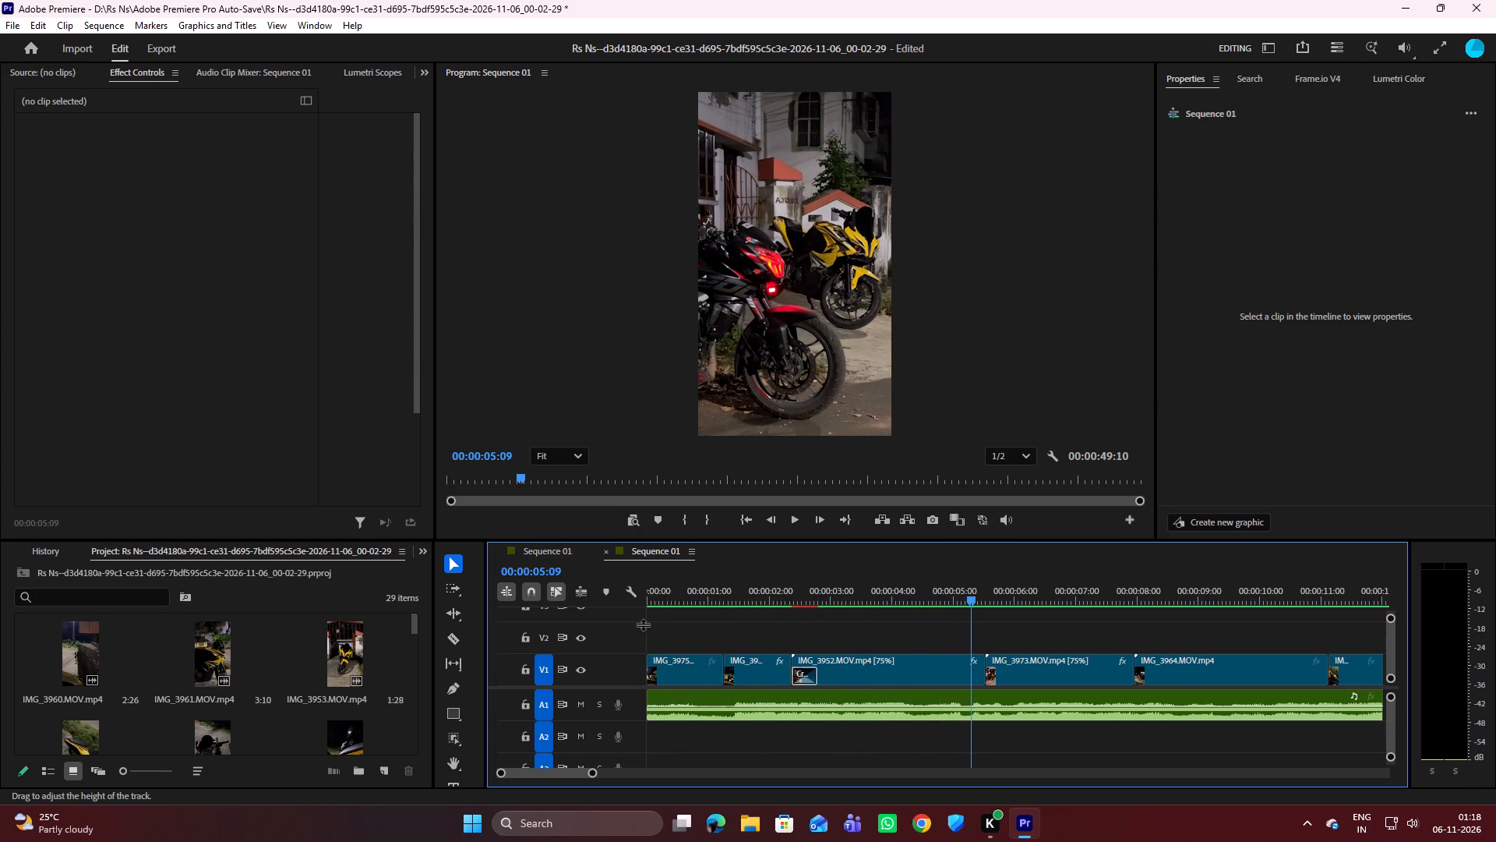
key("space")
key("space")
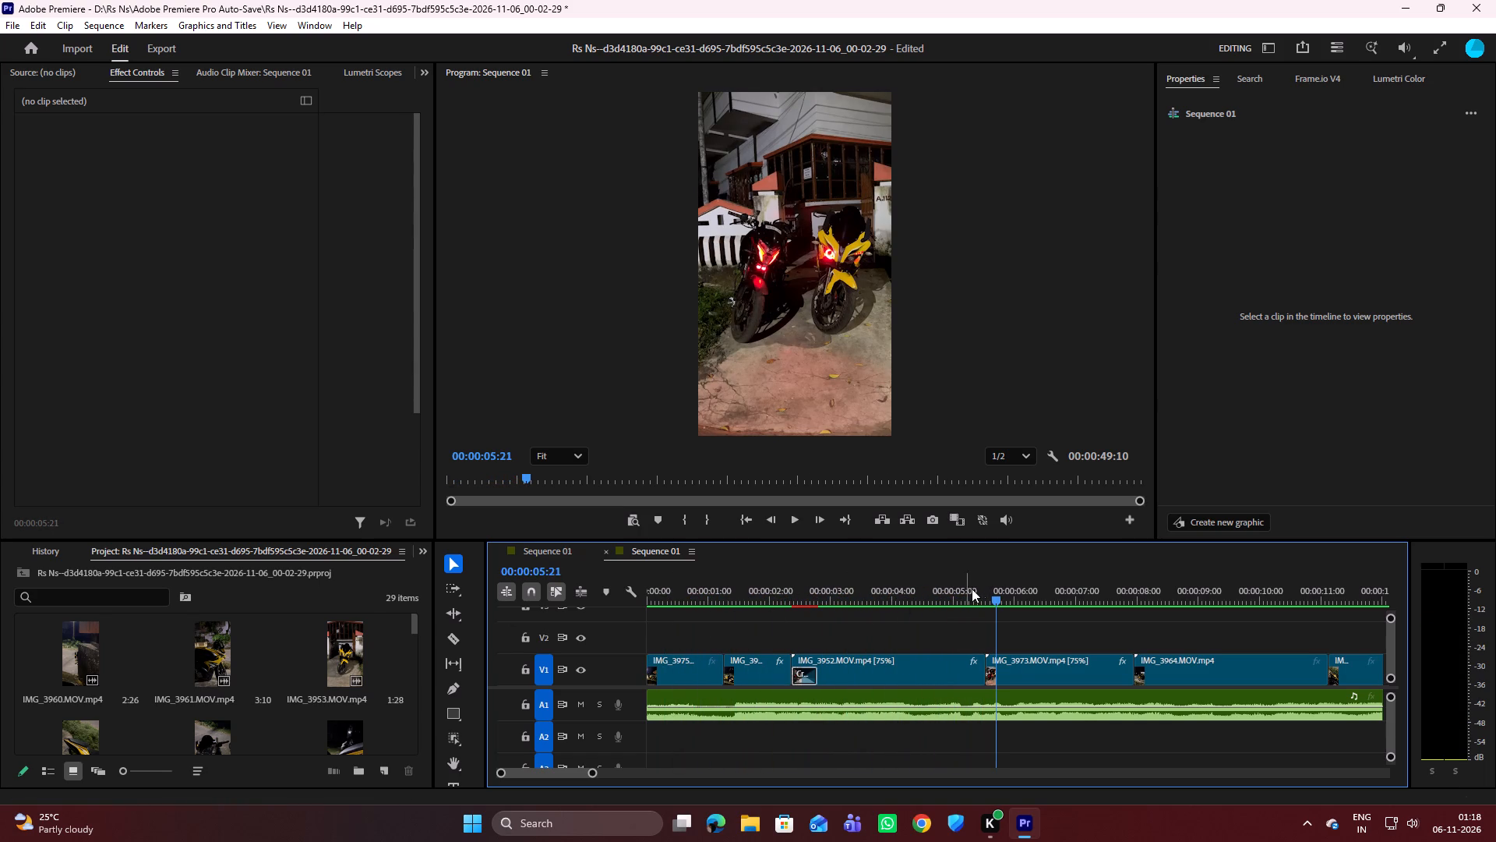
Duplicate the IMG_3973 clip from V1 onto V2, directly above the original.
left_click(1016, 663)
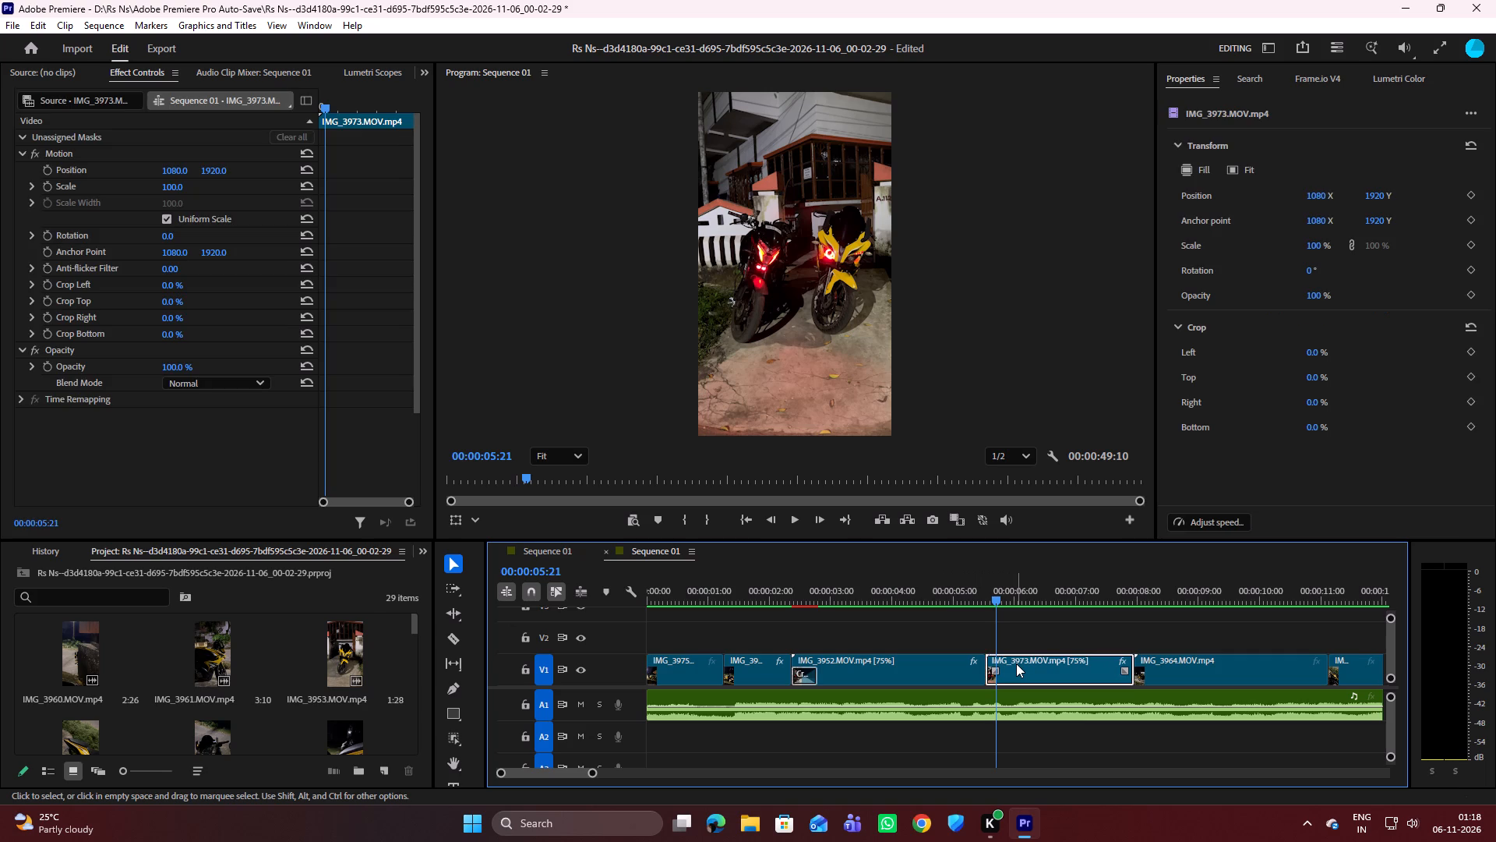
left_click_drag(1016, 663, 1016, 639, "alt")
Move the V2 copy of IMG_3973 earlier so that it starts at 00:00:05:05, overlapping the end of IMG_3952.
left_click_drag(997, 604, 995, 603)
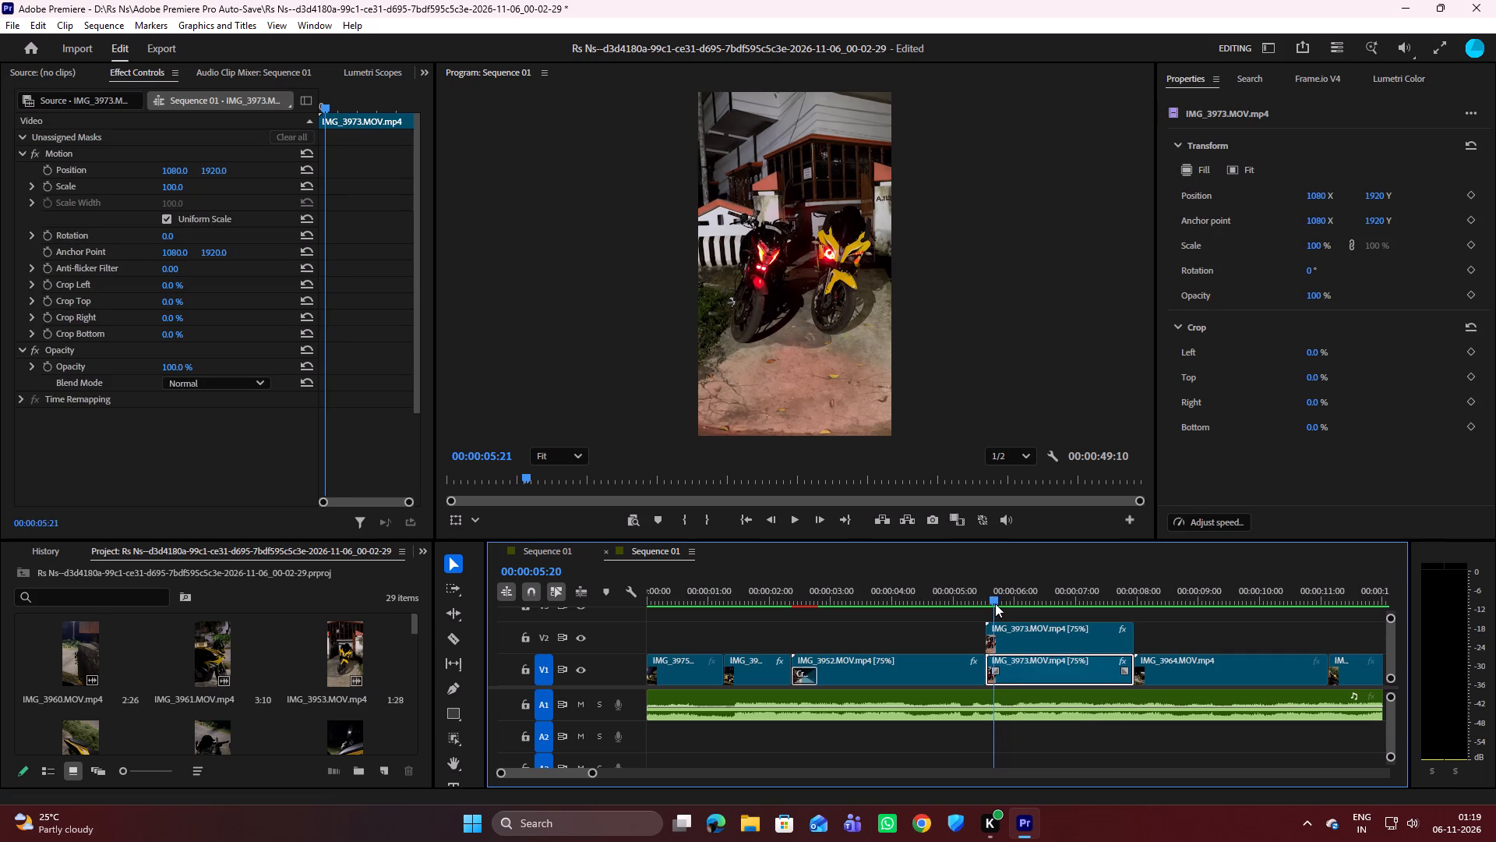
left_click_drag(995, 603, 987, 603)
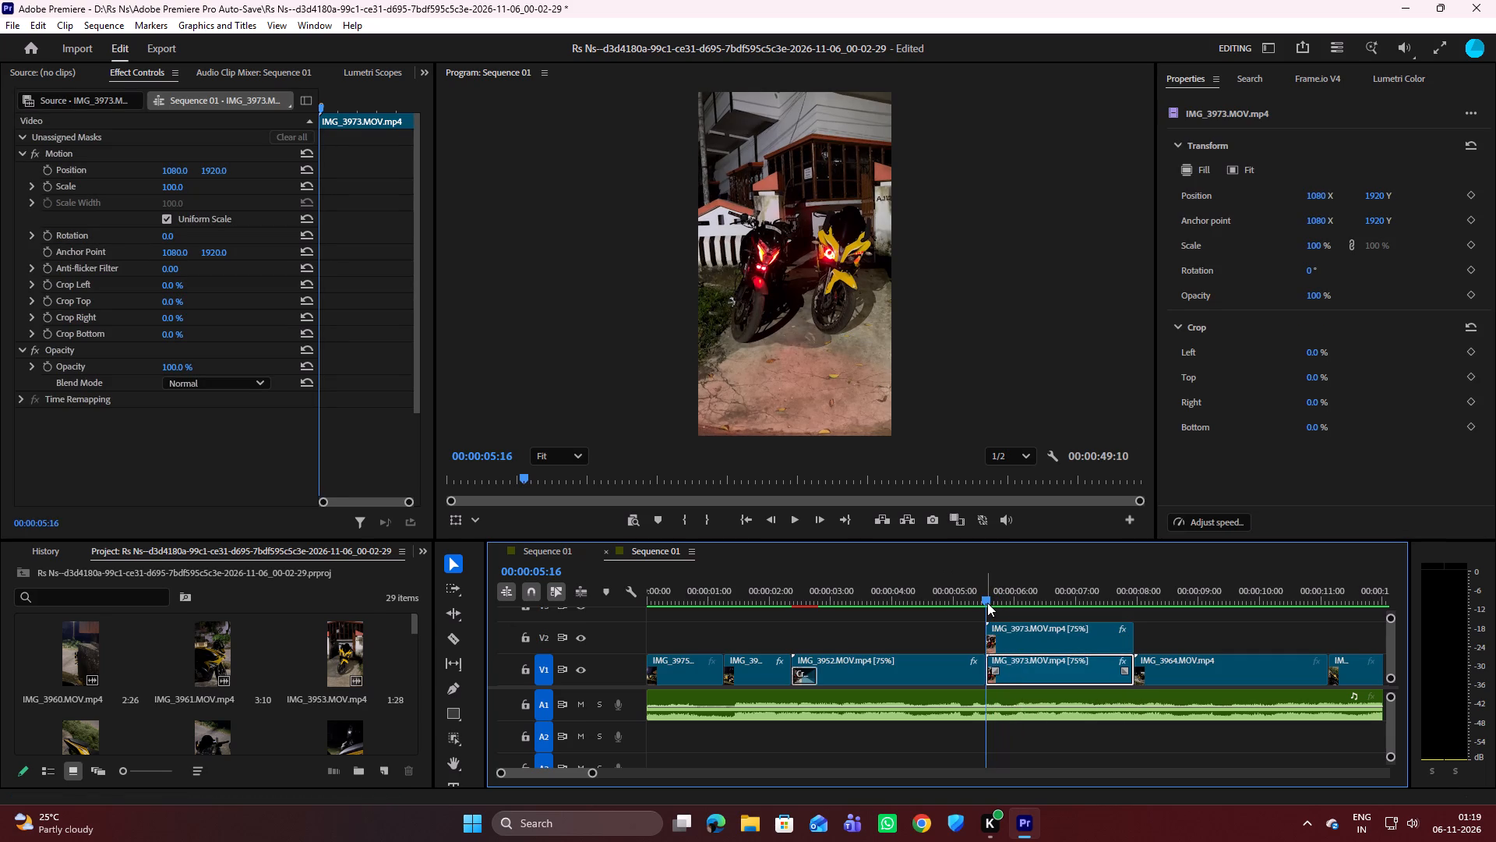
left_click_drag(594, 773, 647, 773)
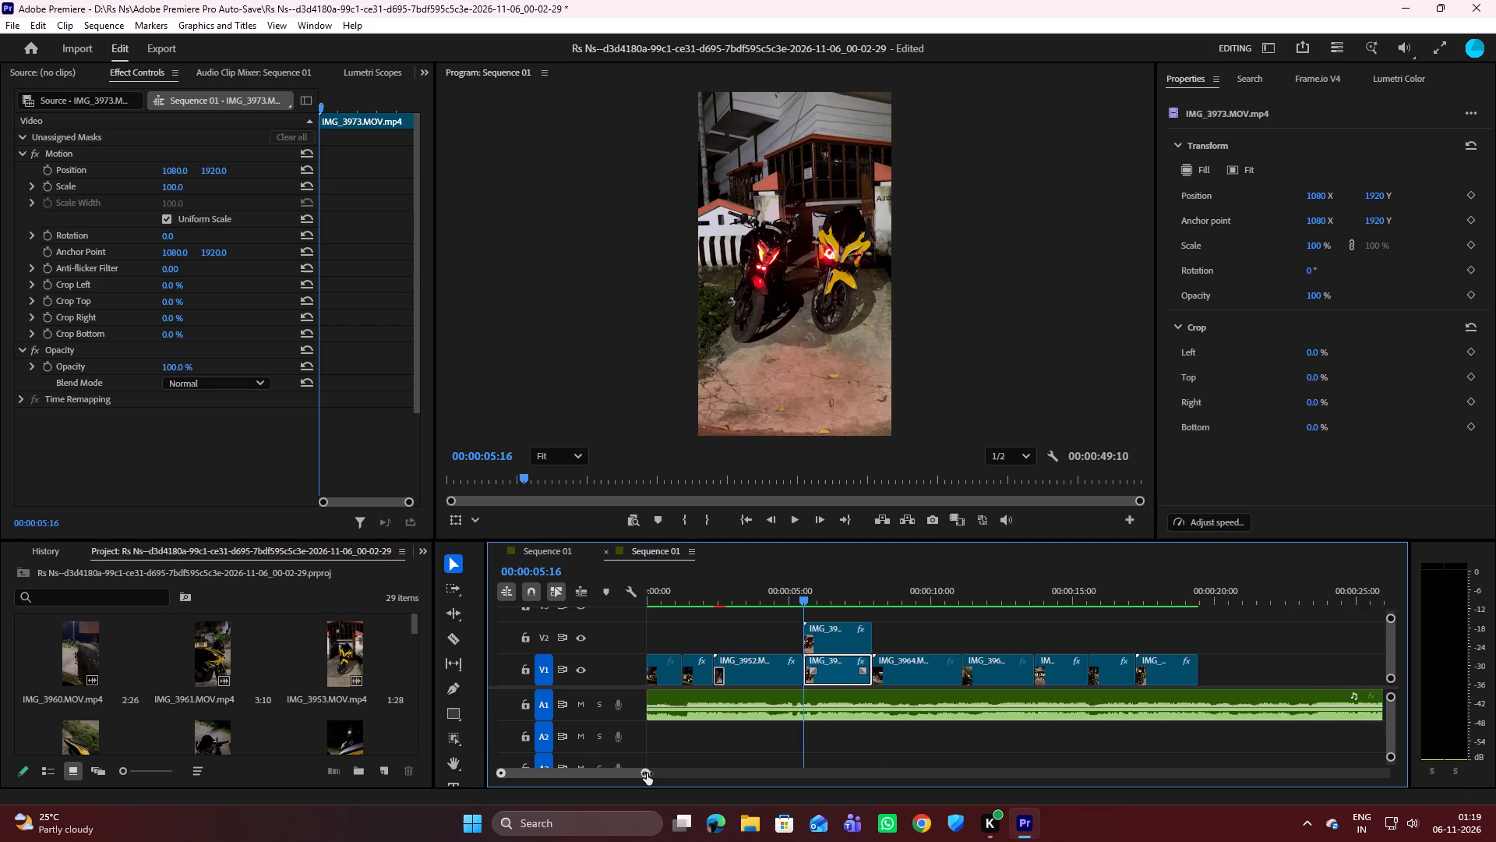
left_click_drag(647, 773, 587, 772)
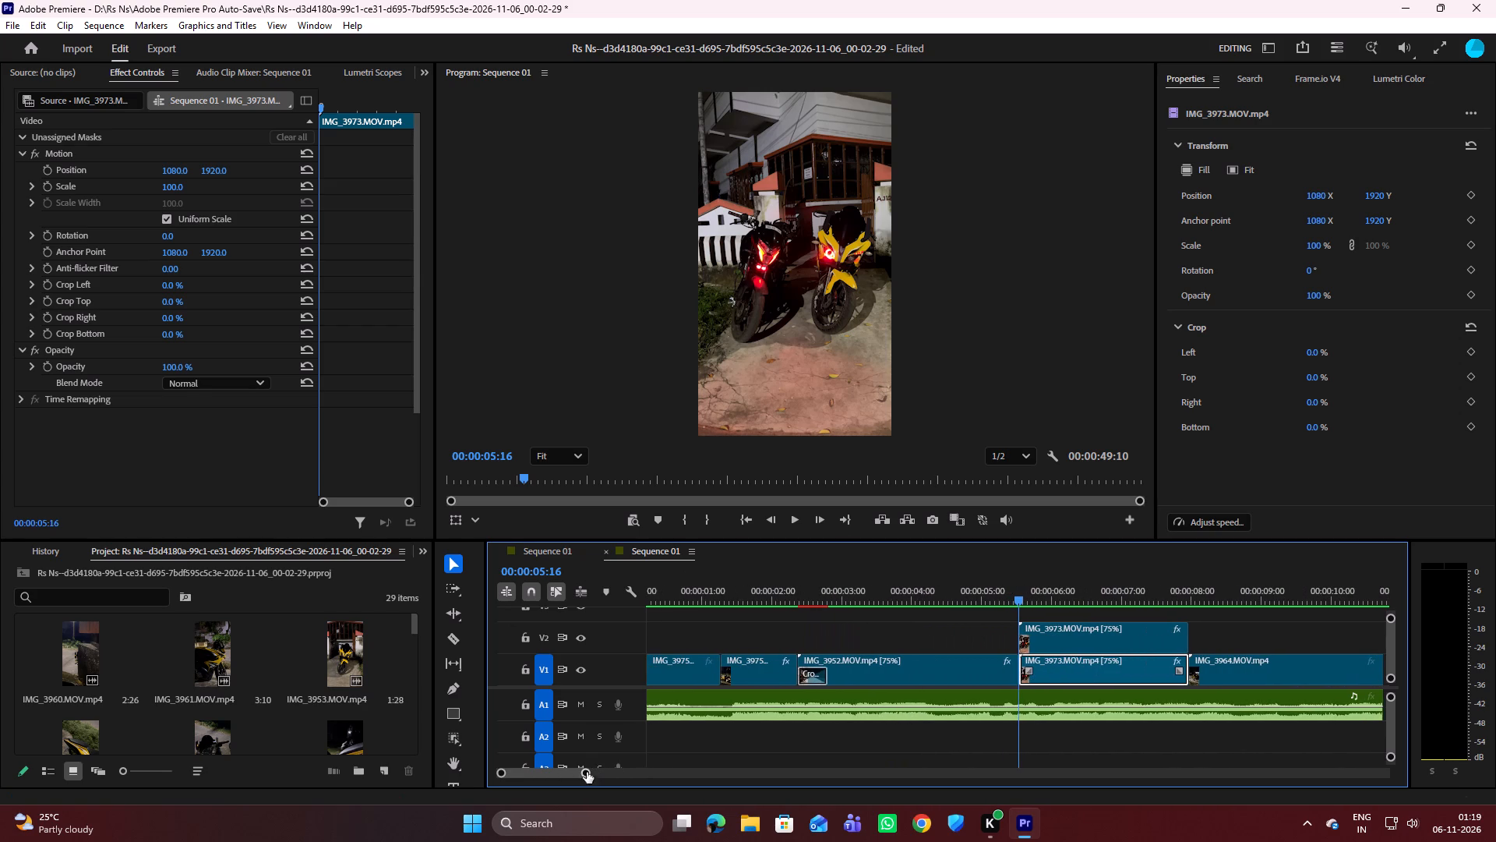
key("Left")
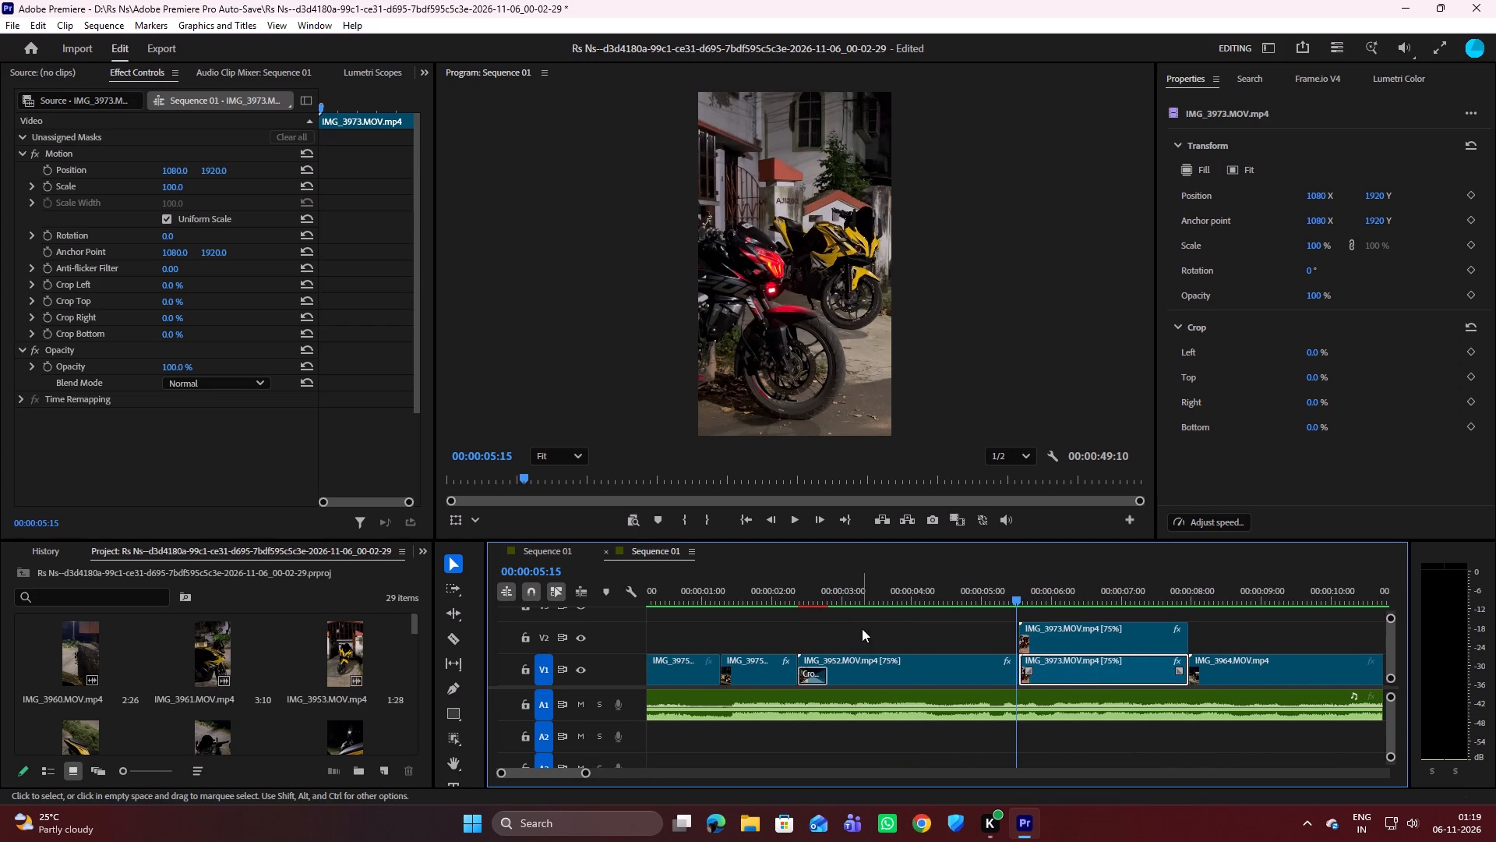
key("Left")
key("Left")
key("Left")
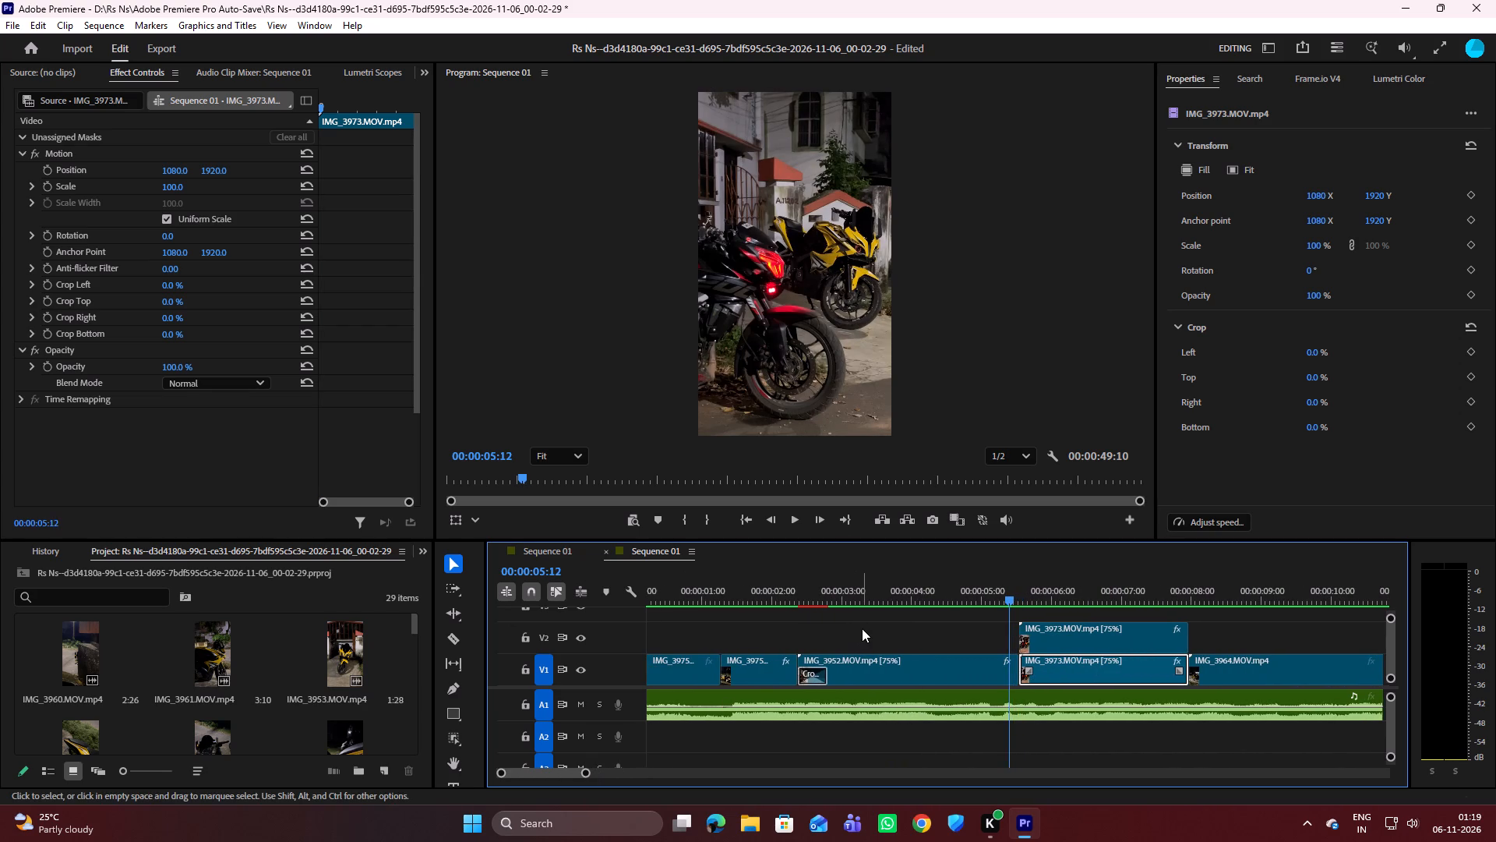
key("Left")
key("Left")
key("Left")
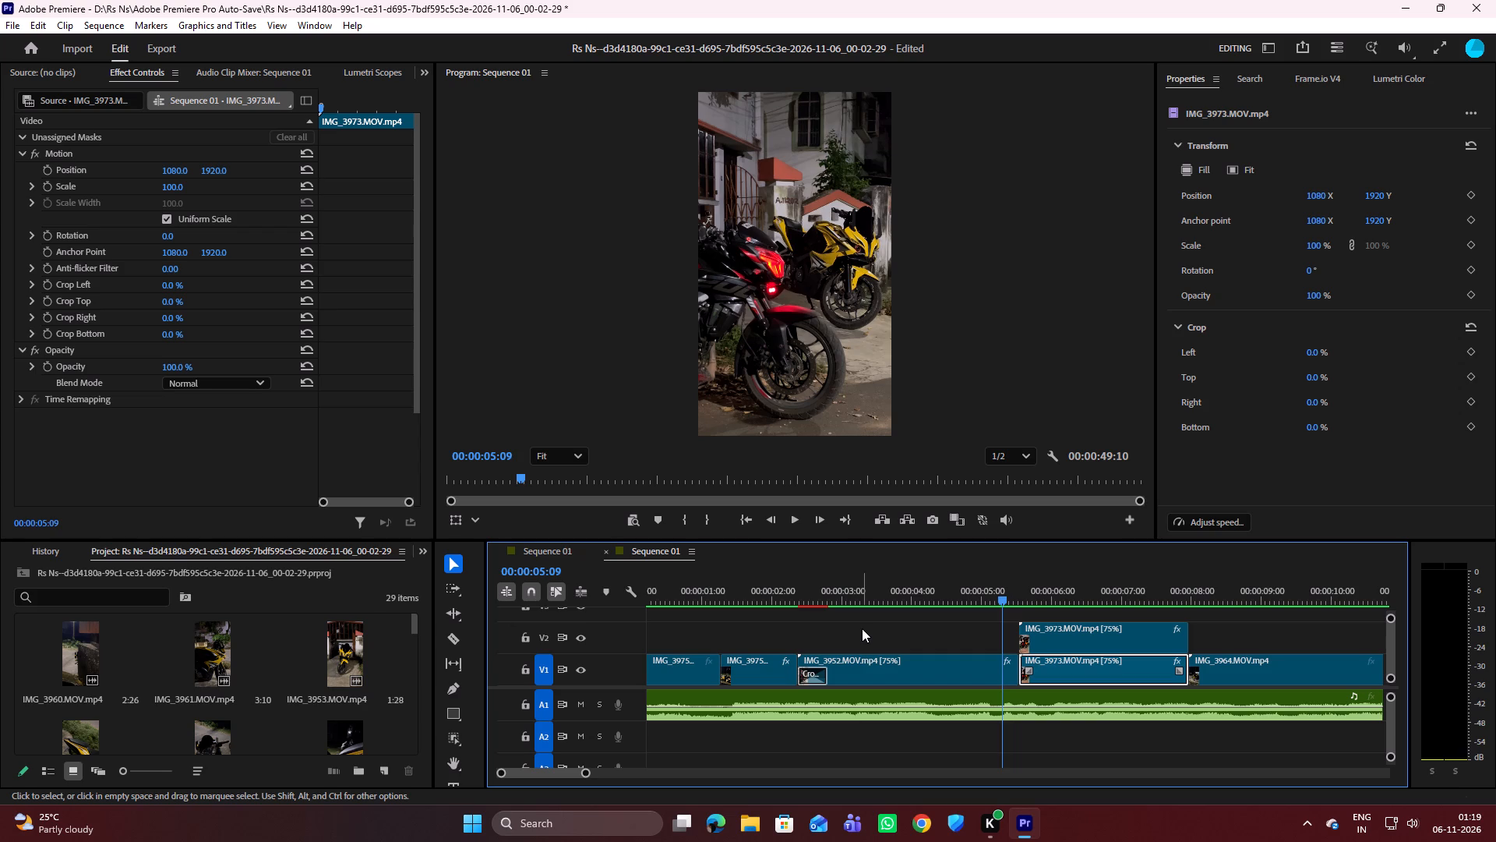
key("Left")
key("Left")
key("Left")
key("Left")
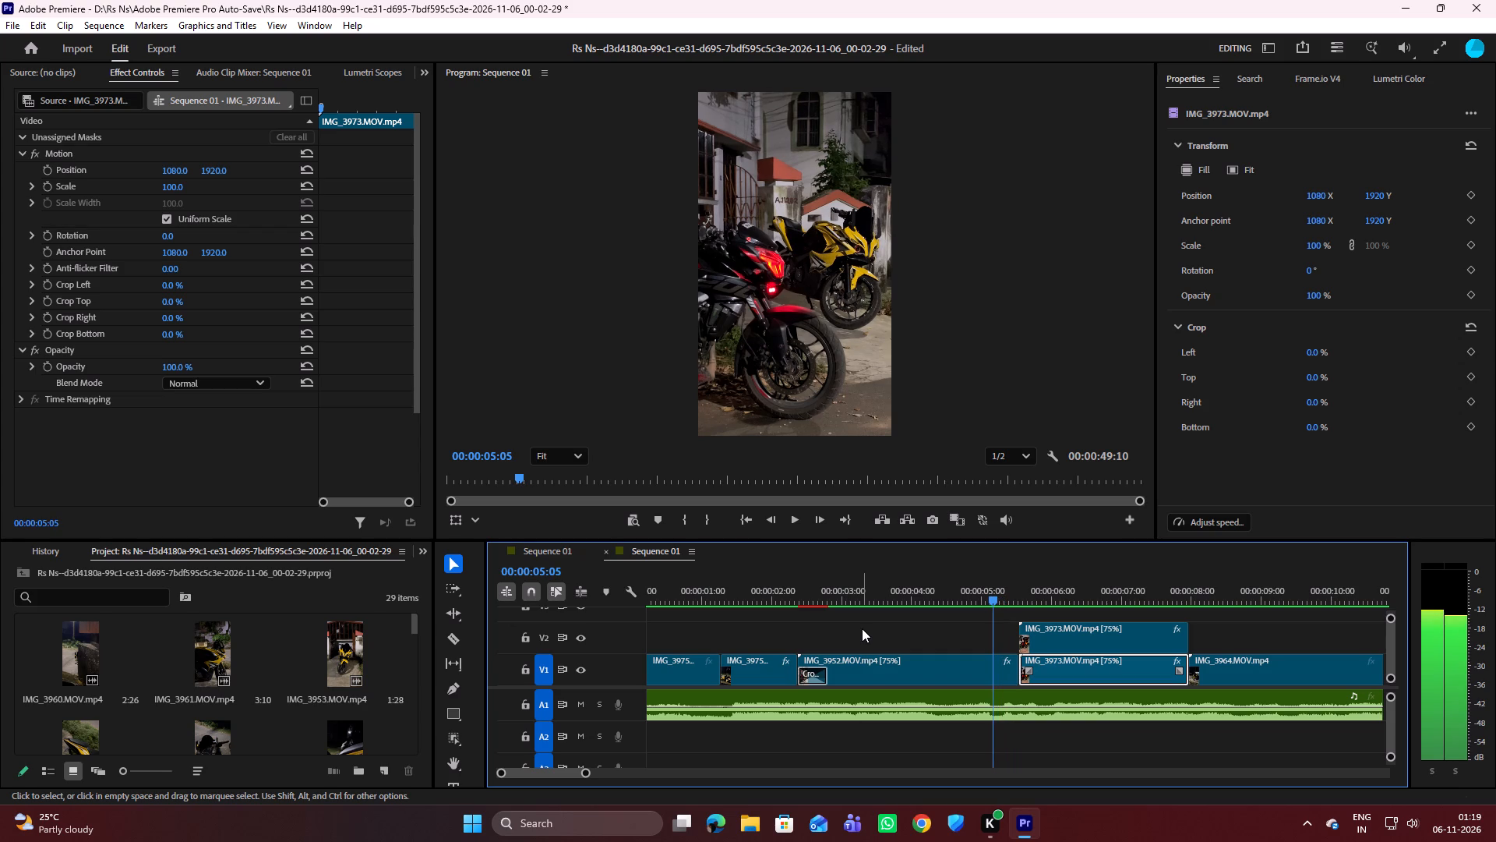
left_click_drag(1059, 639, 1032, 635)
Split the V2 copy of IMG_3973 at the V1 cut at 00:00:05:16 and delete its second part.
key("c")
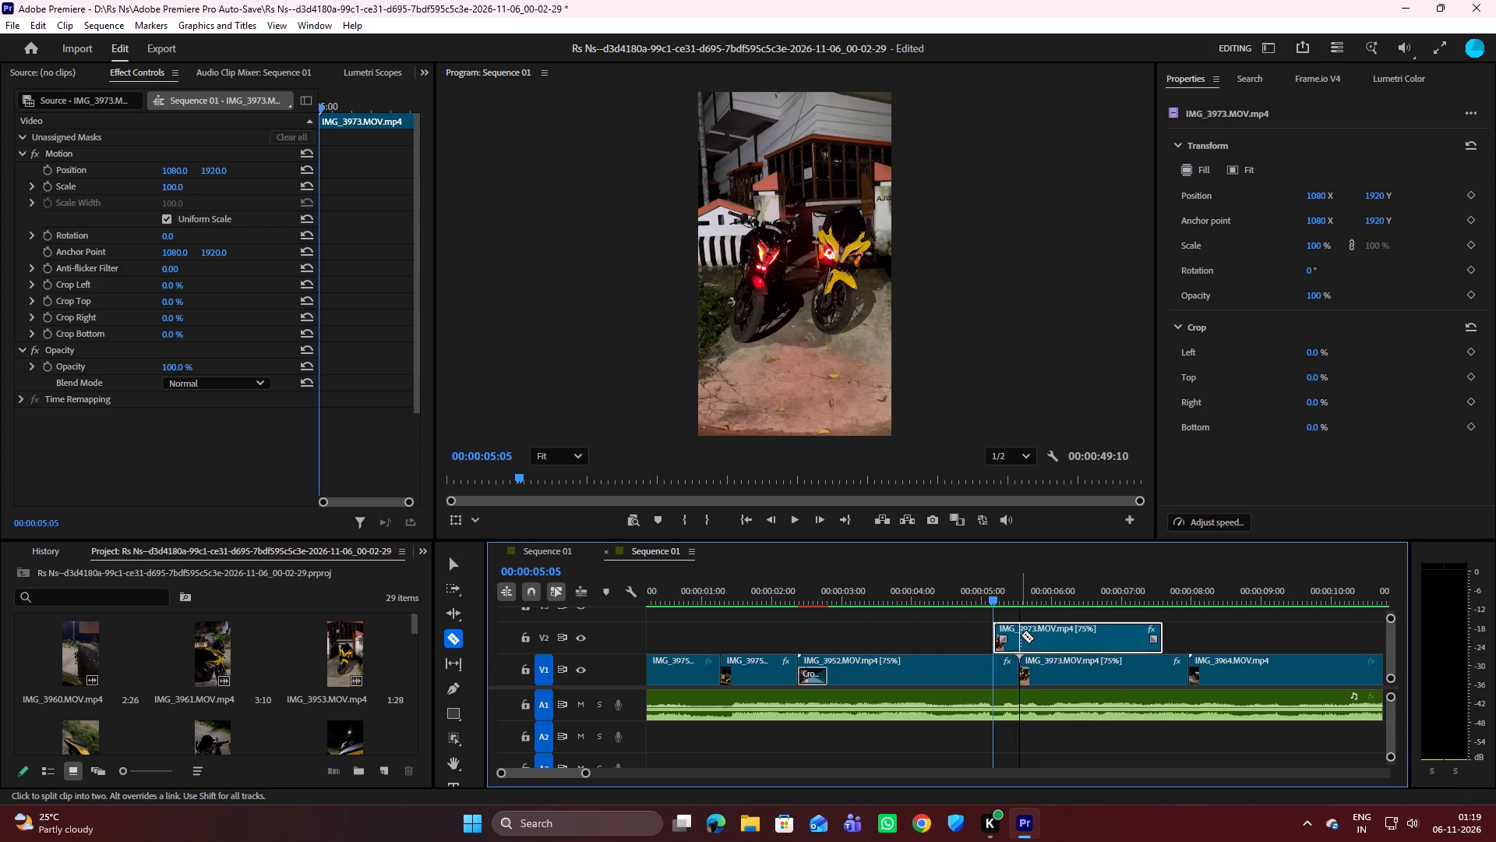
left_click(1020, 633)
key("v")
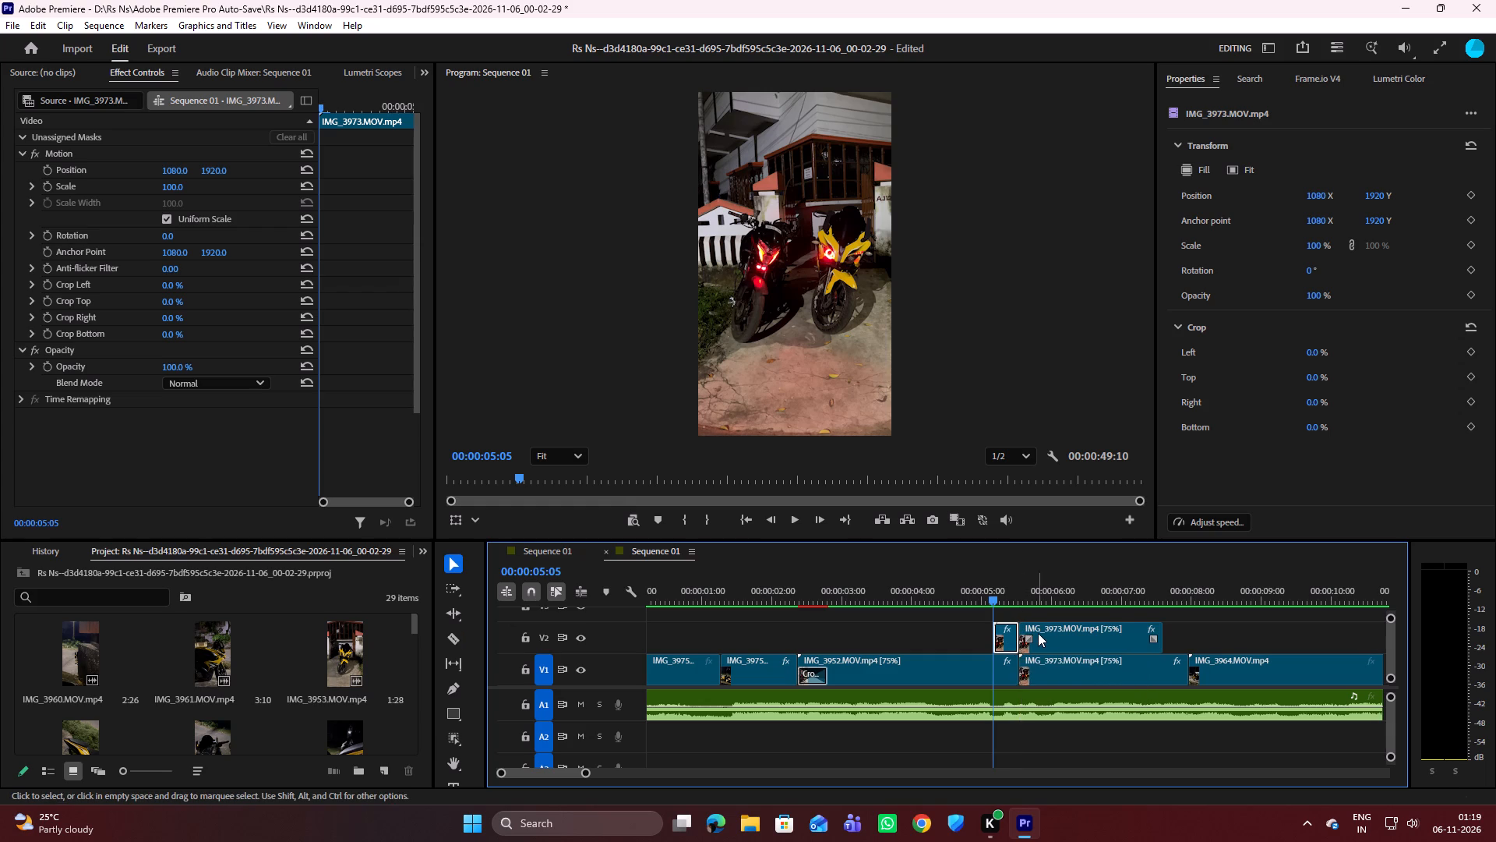
left_click(1047, 633)
key("Delete")
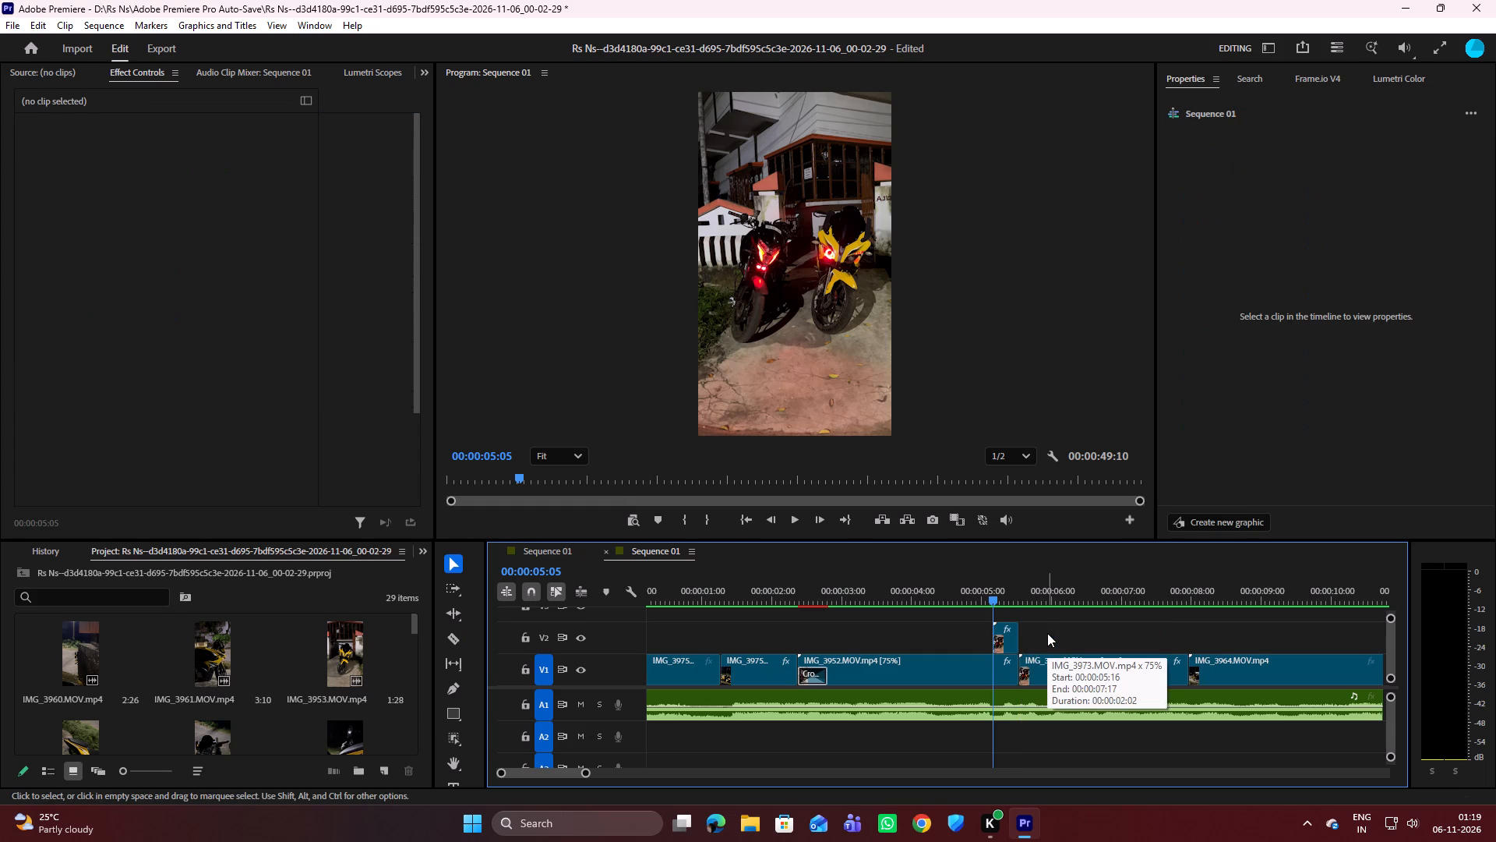
Play the V2 copy of IMG_3973, and step through it frame by frame to examine its overlap with IMG_3952.
left_click(1008, 639)
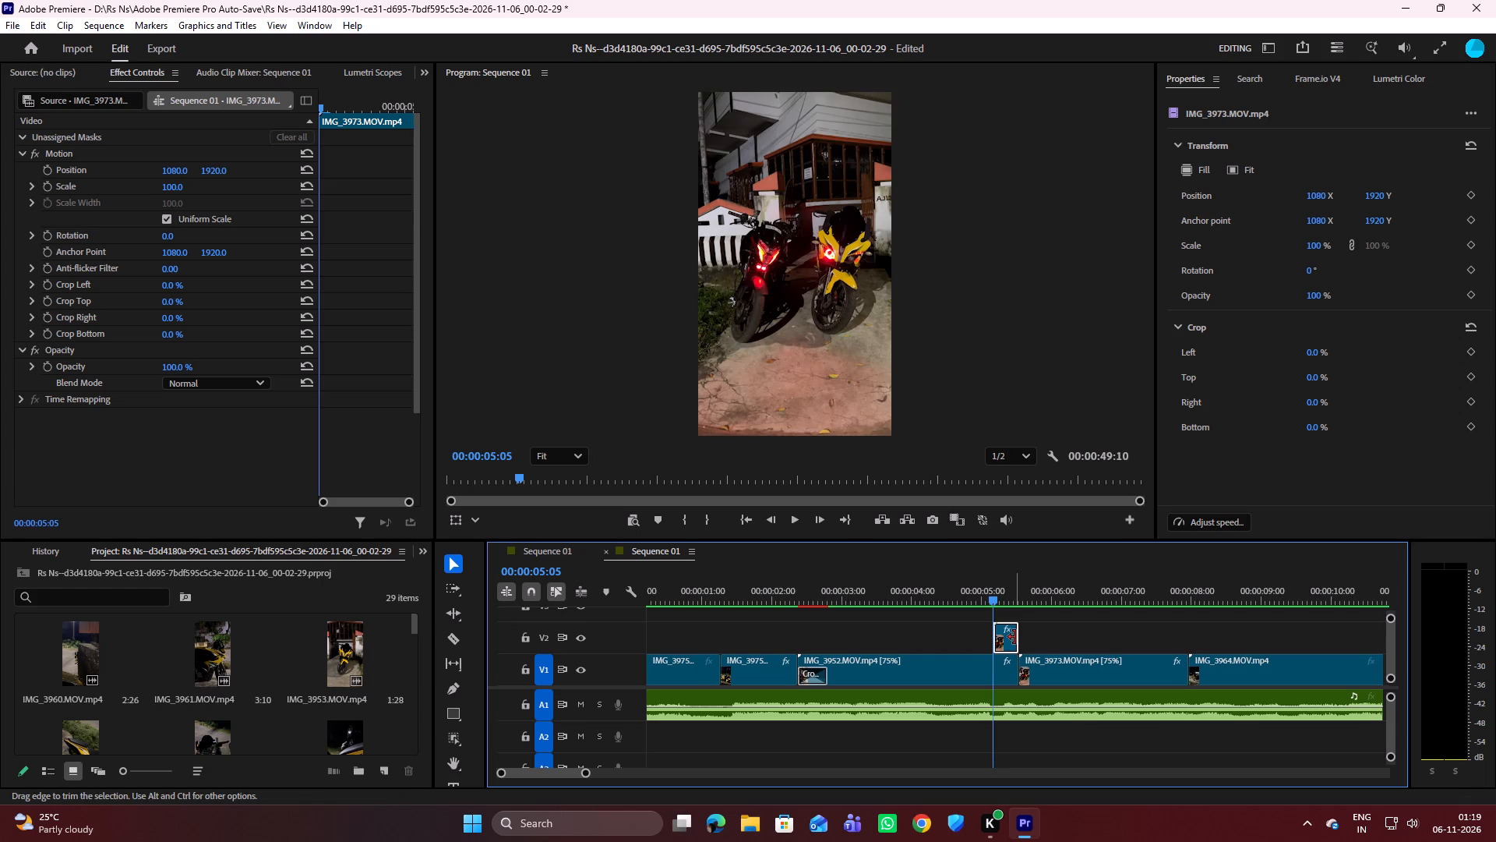
key("space")
key("space")
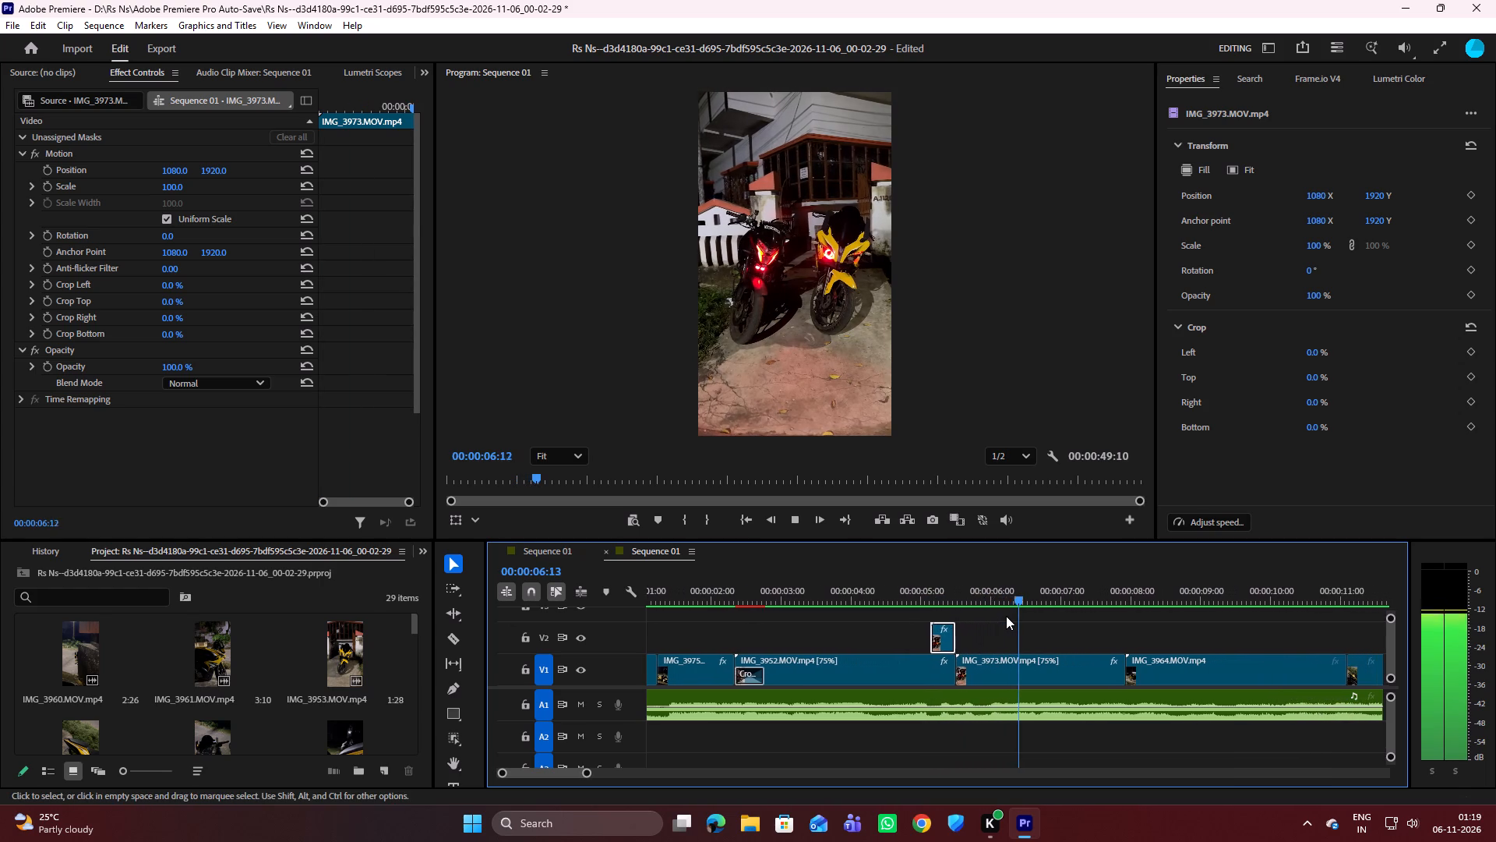
left_click_drag(1022, 600, 948, 599)
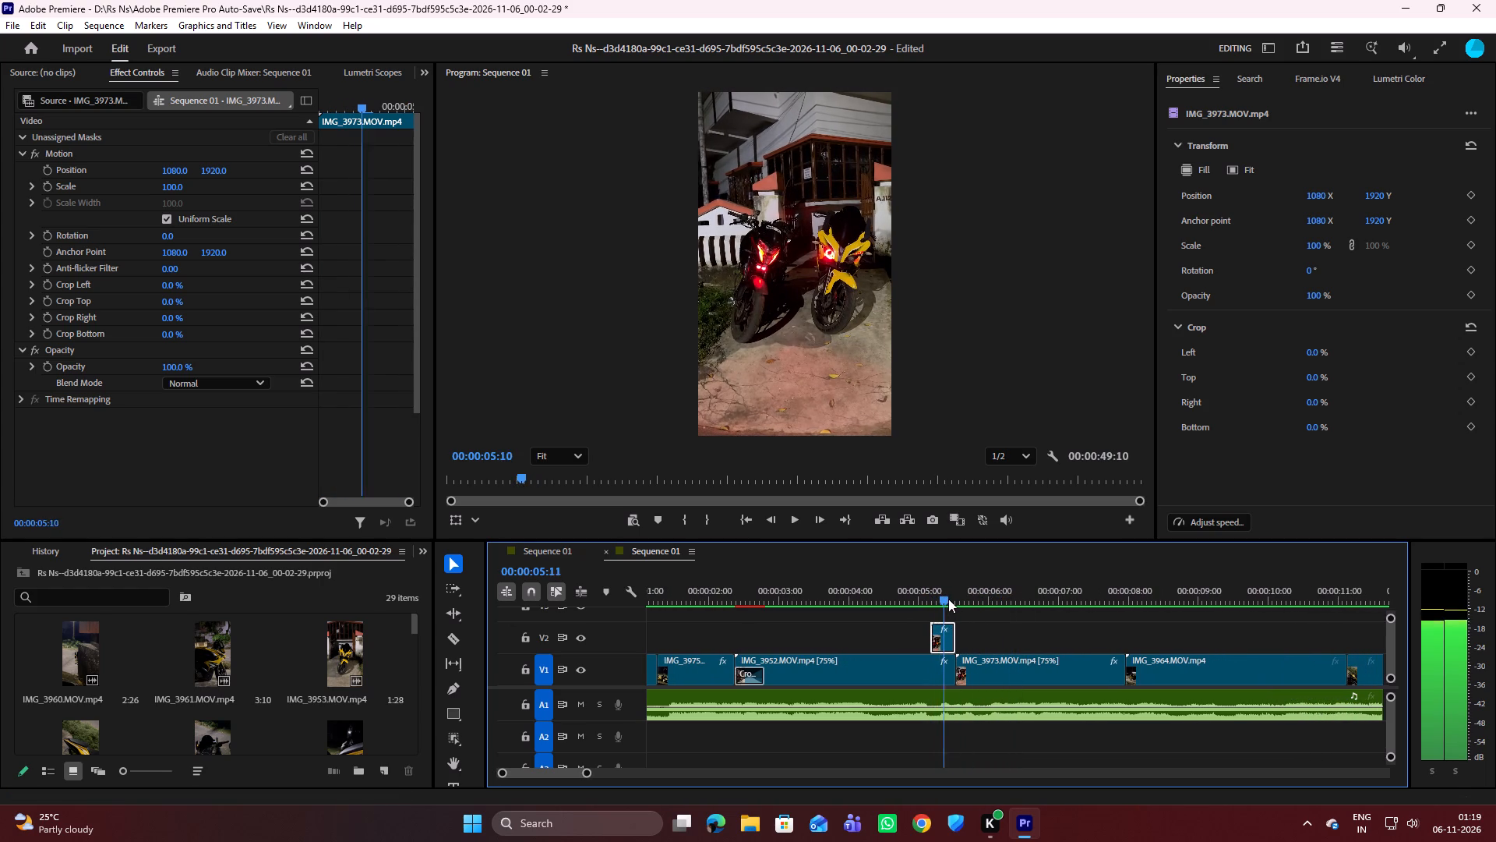
left_click_drag(948, 599, 941, 603)
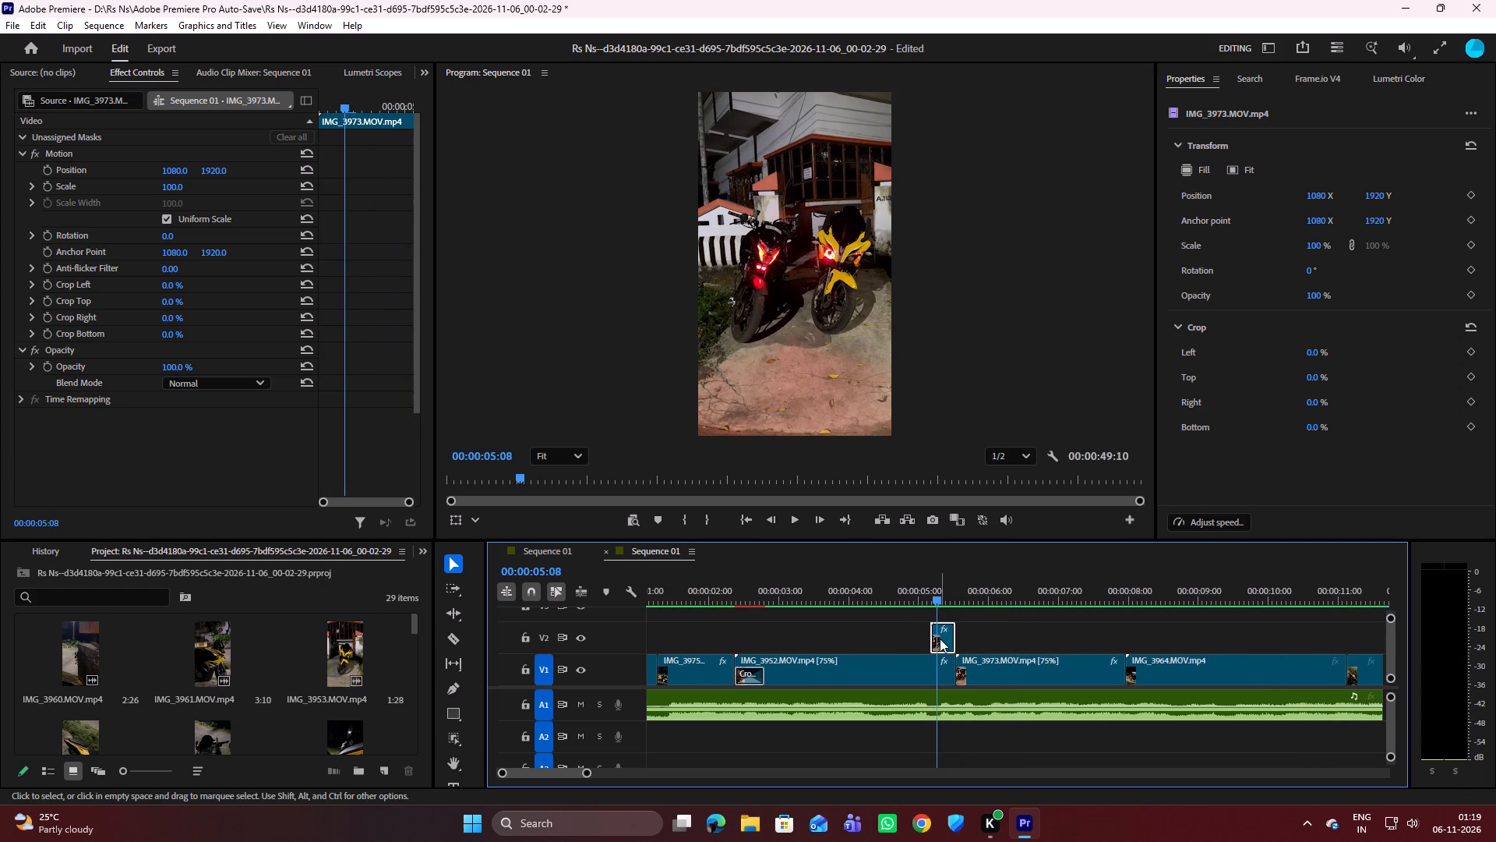
left_click(942, 635)
left_click(939, 601)
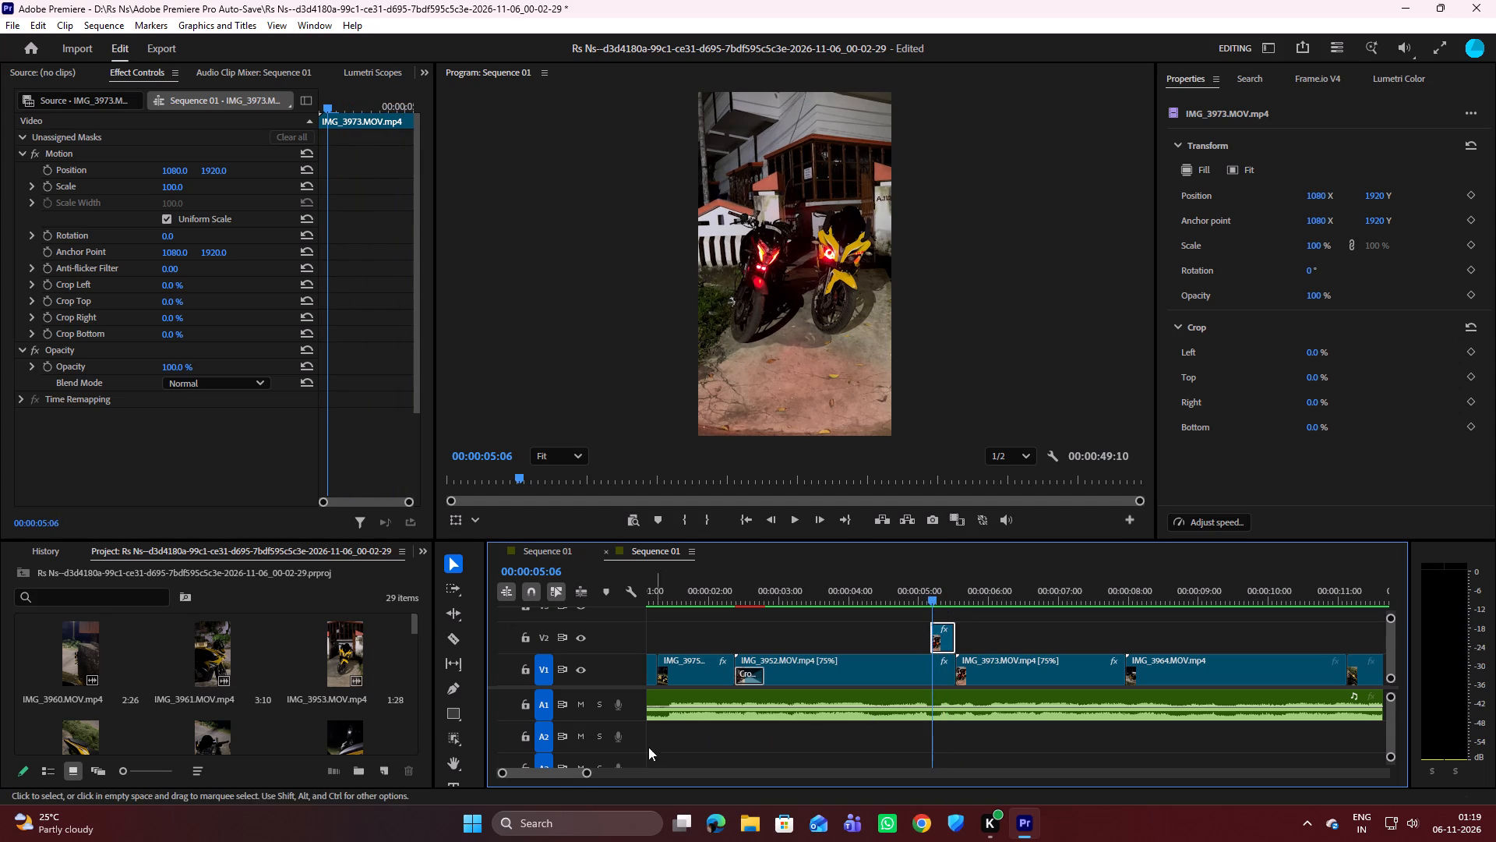
left_click_drag(587, 773, 608, 770)
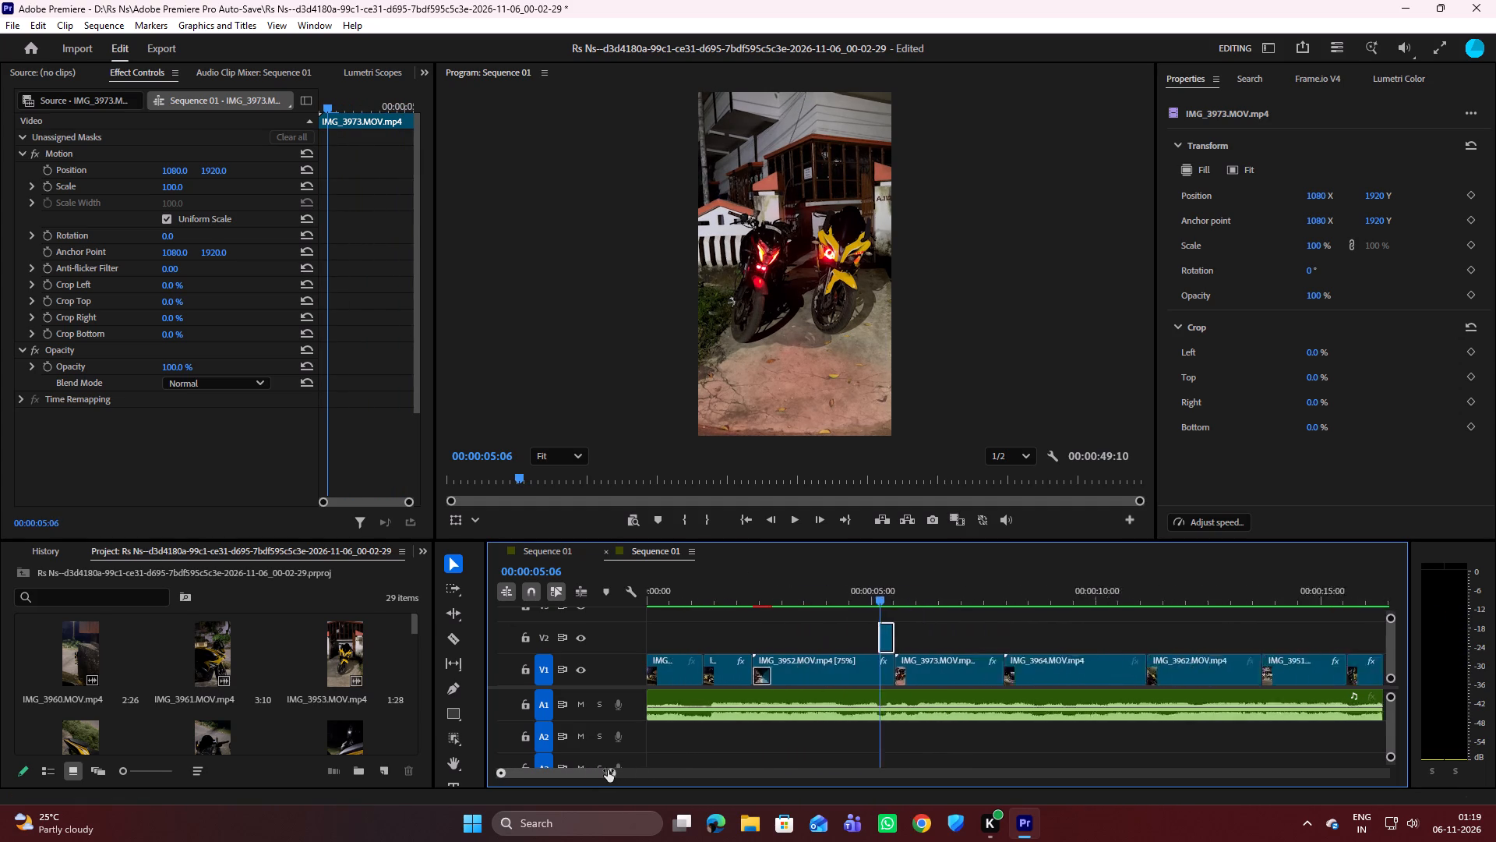
left_click_drag(608, 770, 538, 769)
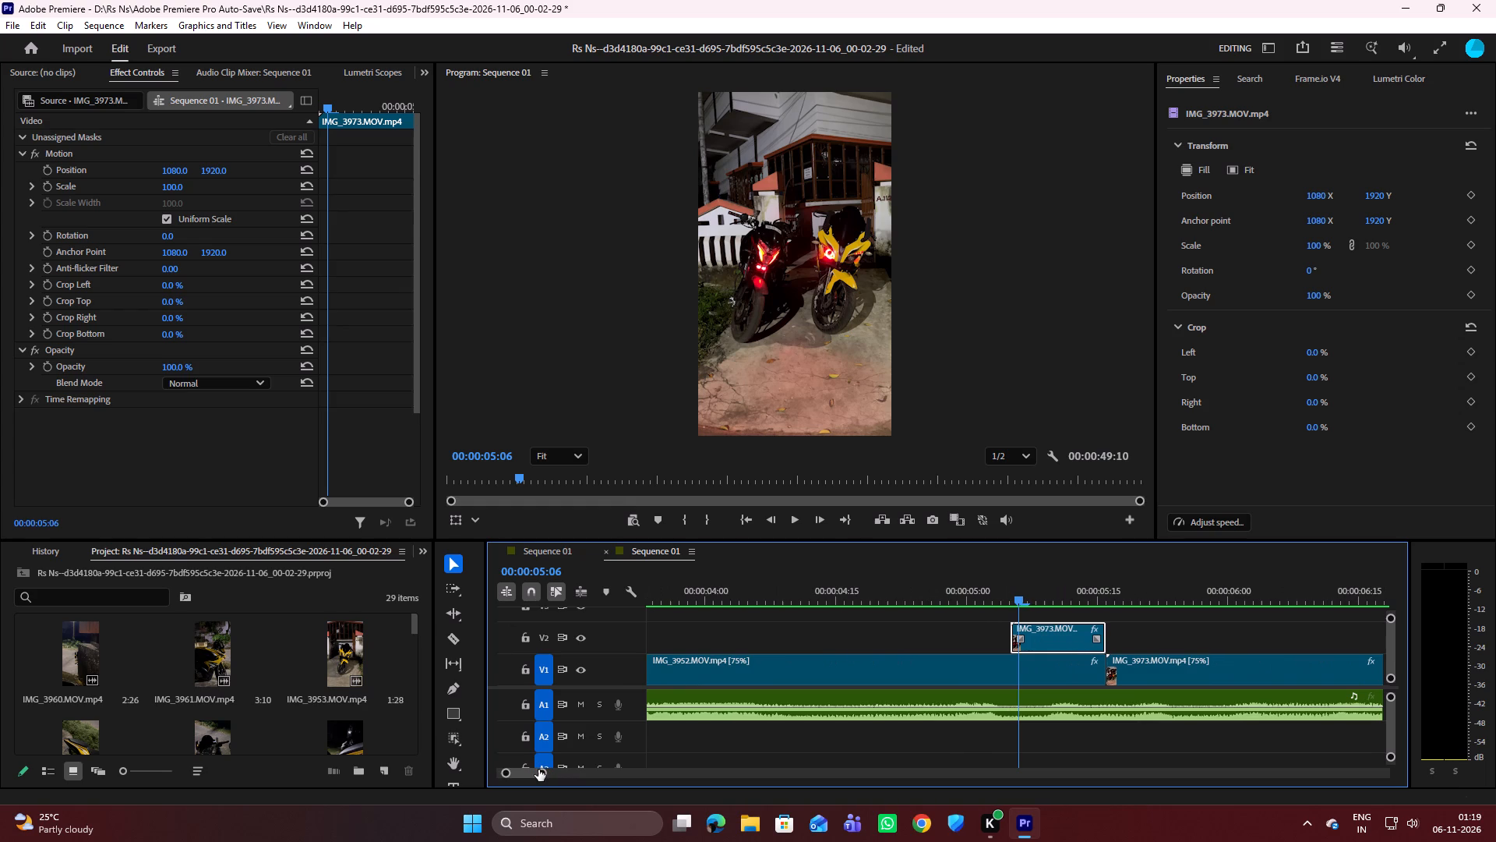
key("Left")
key("Left")
key("Right")
key("Right")
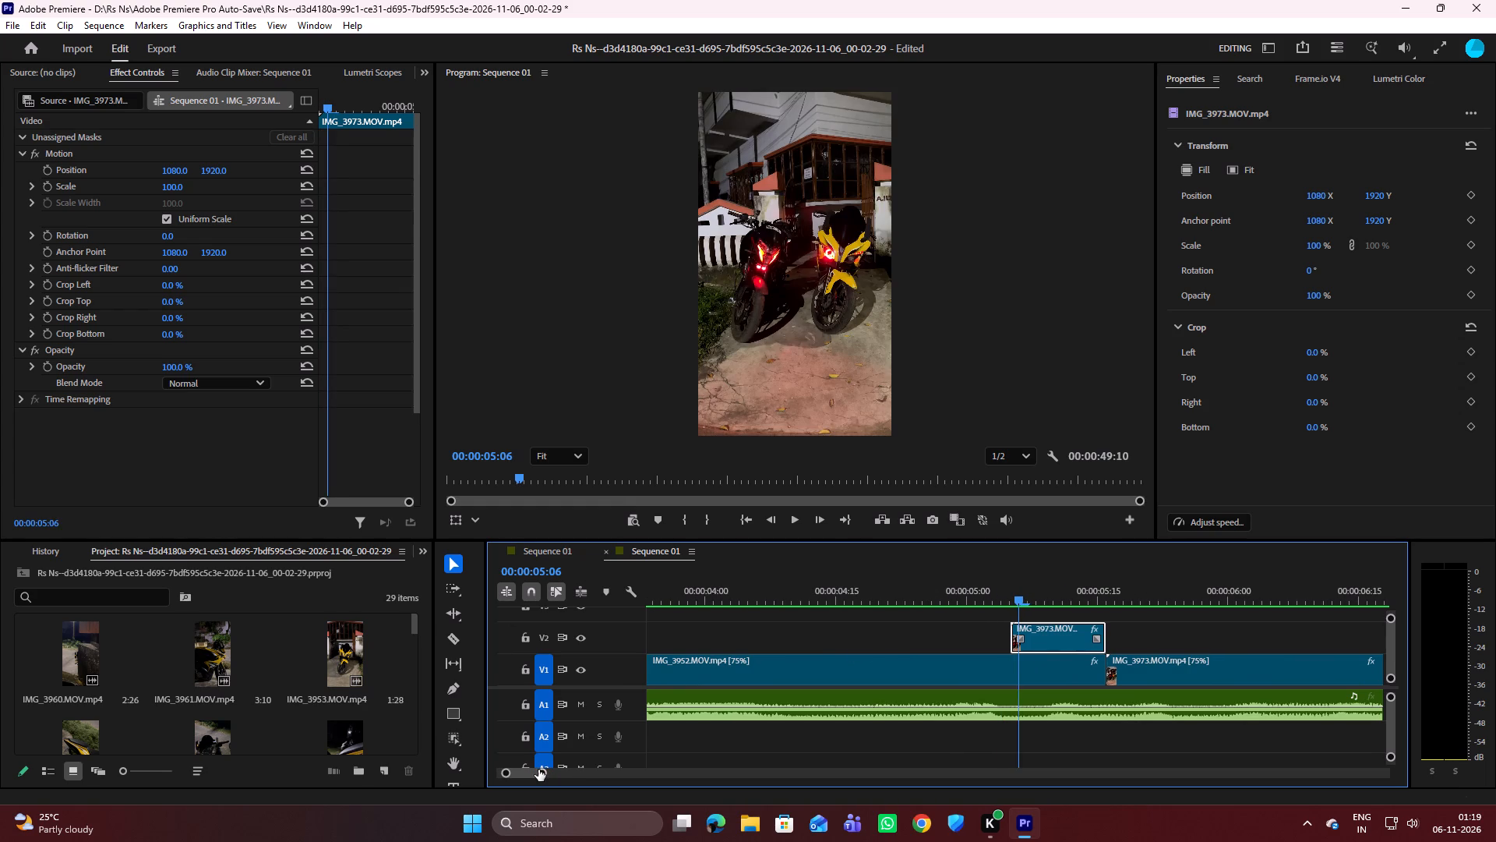
key("Right")
key("Right")
key("Right")
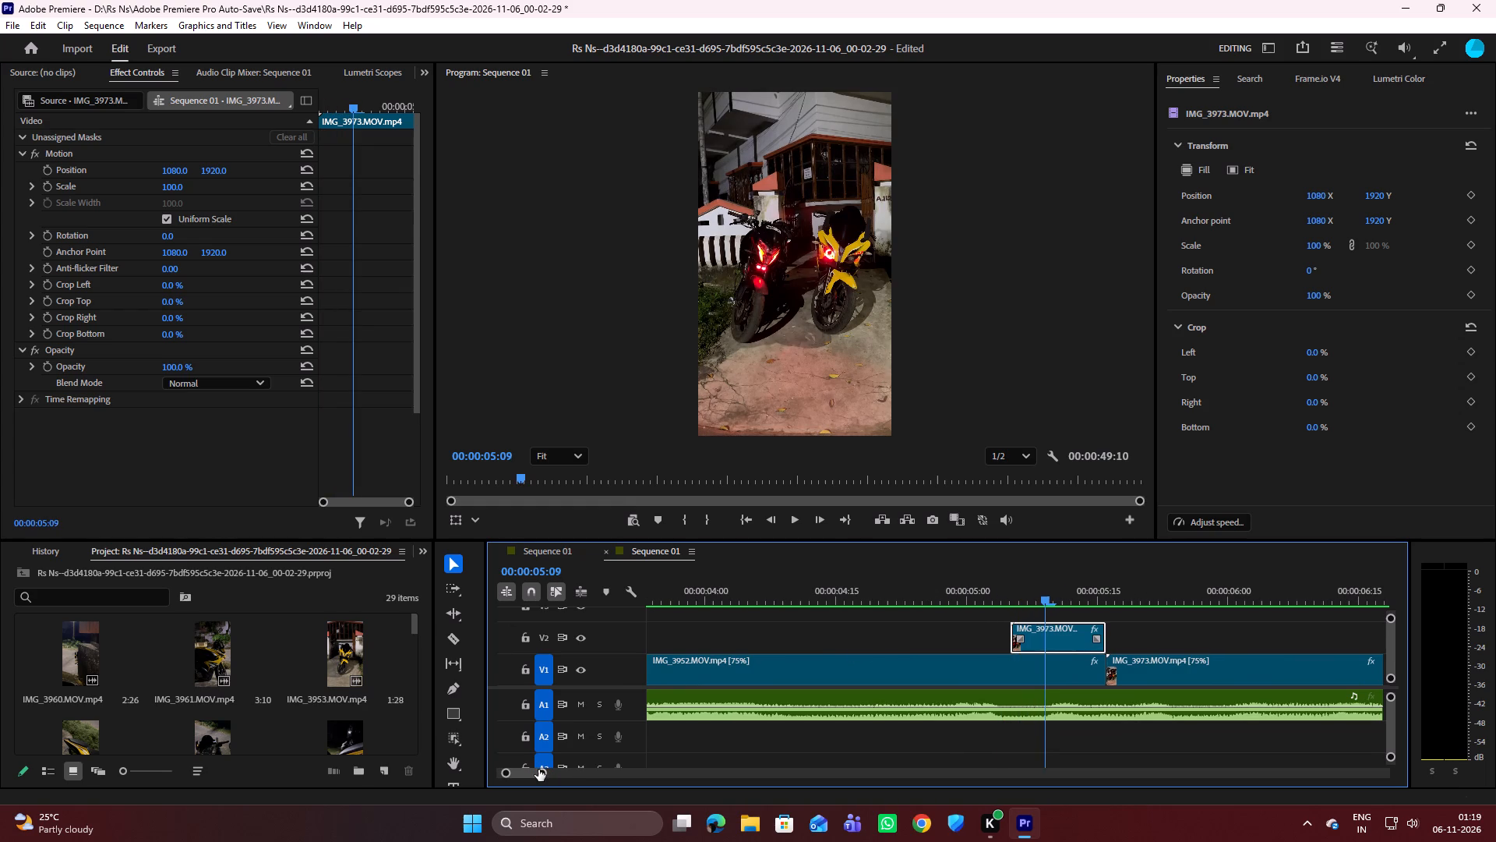
key("Right")
key("Right")
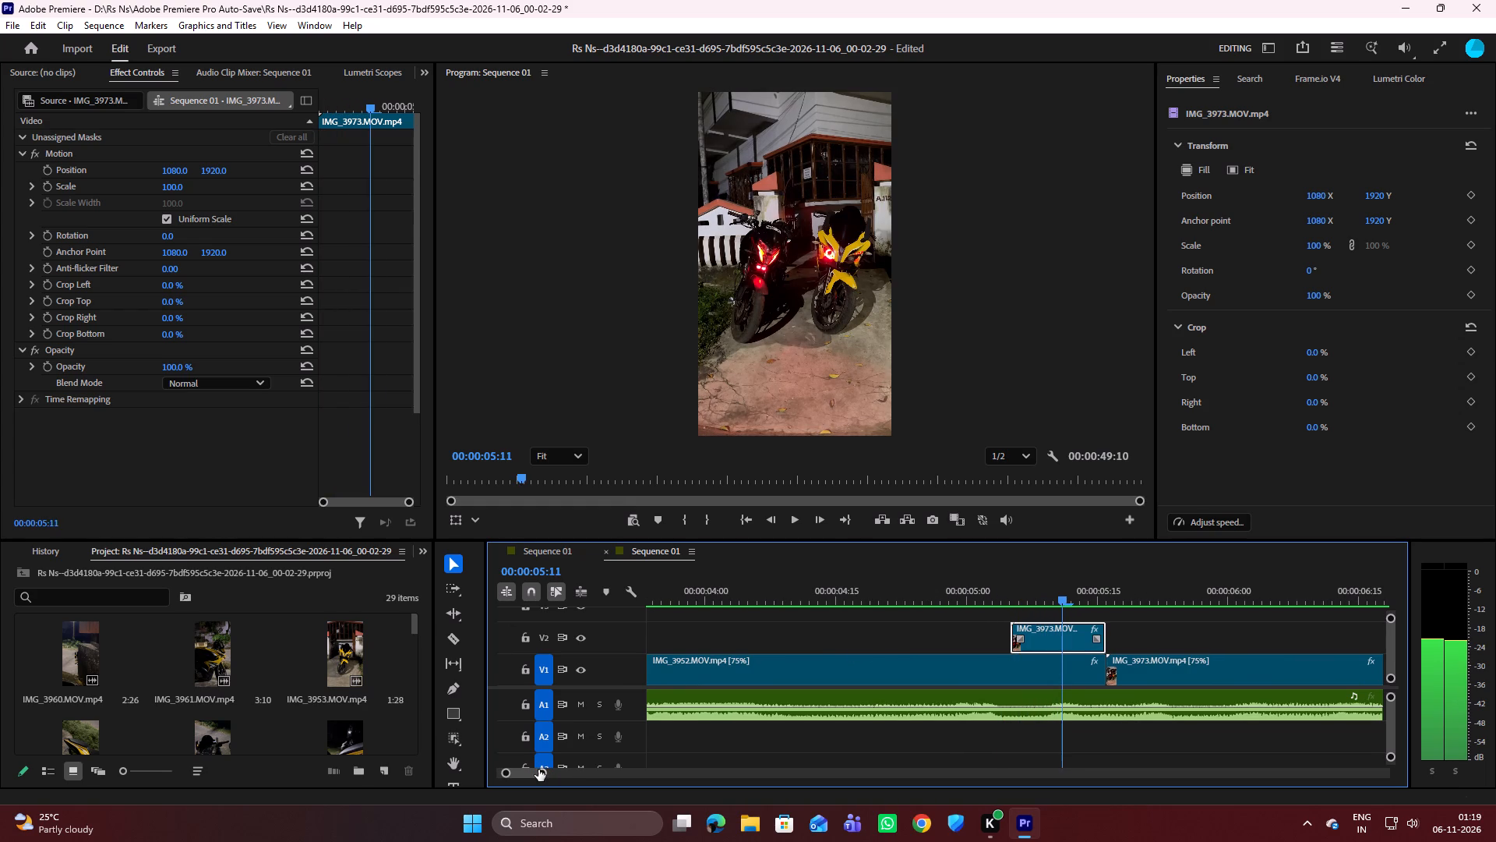
key("Right")
key("Right")
key("Right")
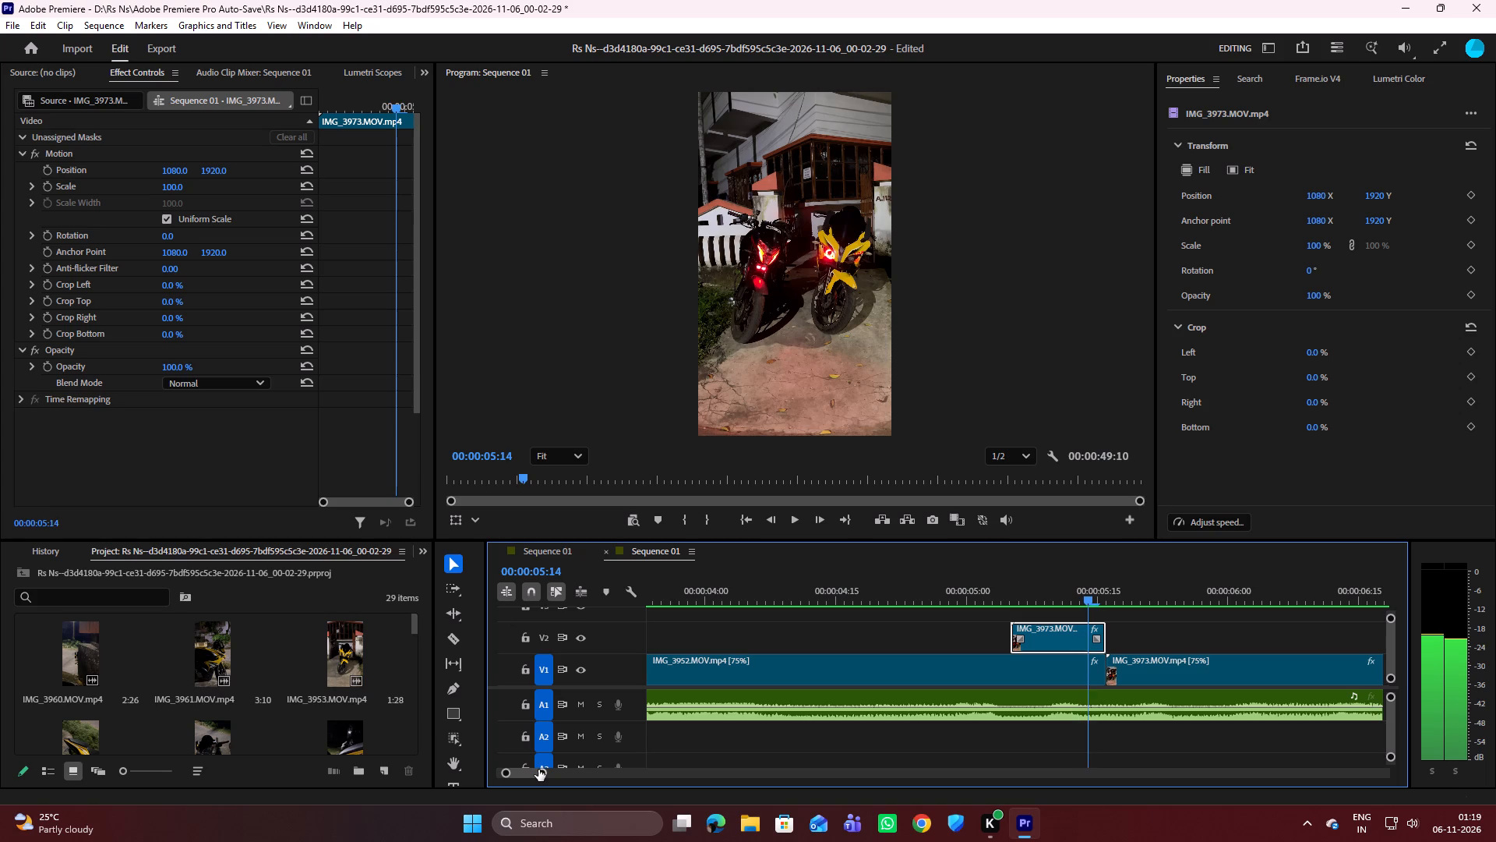
Split the V2 copy of IMG_3973 at 00:00:05:15 and delete the short piece after the split.
key("Right")
key("Right")
key("Left")
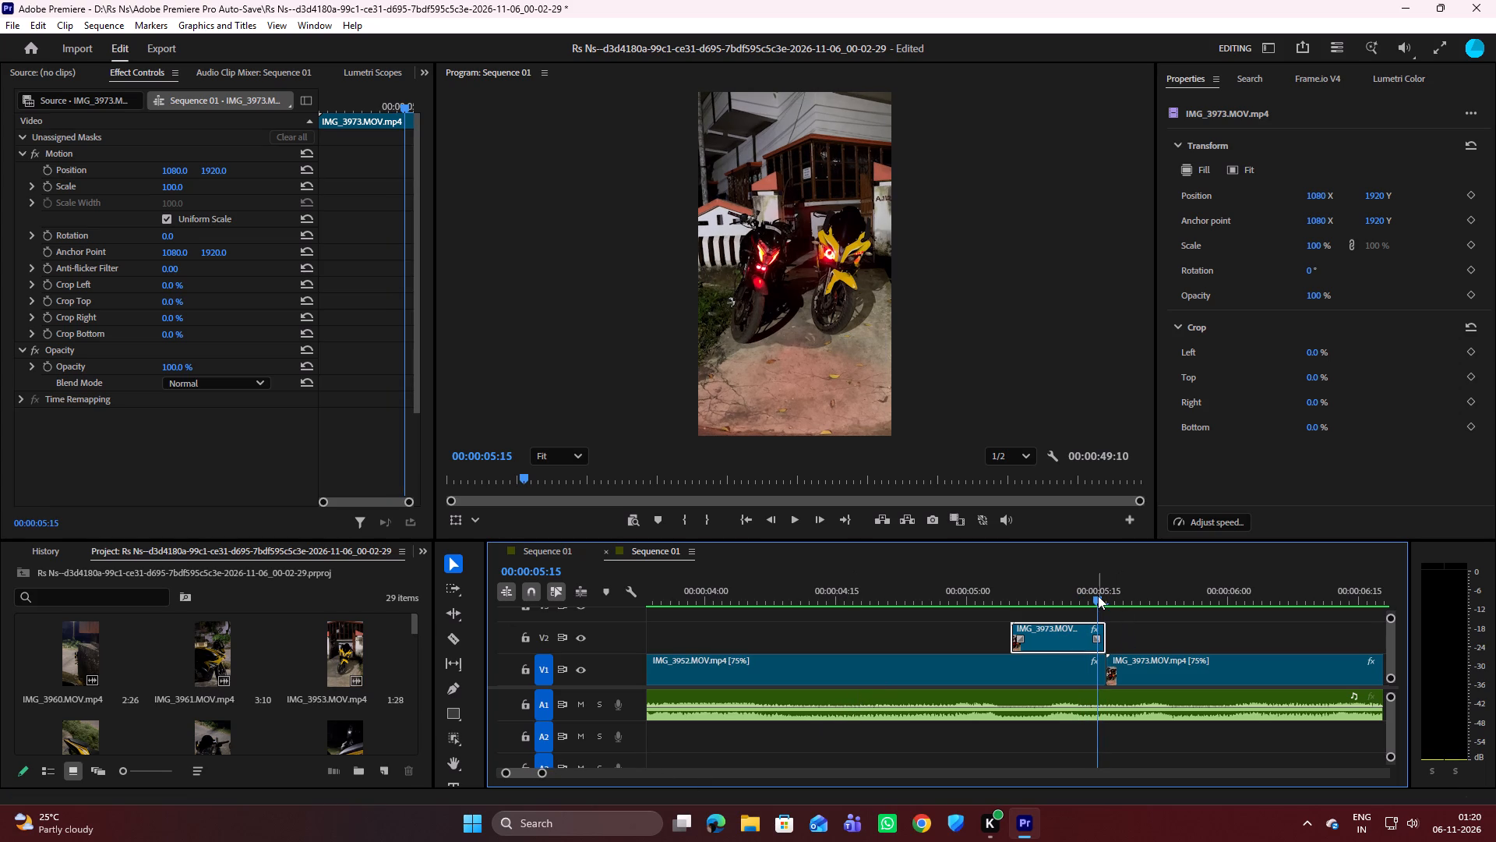
key("c")
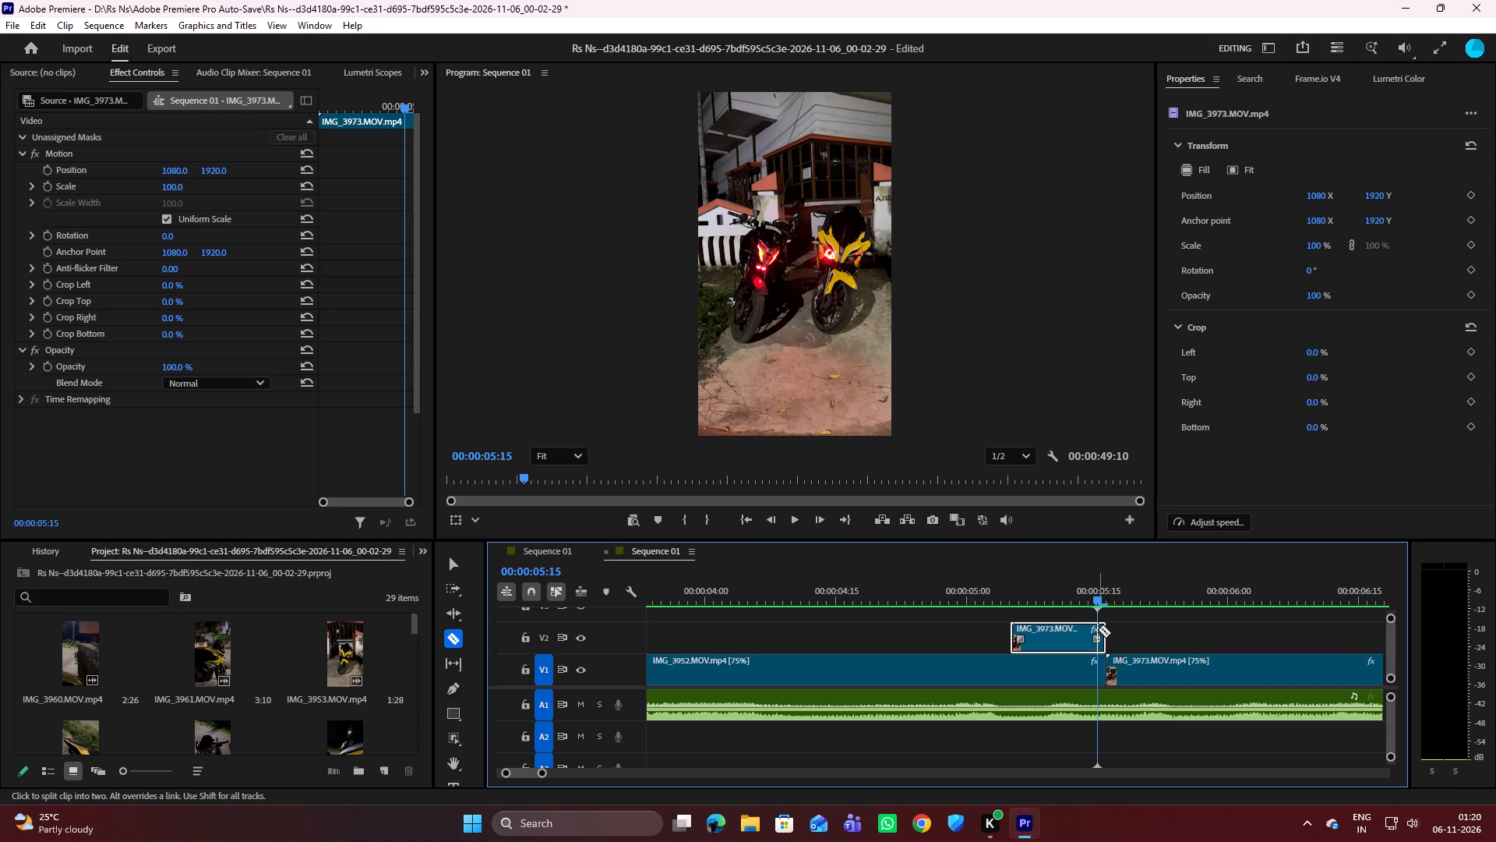
left_click(1098, 629)
key("v")
left_click(1103, 634)
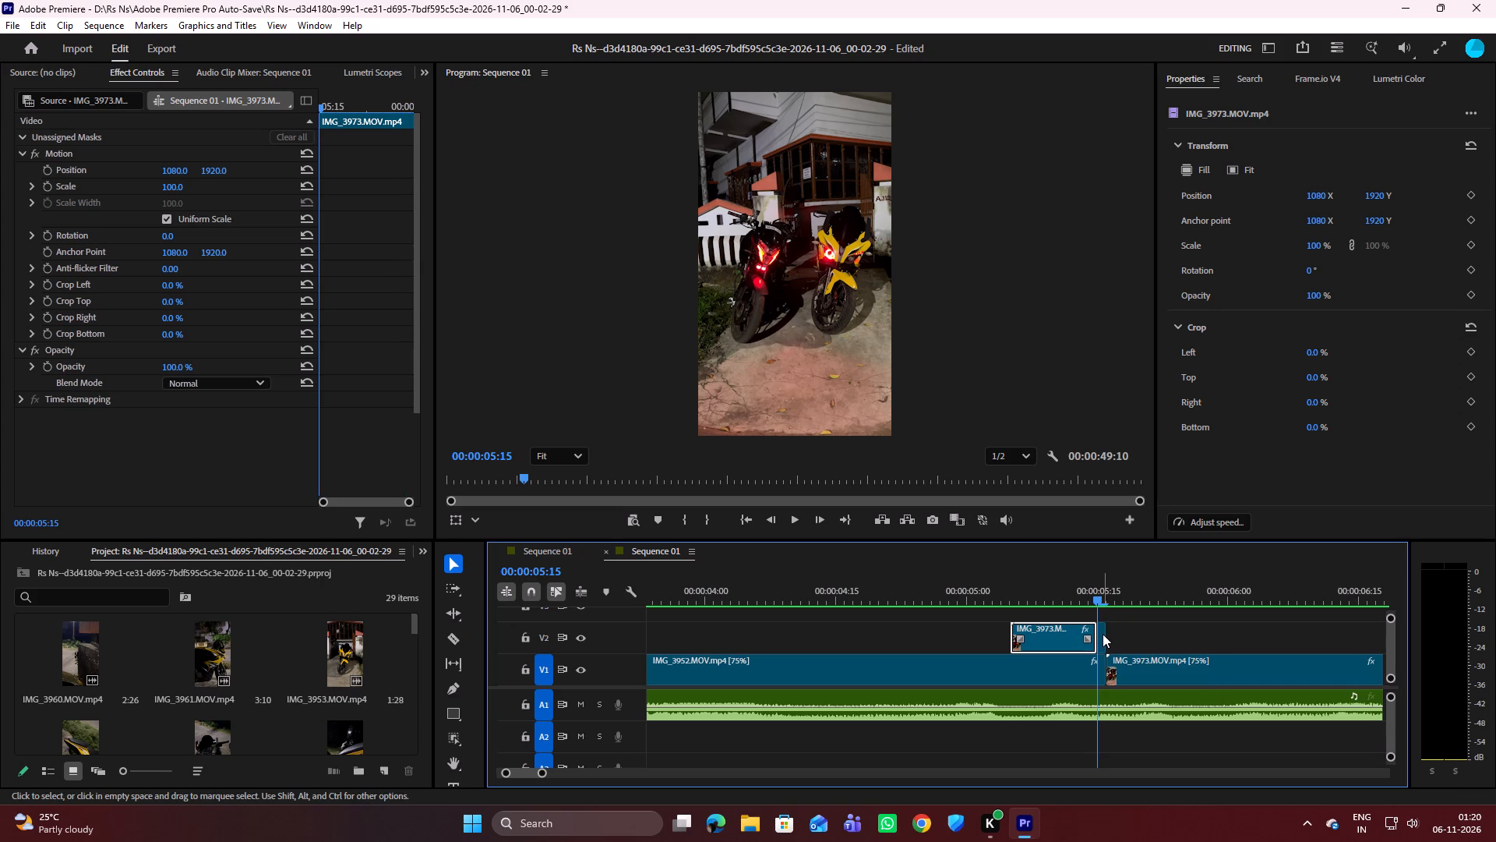
key("Delete")
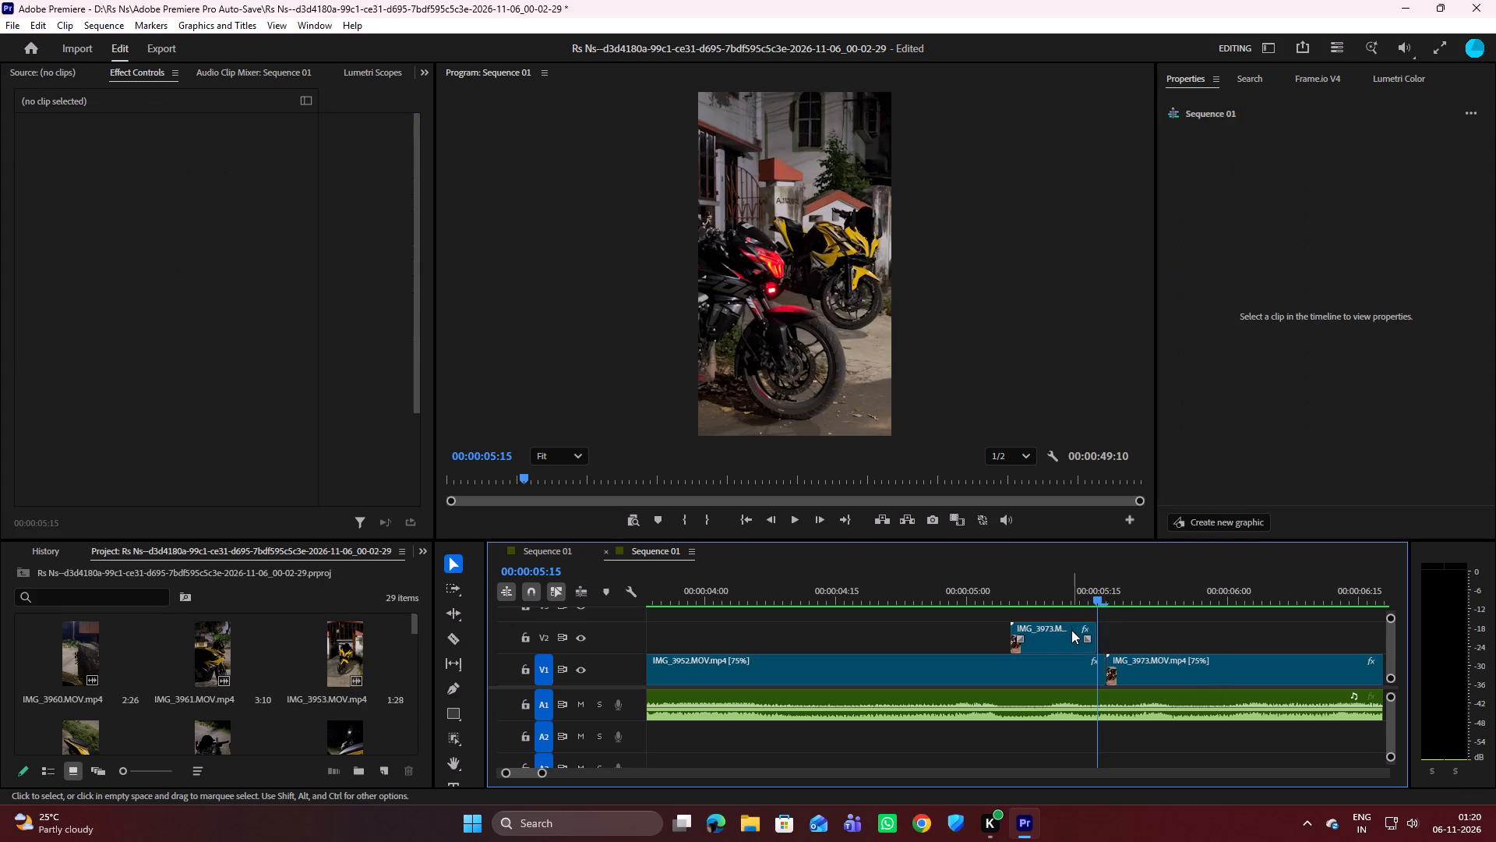
Move the V2 copy of IMG_3973 to start at 00:00:05:06 and end at the V1 cut, and scrub through it.
left_click_drag(1071, 630, 1078, 629)
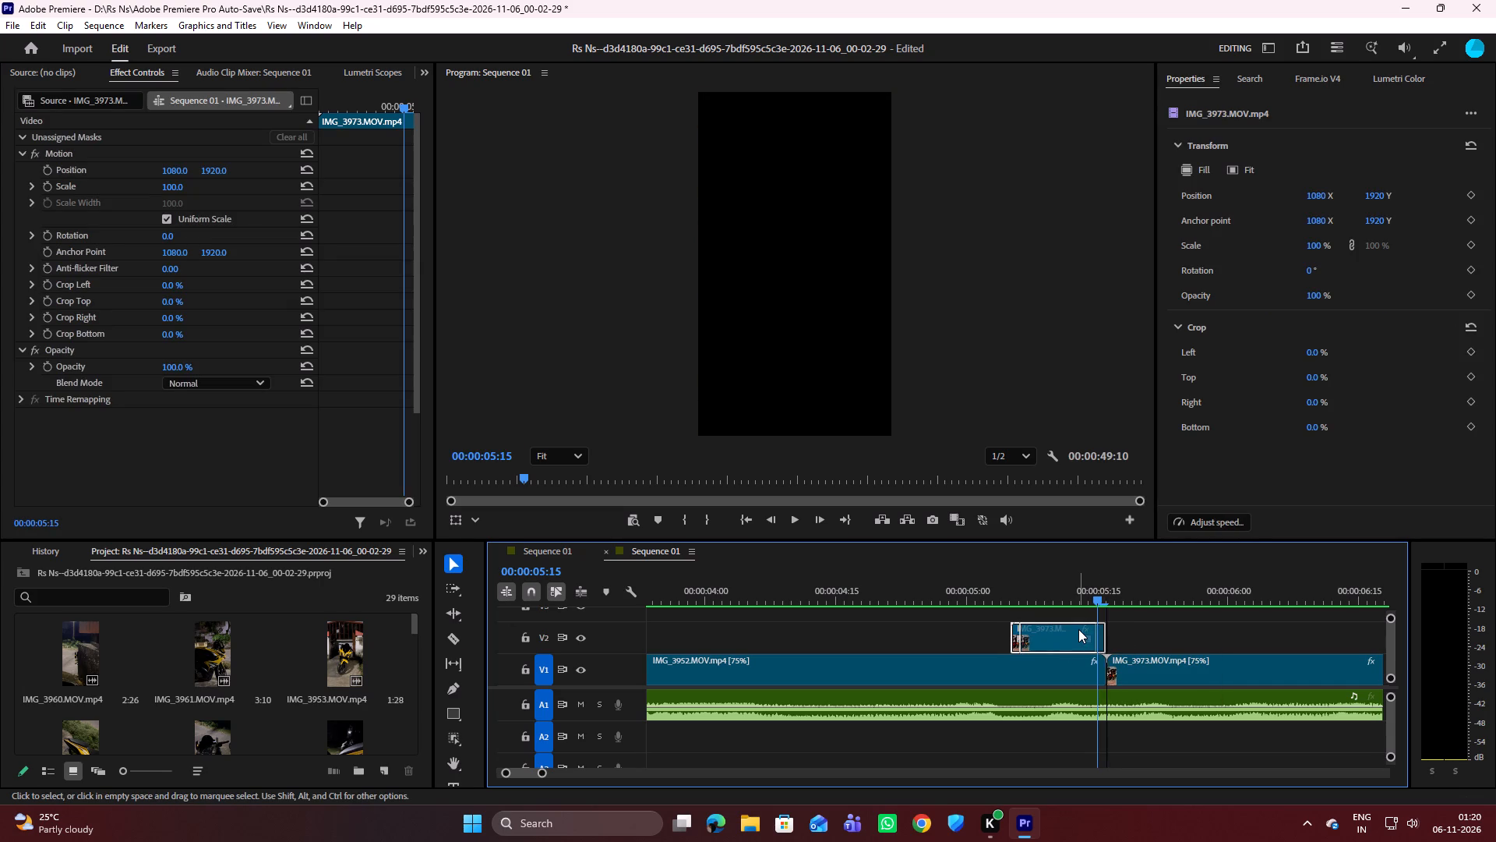
left_click_drag(1103, 598, 1041, 607)
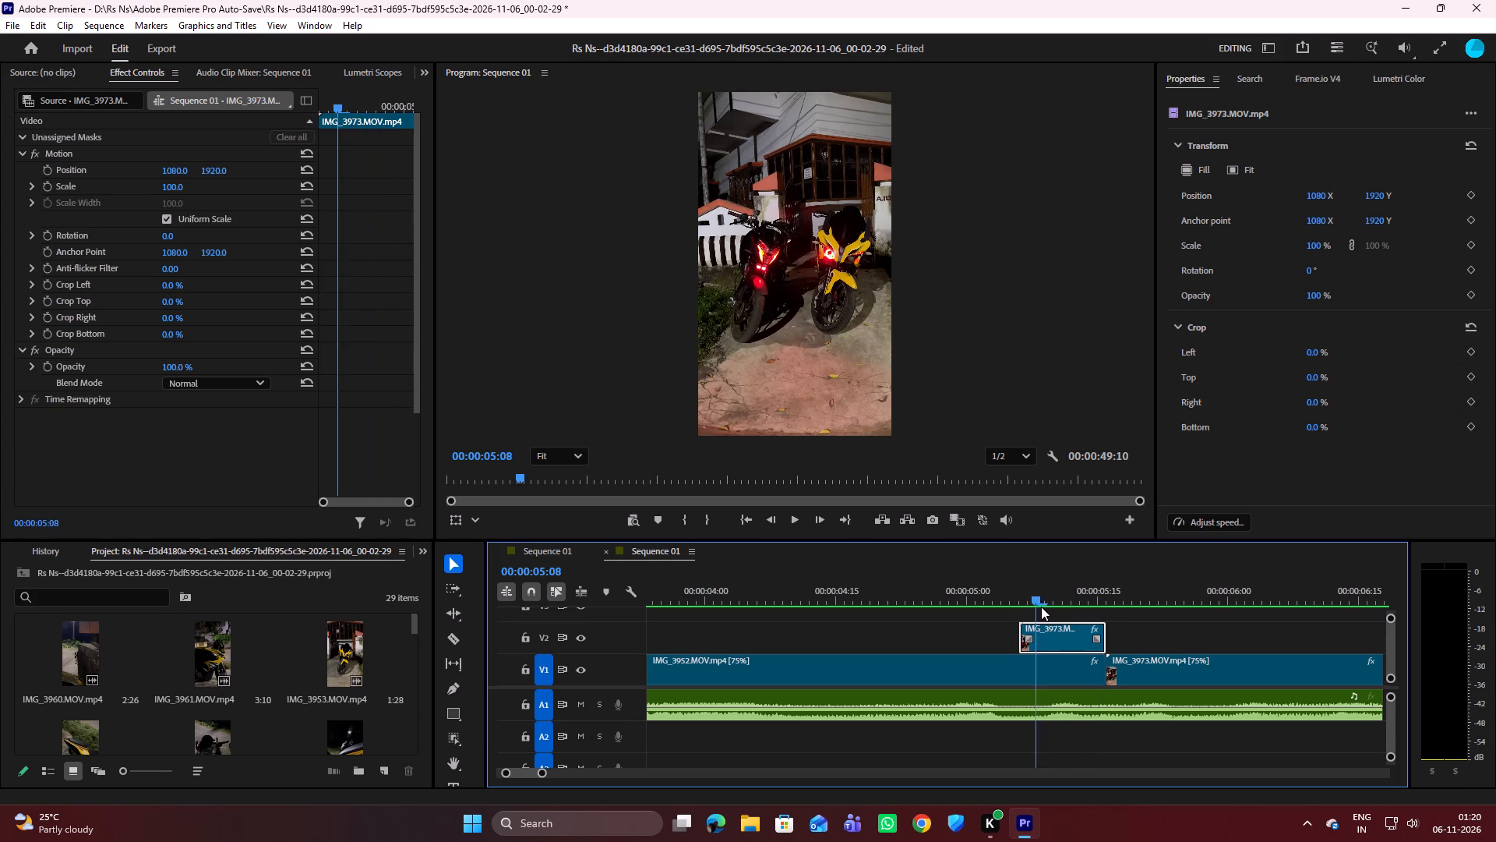
left_click_drag(1041, 607, 1108, 603)
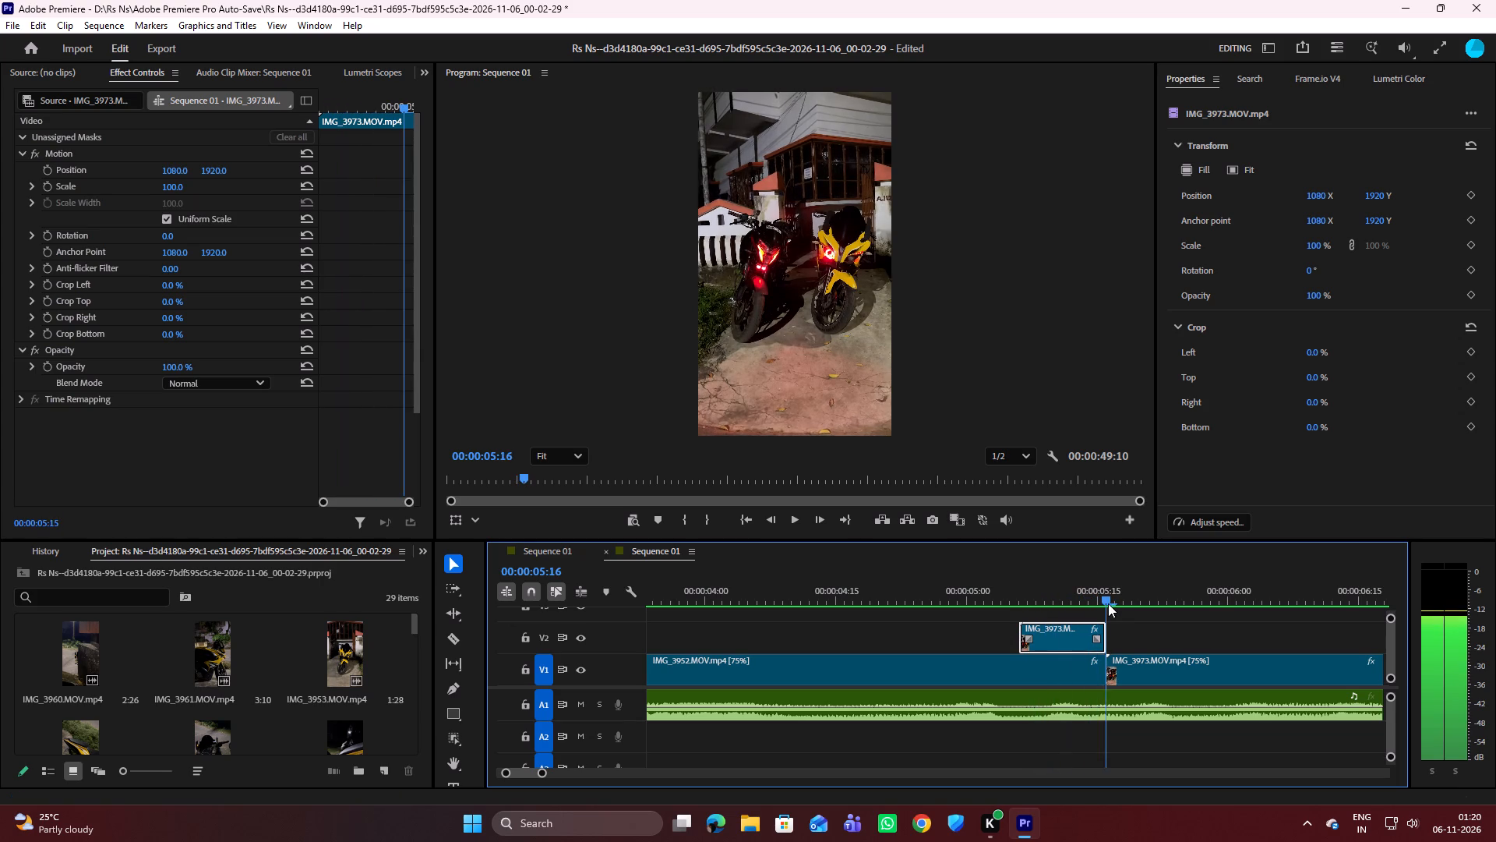
left_click_drag(1108, 603, 1039, 601)
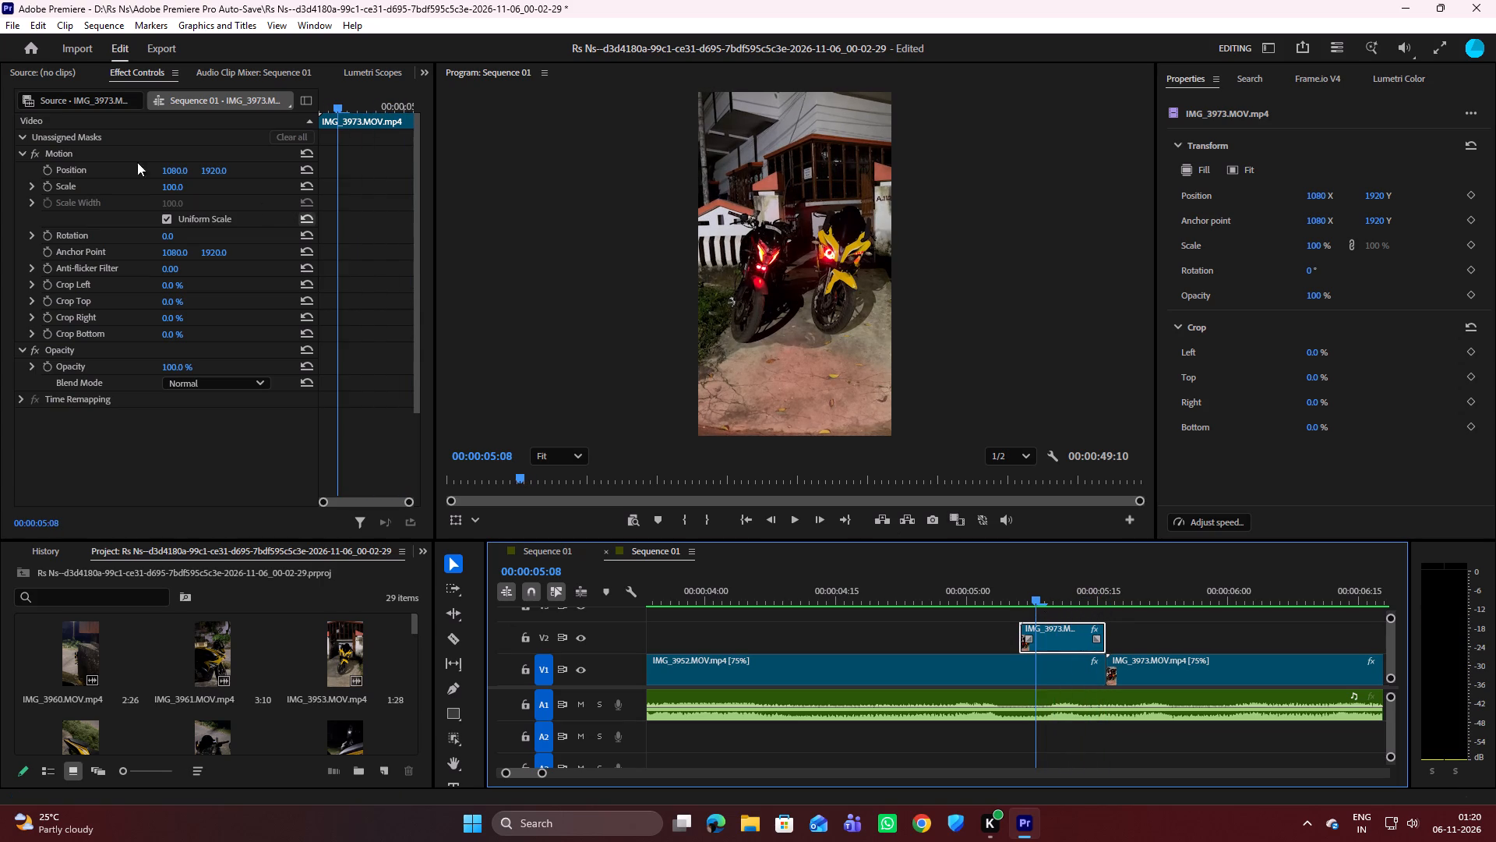
Create an object mask on the V2 copy of IMG_3973 that covers both the yellow and the red motorcycle.
left_click(50, 151)
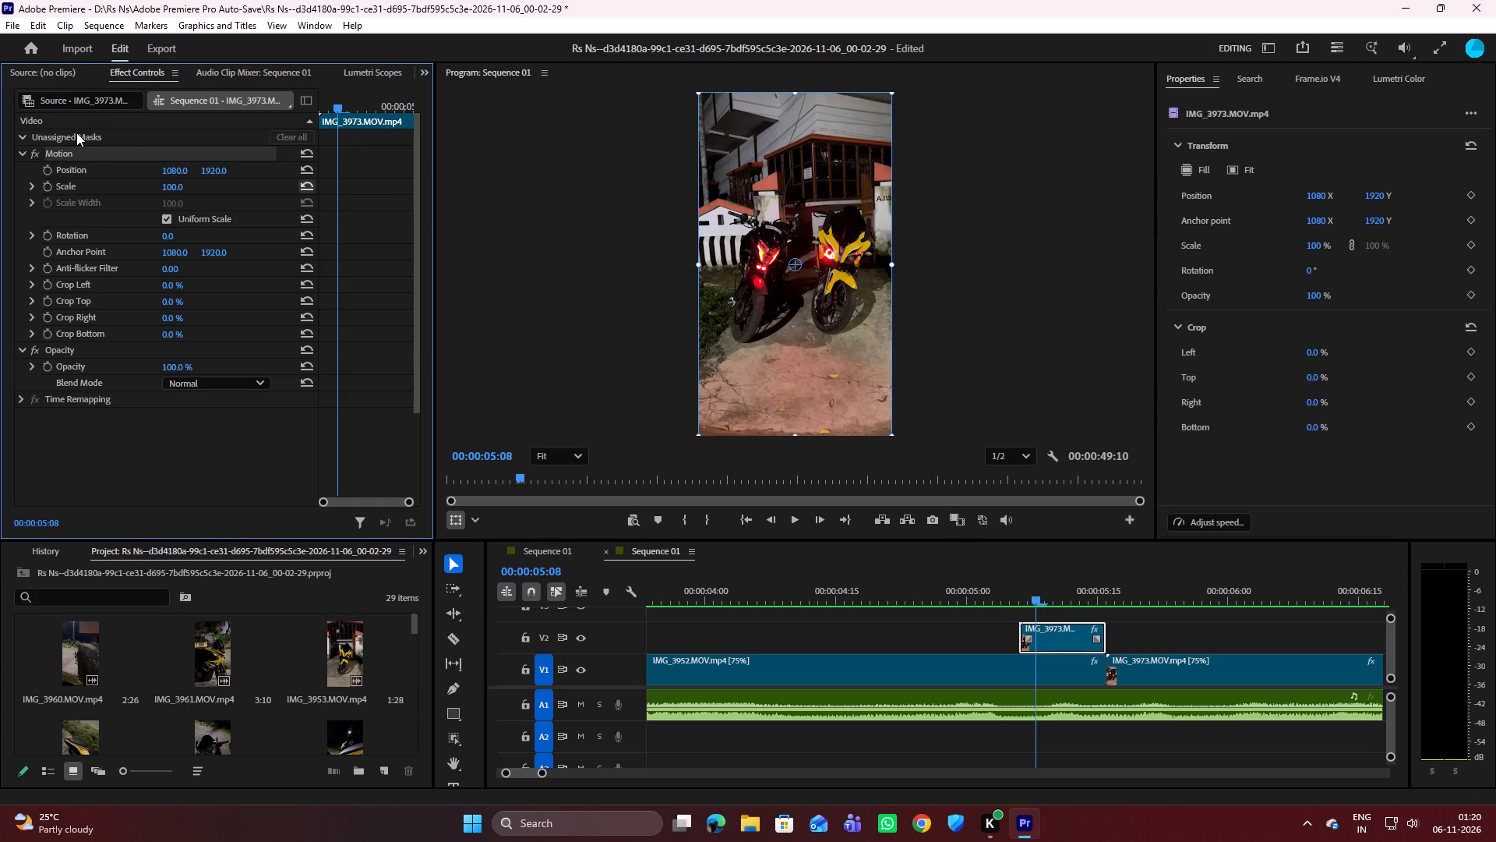
left_click(76, 133)
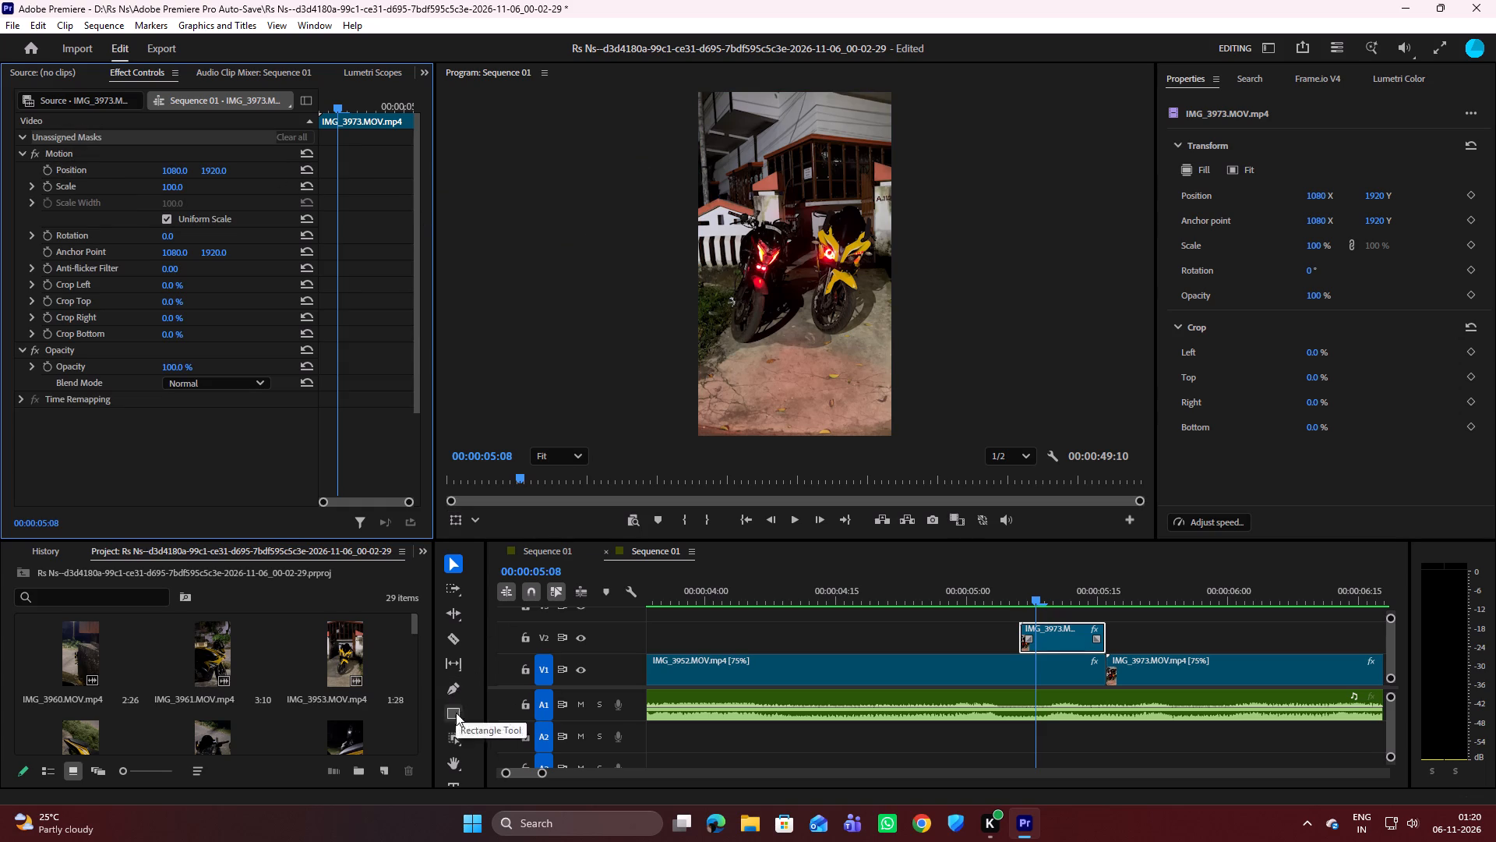
left_click(454, 732)
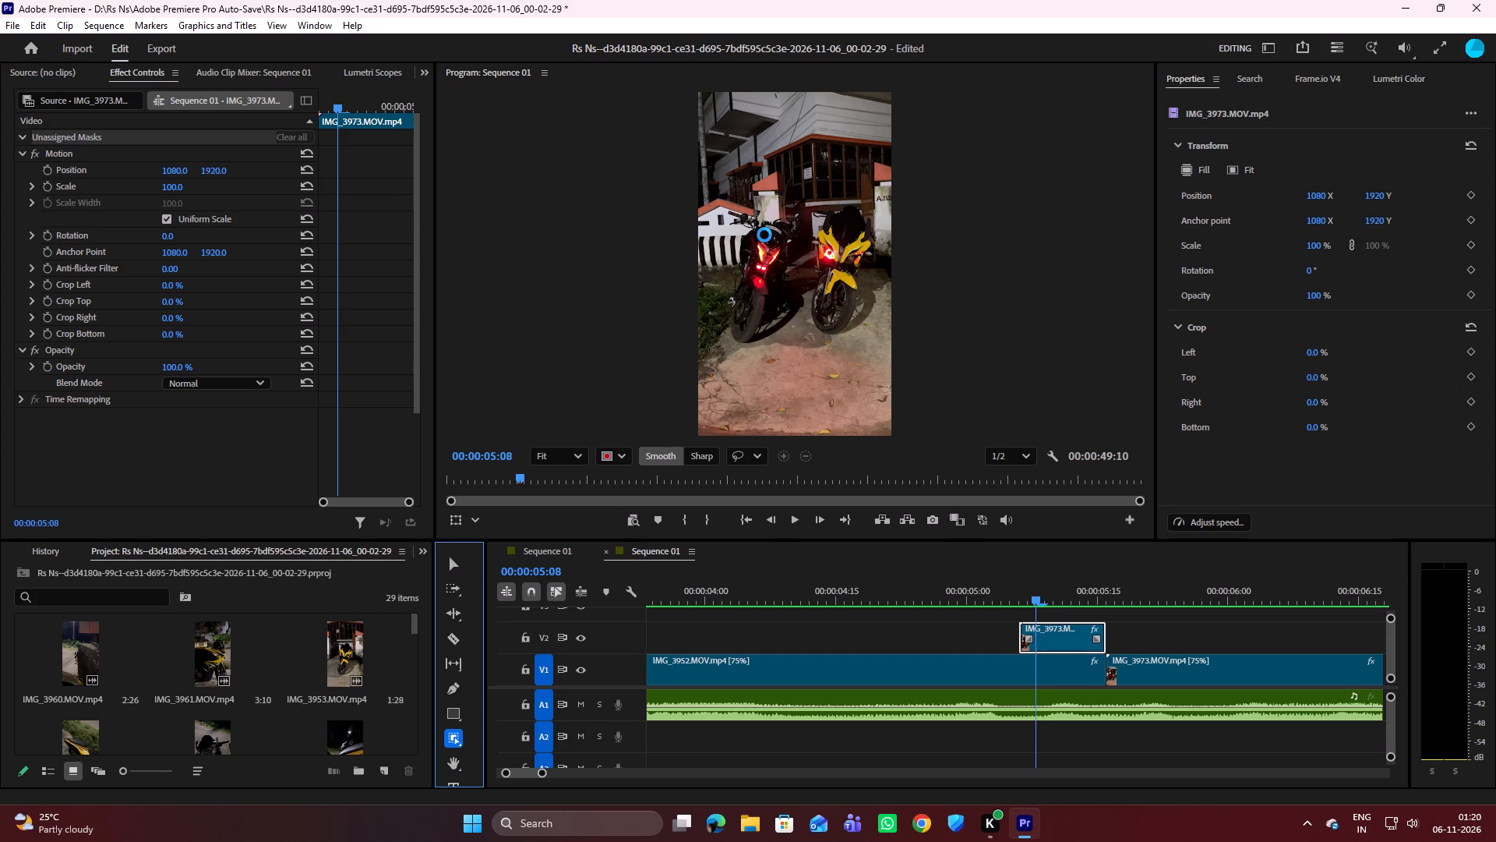
left_click(837, 219)
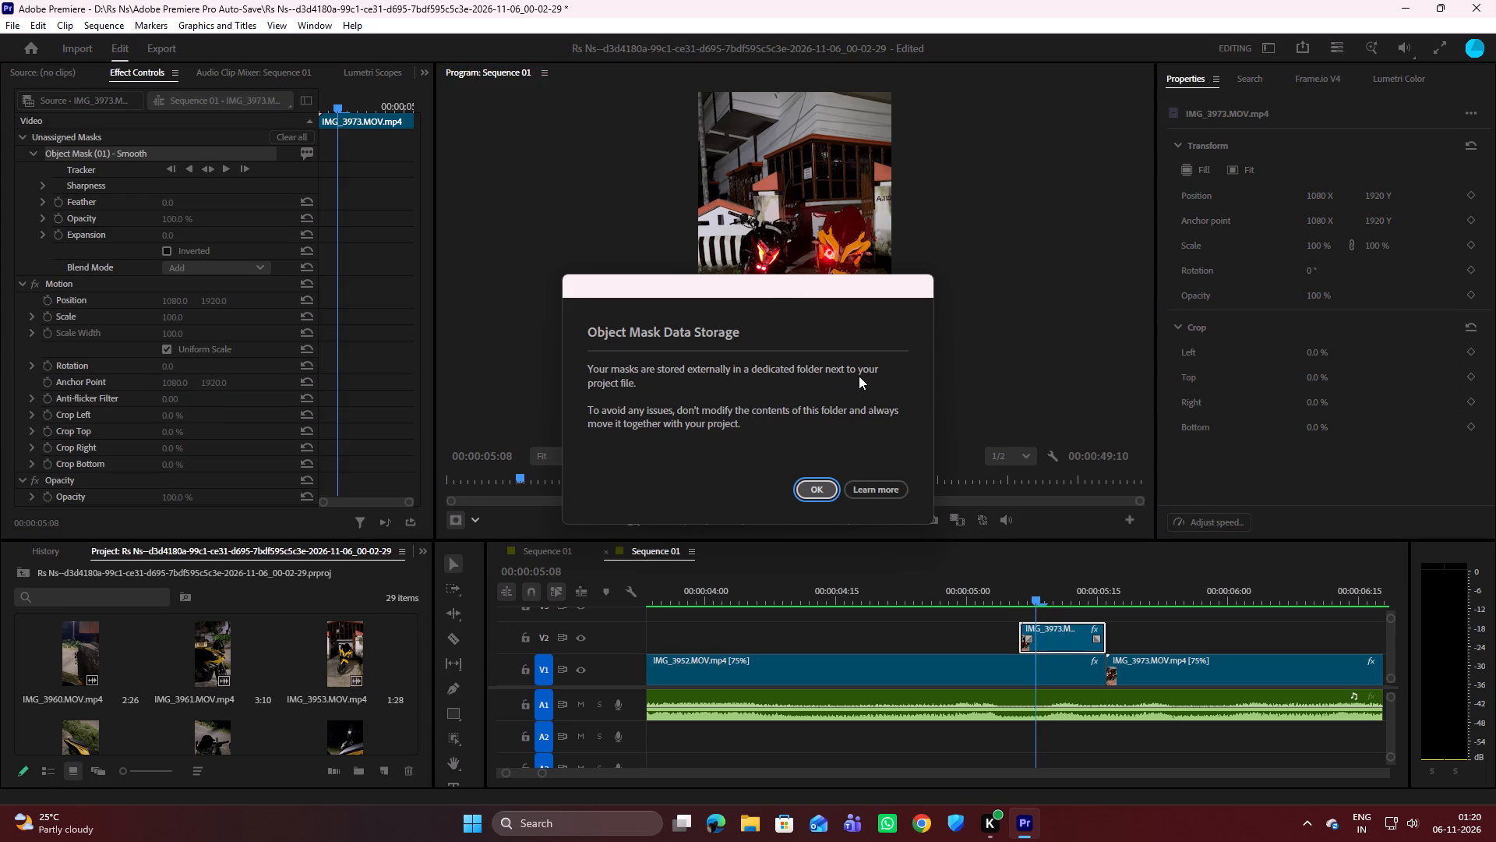
left_click(819, 486)
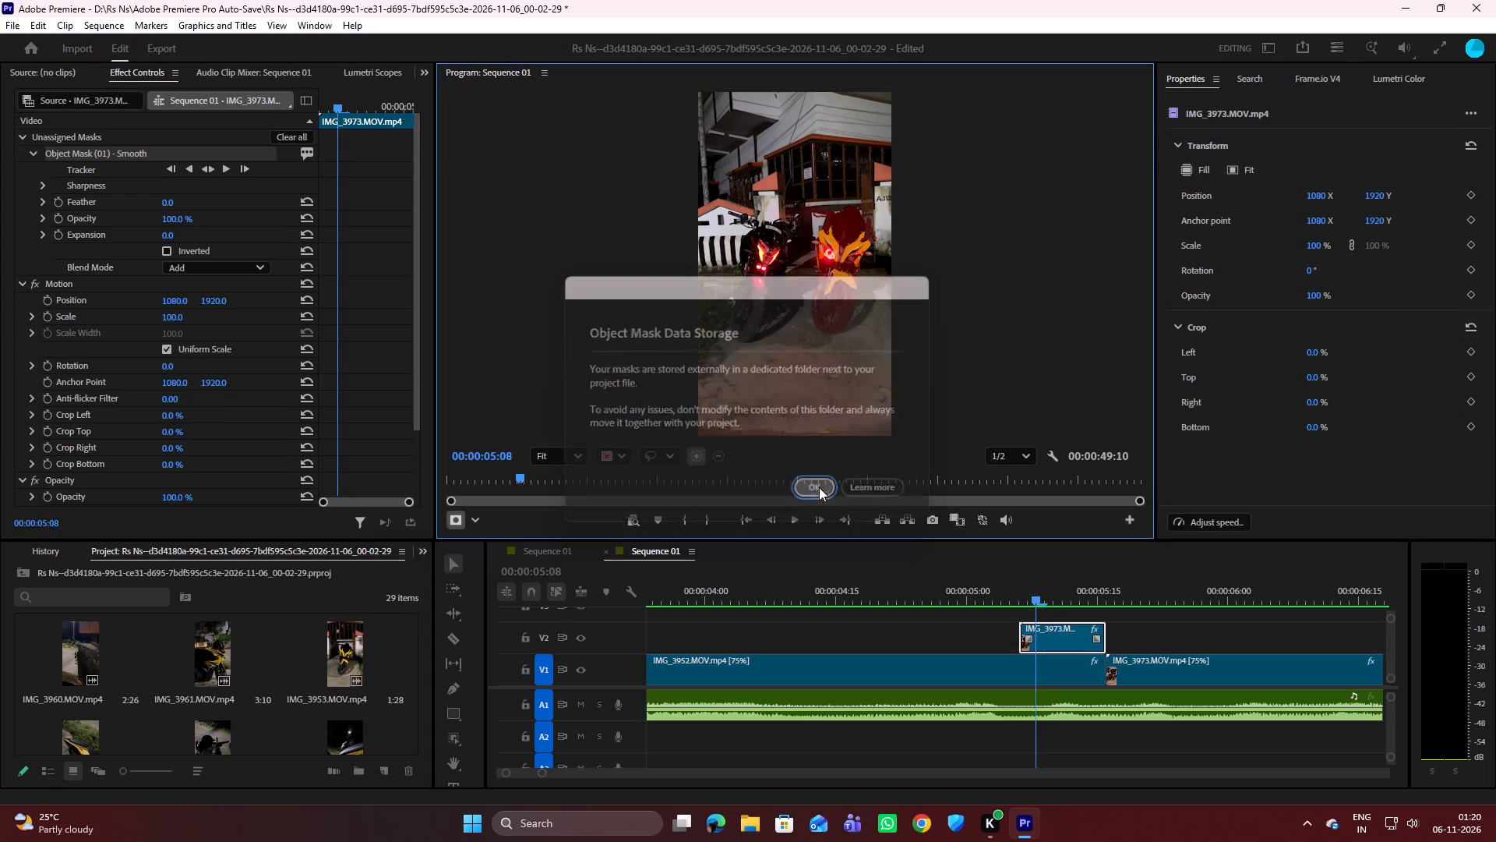
left_click(758, 250)
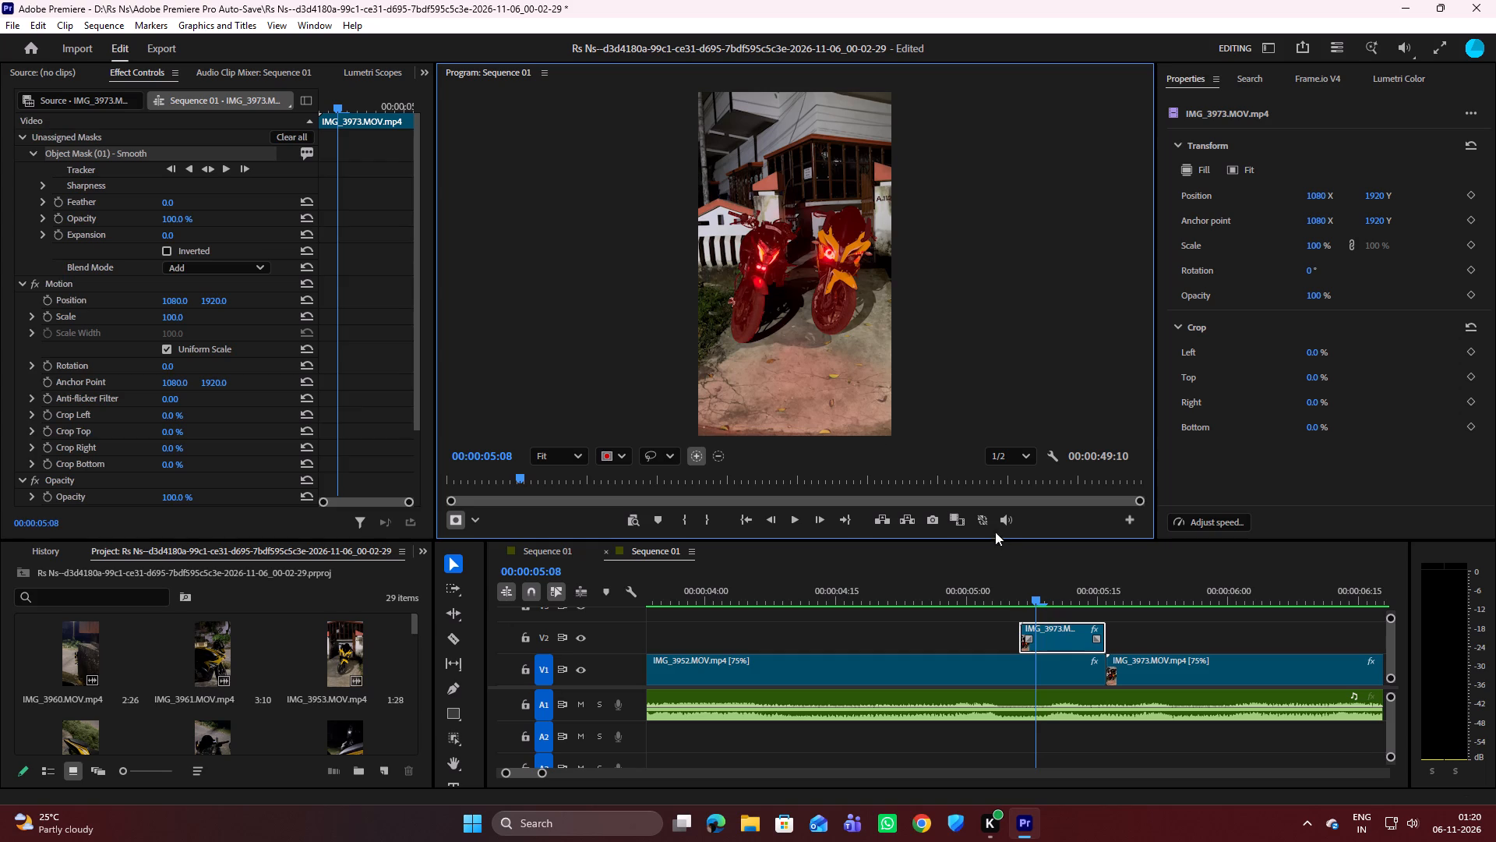
Track the object mask forward from the V2 clip's start at 00:00:05:06.
left_click_drag(1035, 596, 1021, 601)
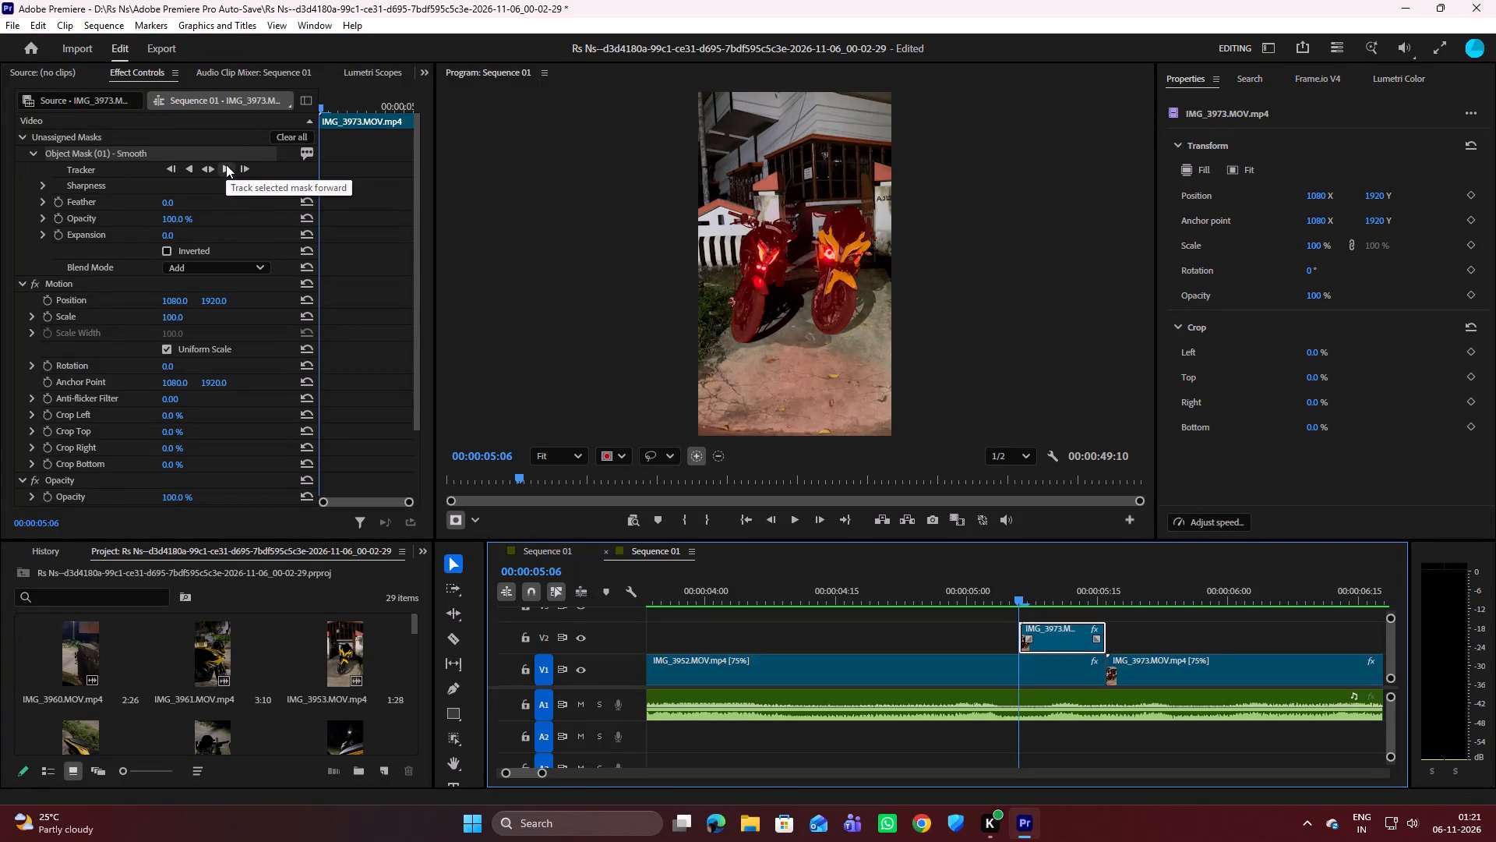
left_click(226, 165)
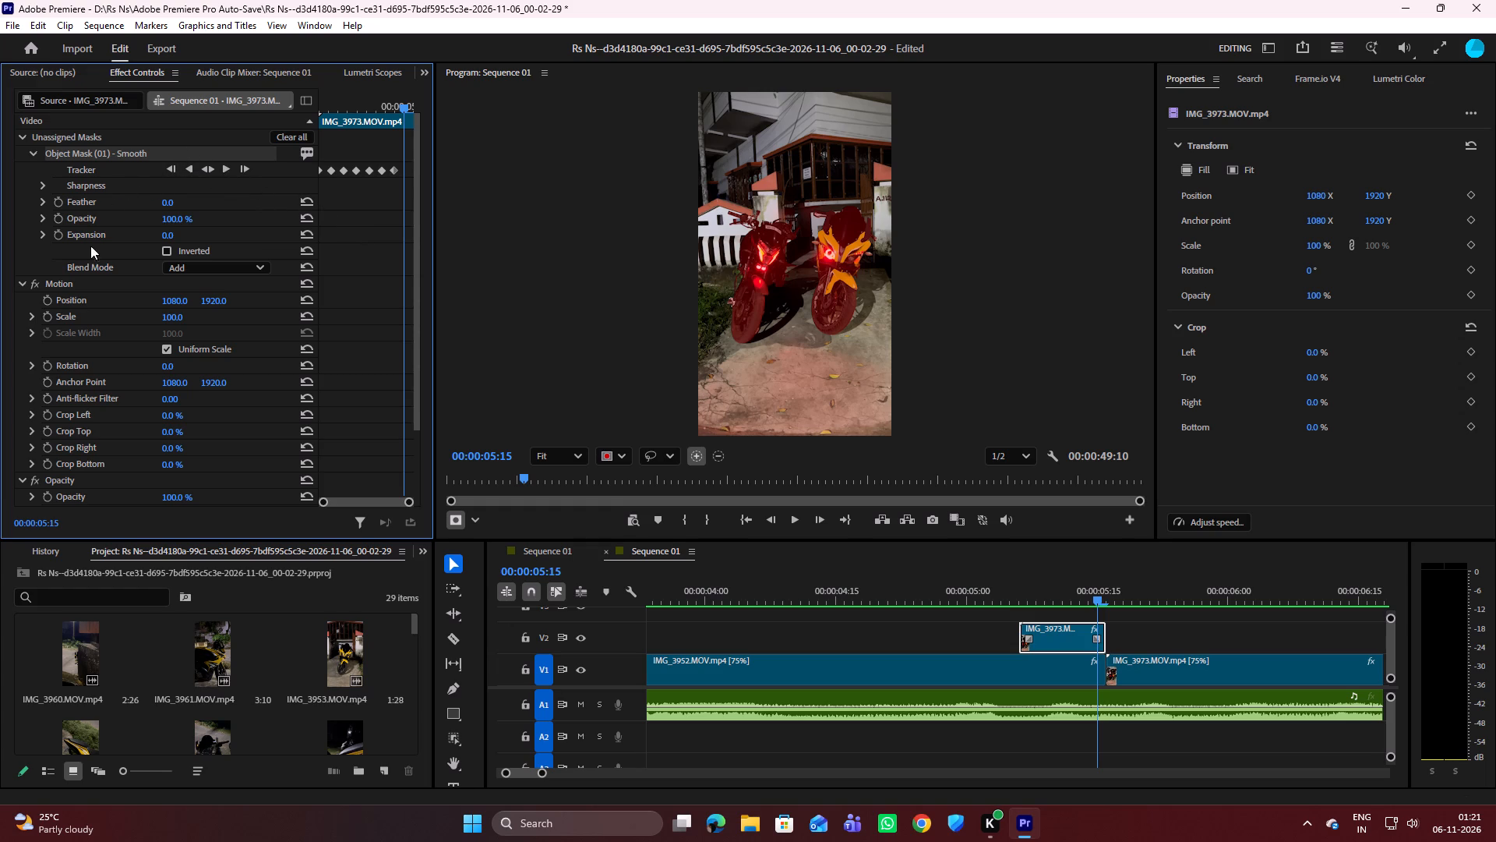
Change the unassigned object mask on the V2 copy of IMG_3973 to an opacity mask.
scroll(99, 423, "down", 5)
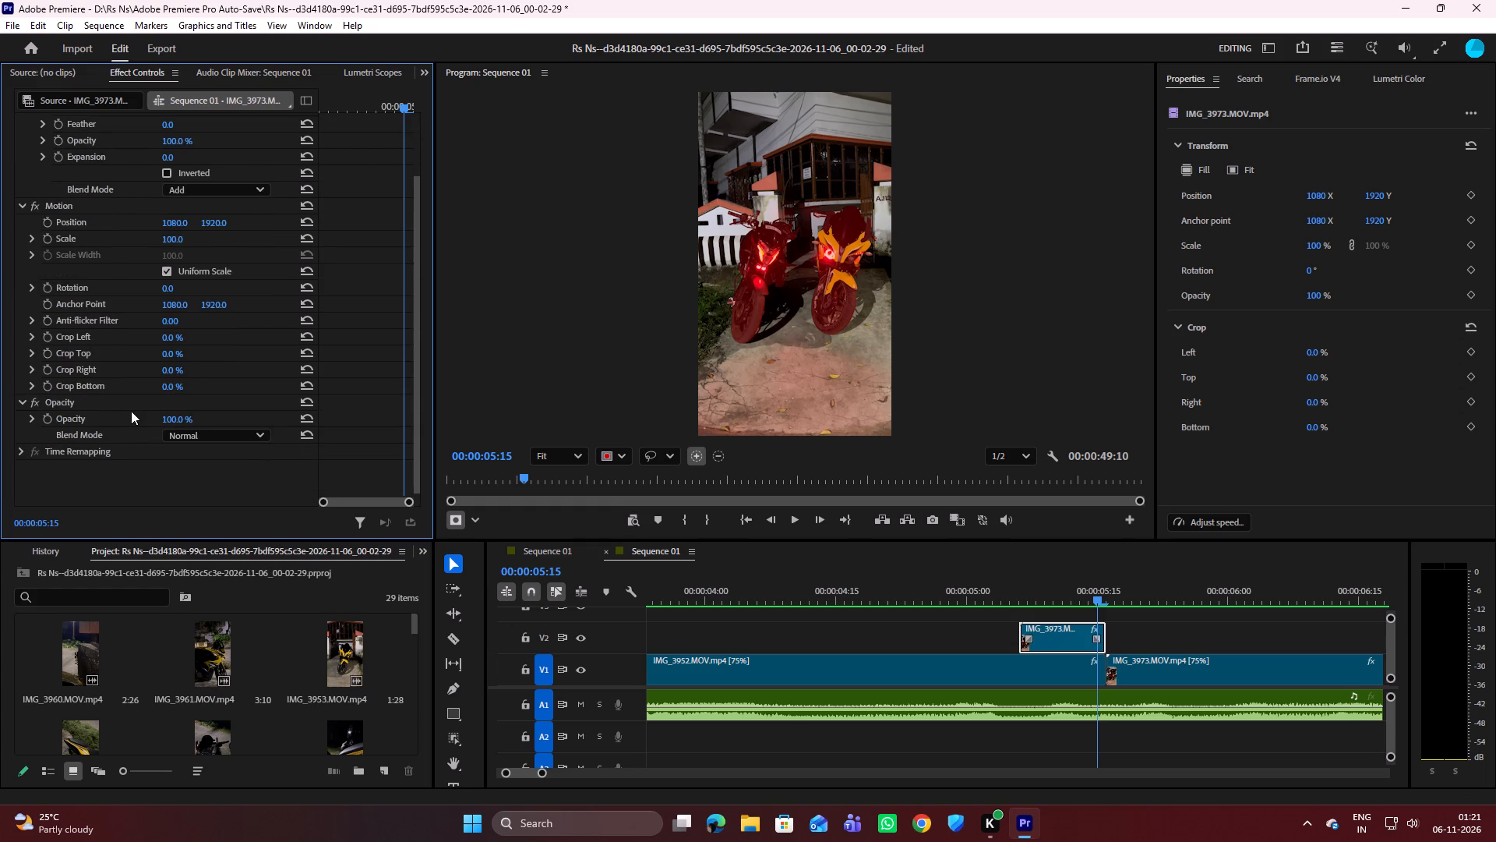
scroll(91, 353, "up", 4)
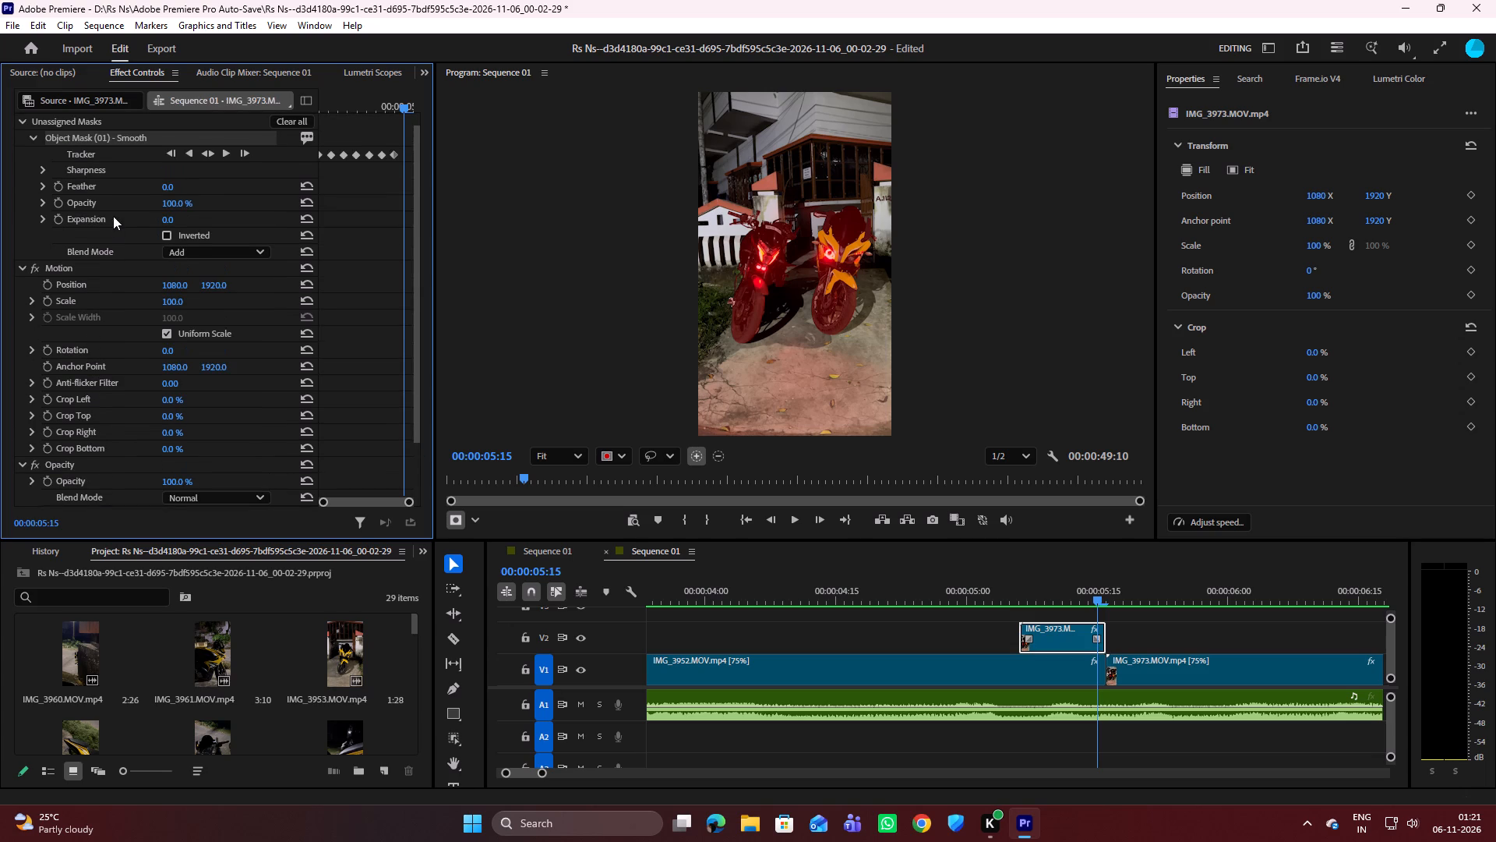
scroll(113, 215, "up", 6)
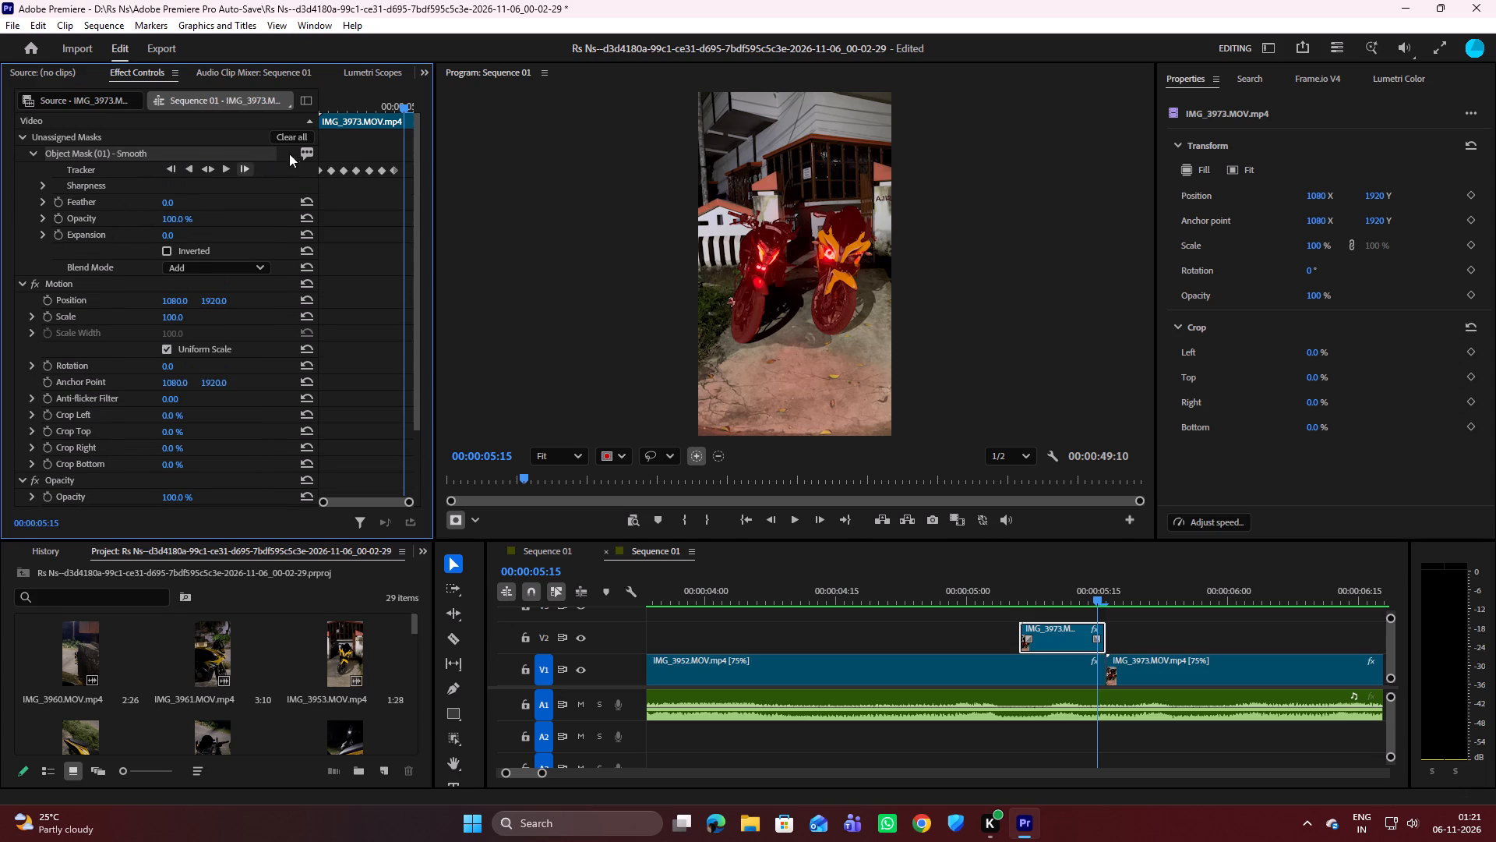
right_click(97, 150)
right_click(97, 150)
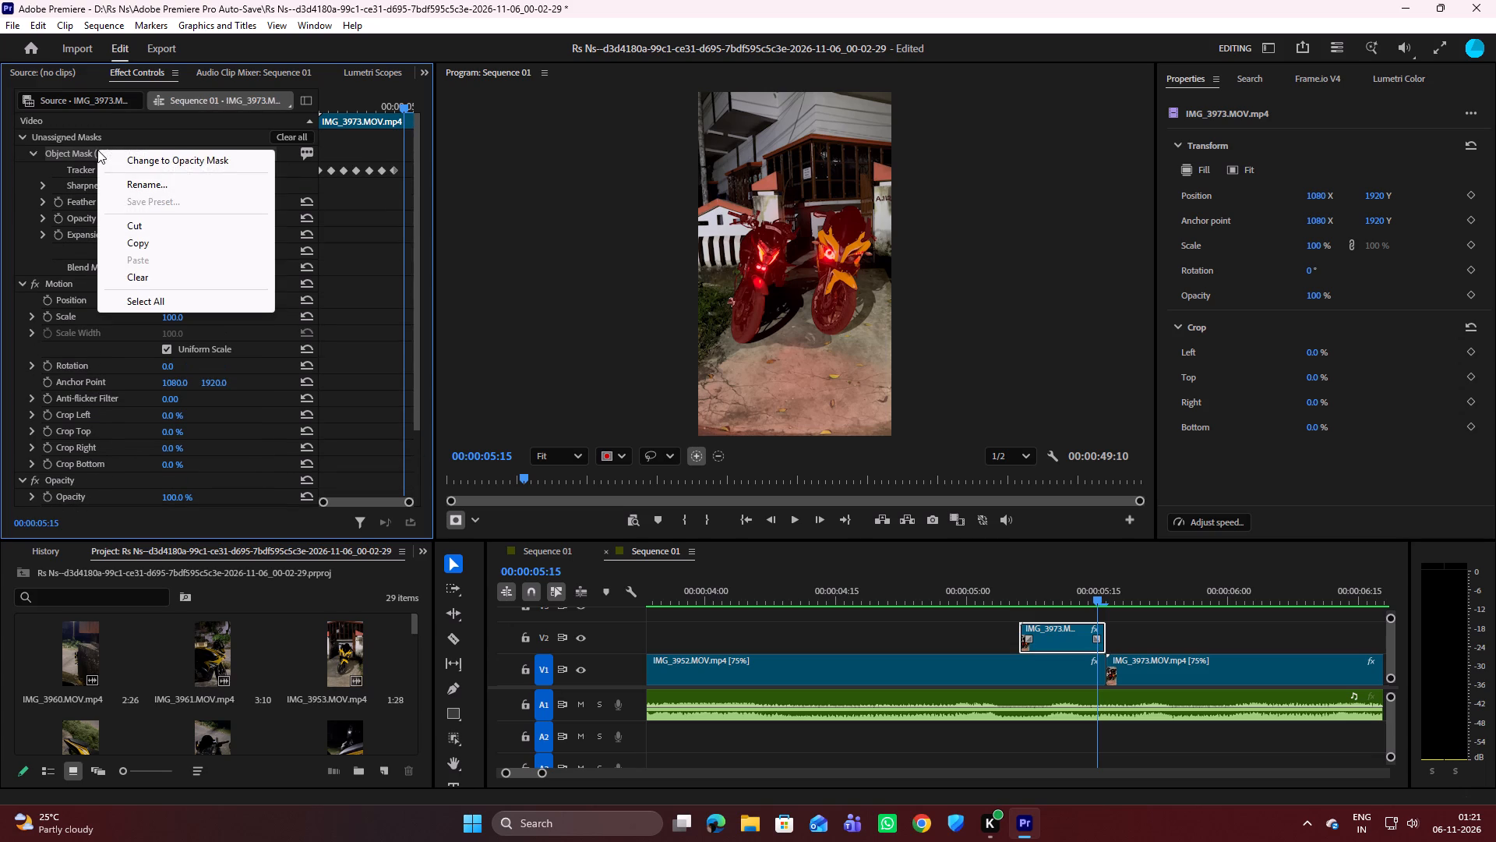
left_click(136, 164)
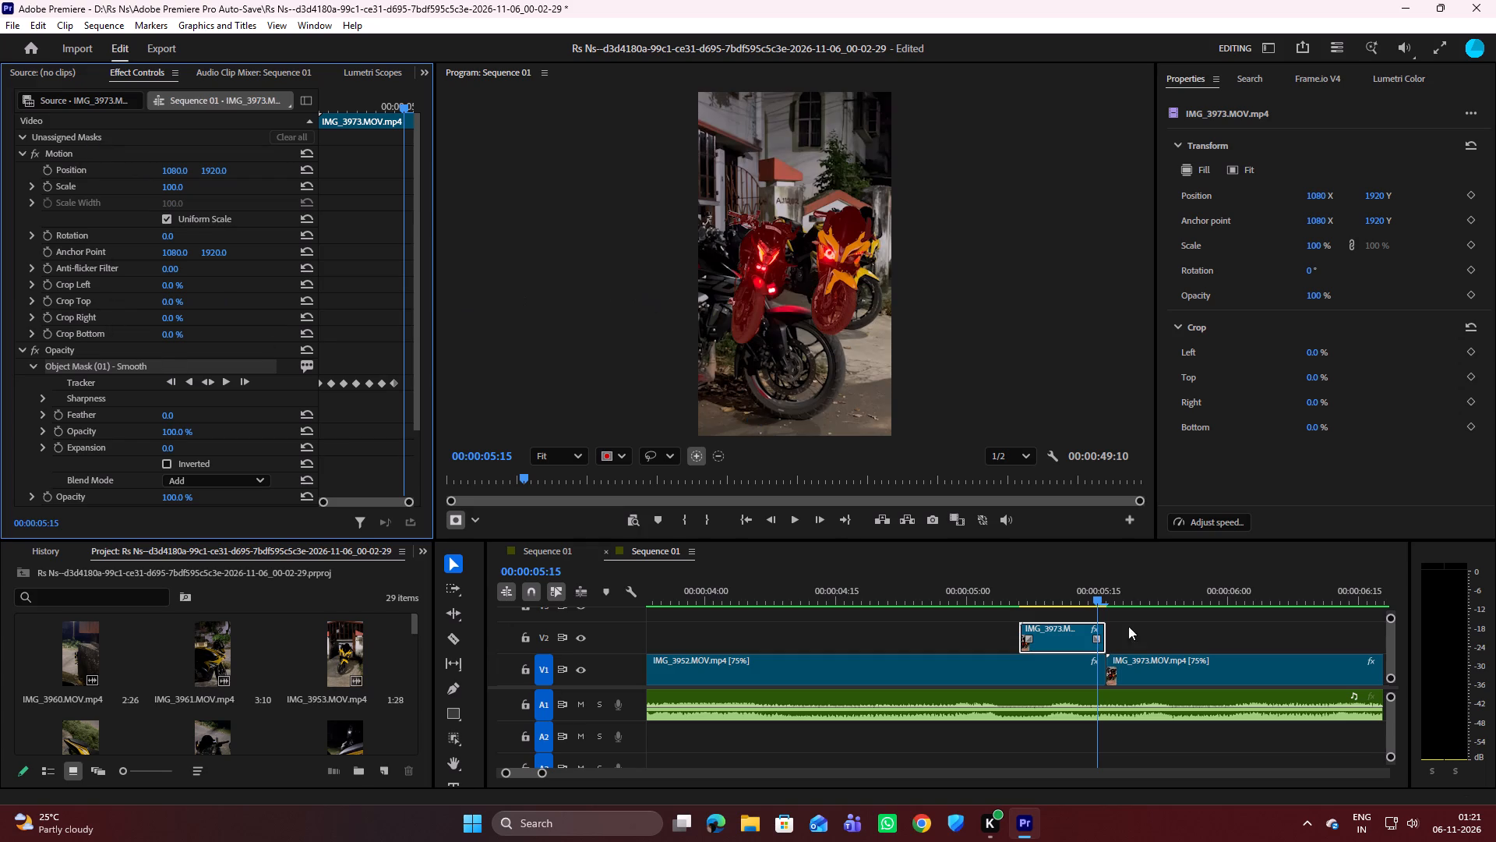
Scrub the masked V2 copy of IMG_3973 back to its start at 00:00:05:06 to check the motorcycle cutouts over IMG_3952.
left_click_drag(1097, 599, 1083, 600)
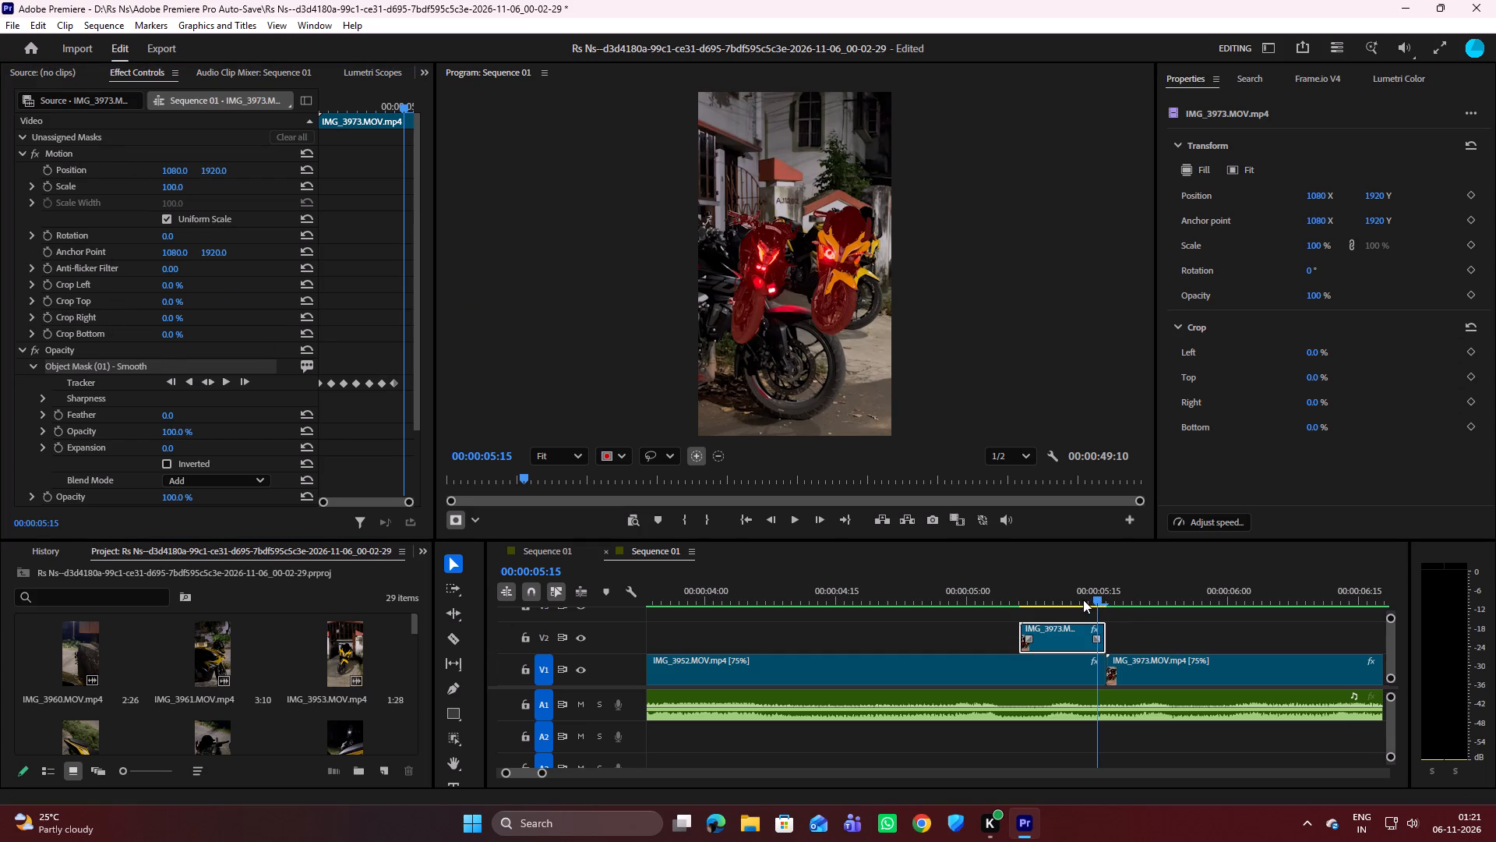
left_click_drag(1083, 600, 1035, 592)
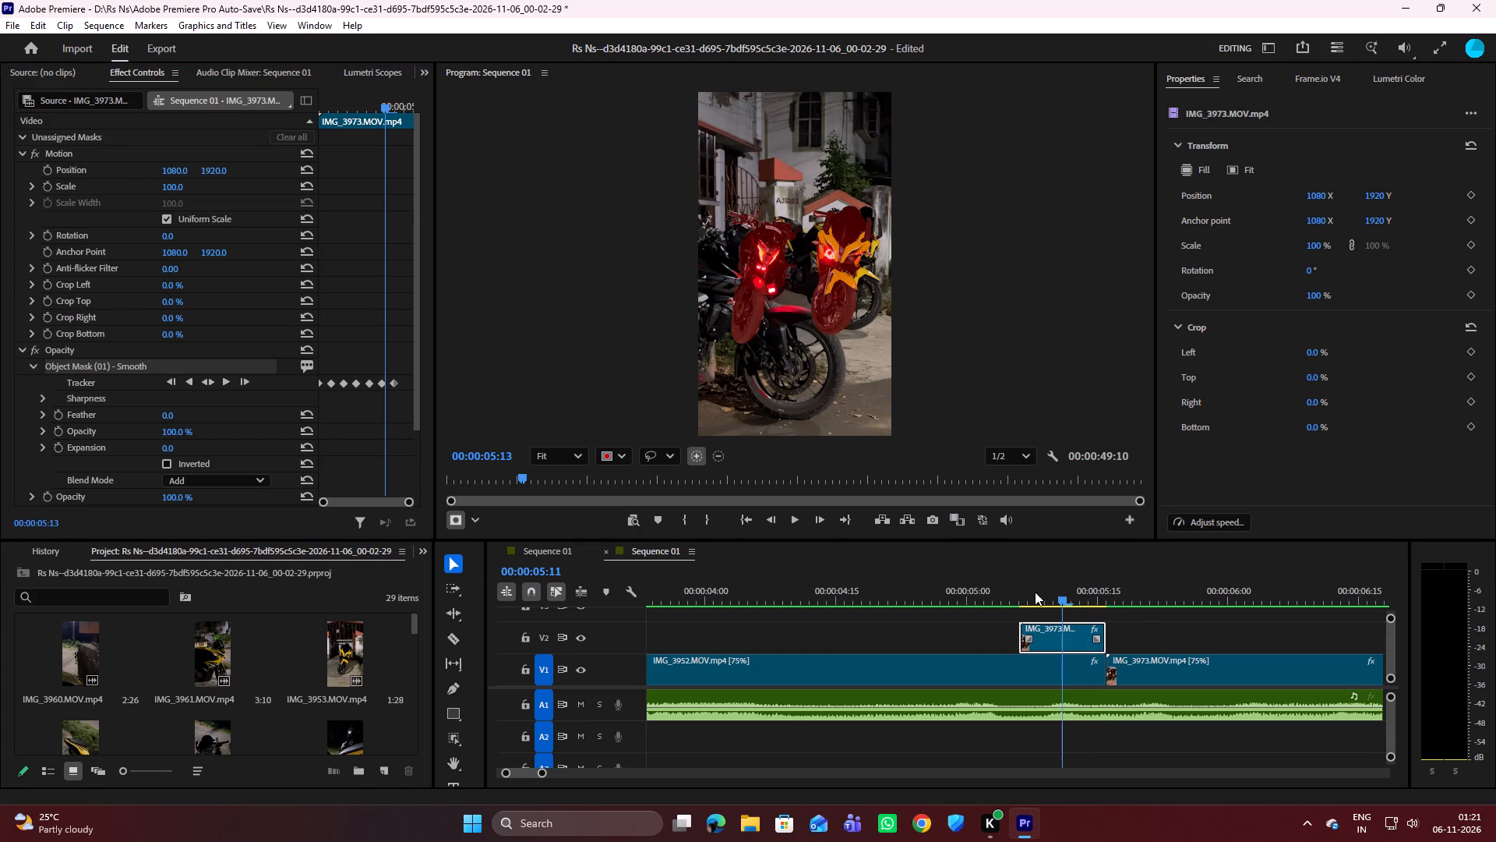
left_click_drag(1035, 592, 1018, 586)
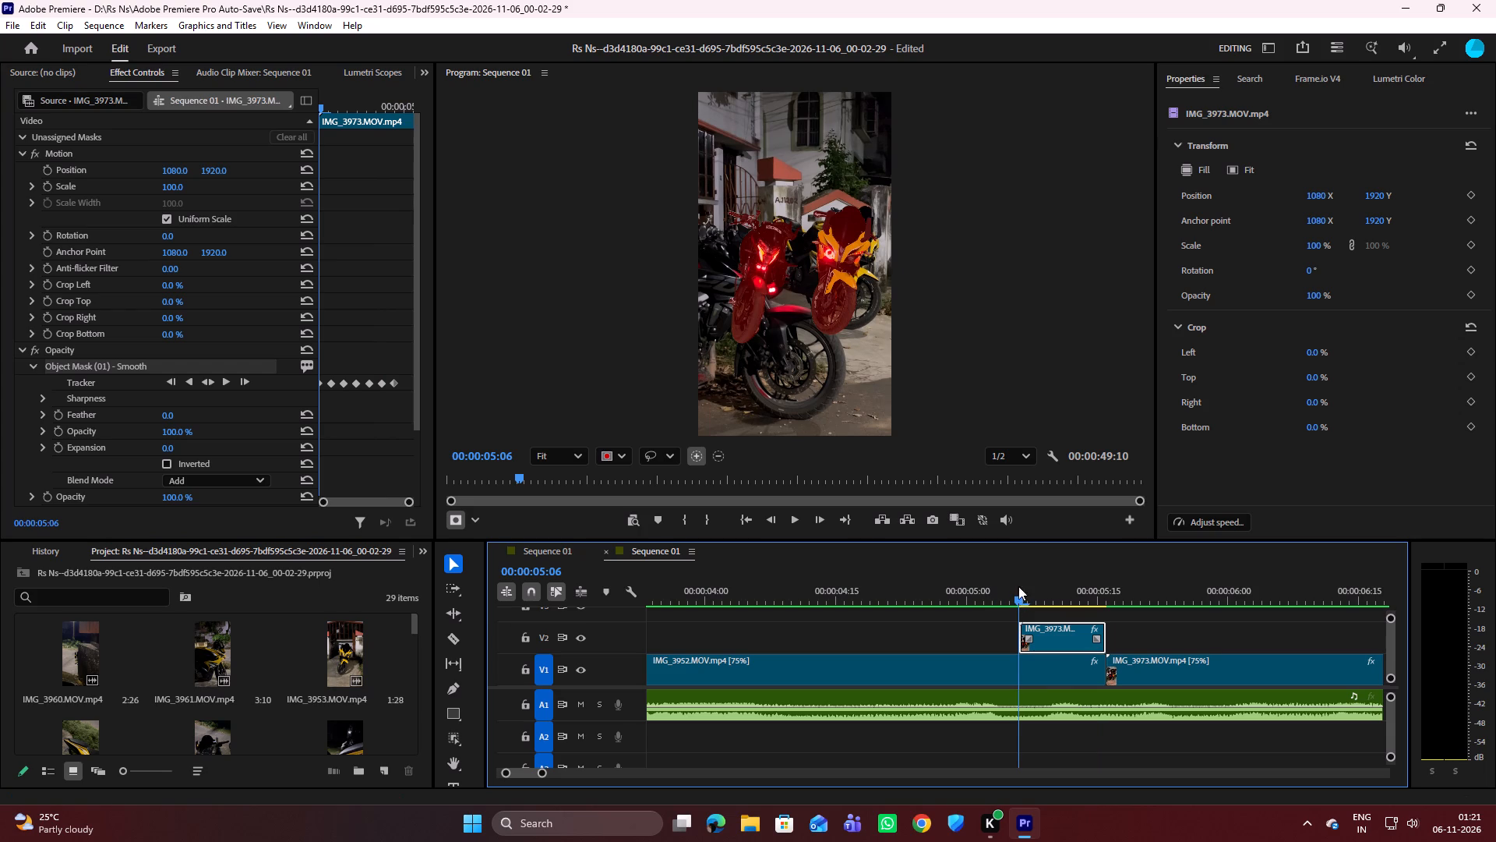
Play the sequence from about 00:00:04:11 and again from 00:00:05:06 to check the masked V2 overlay leading into IMG_3973.
left_click_drag(1017, 597, 831, 616)
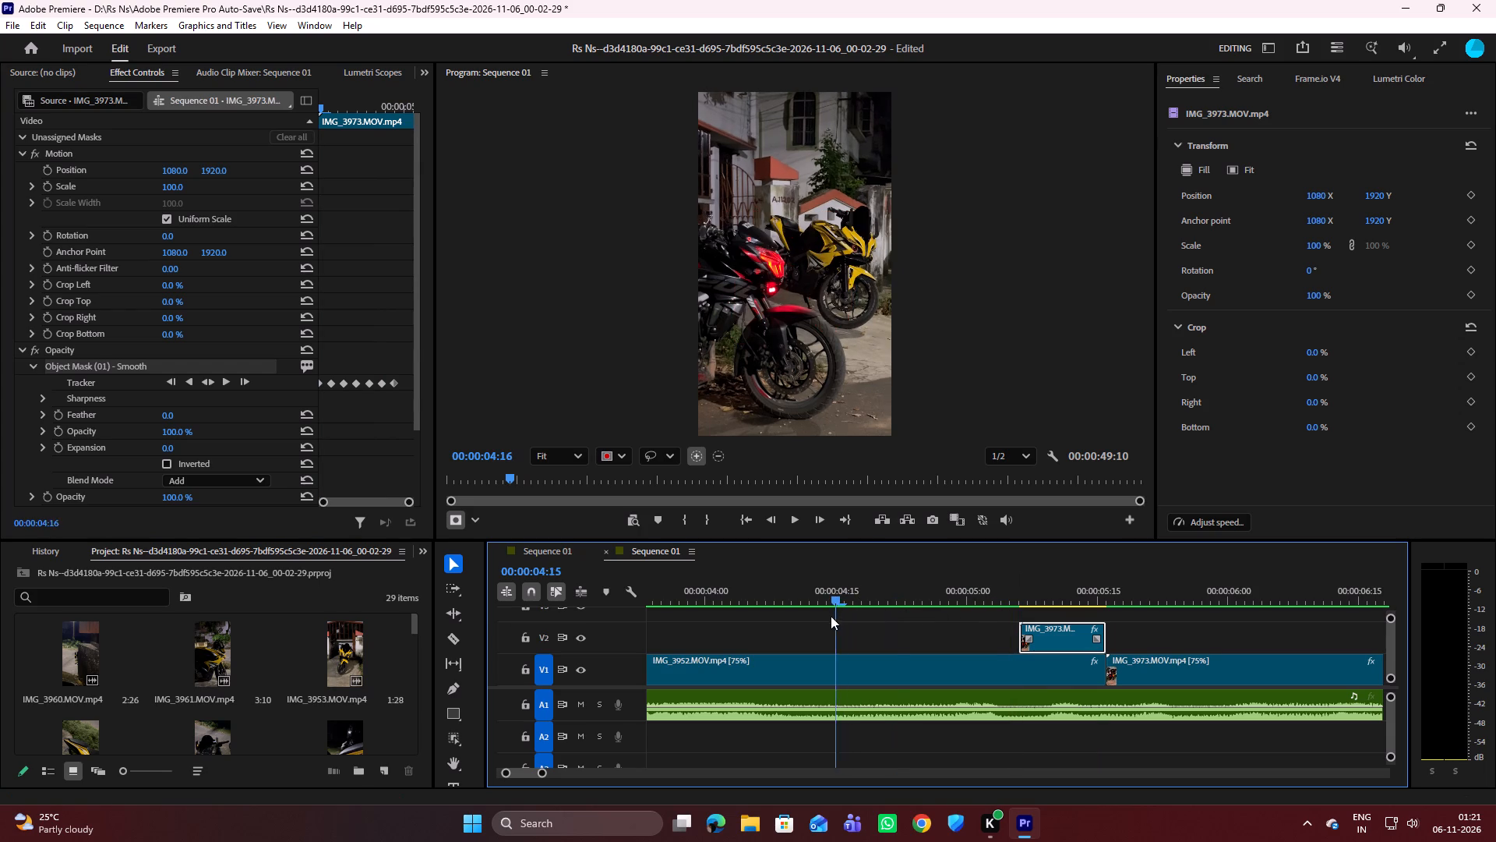
left_click_drag(831, 616, 799, 617)
key("space")
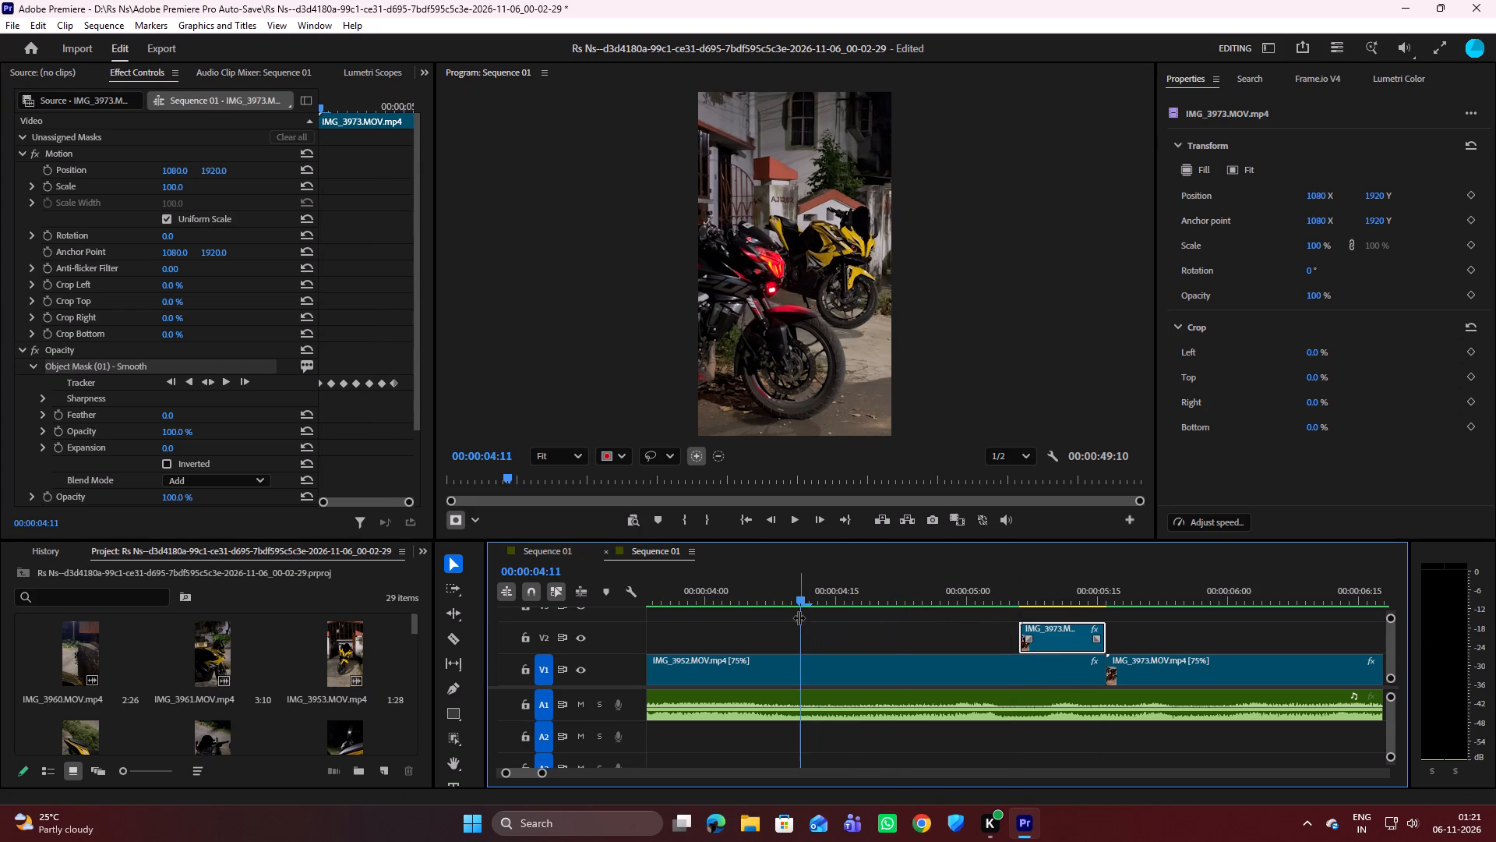
key("space")
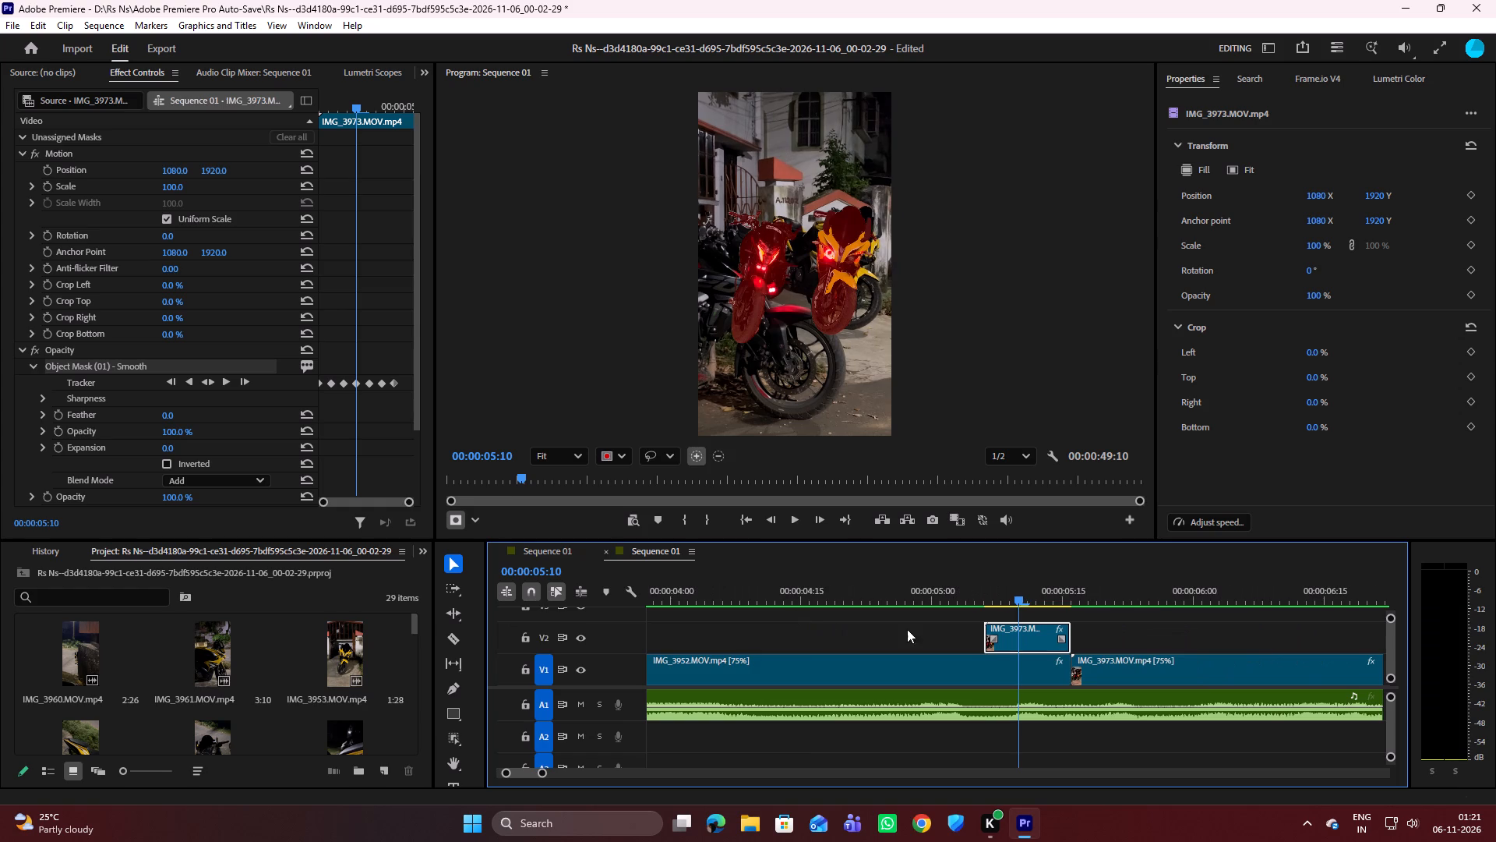
left_click_drag(1018, 602, 1000, 602)
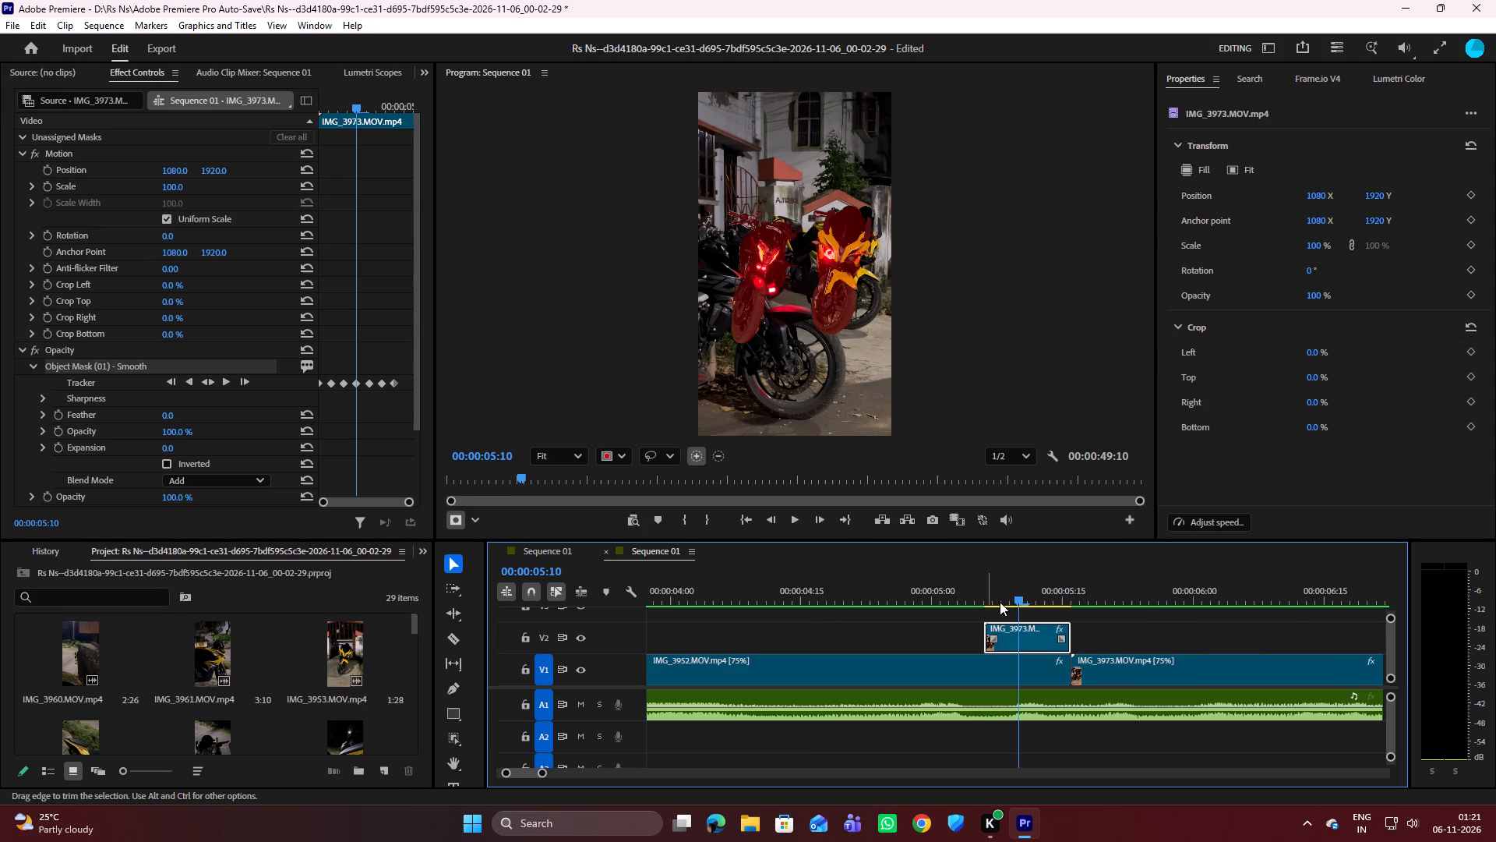
left_click_drag(1019, 594, 997, 596)
left_click_drag(1007, 596, 999, 599)
left_click_drag(1001, 598, 990, 600)
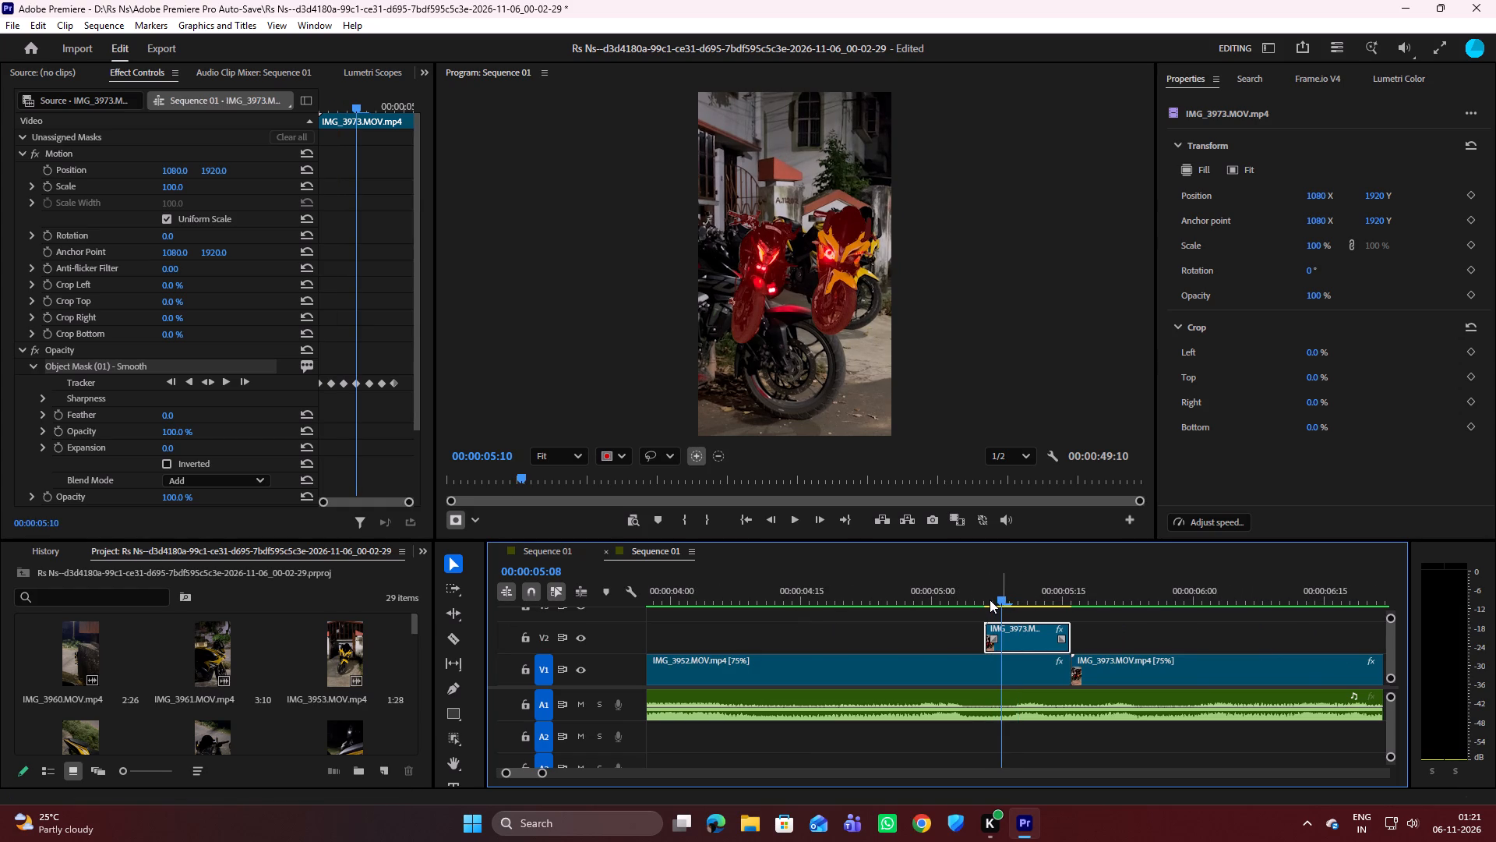
left_click_drag(990, 600, 983, 600)
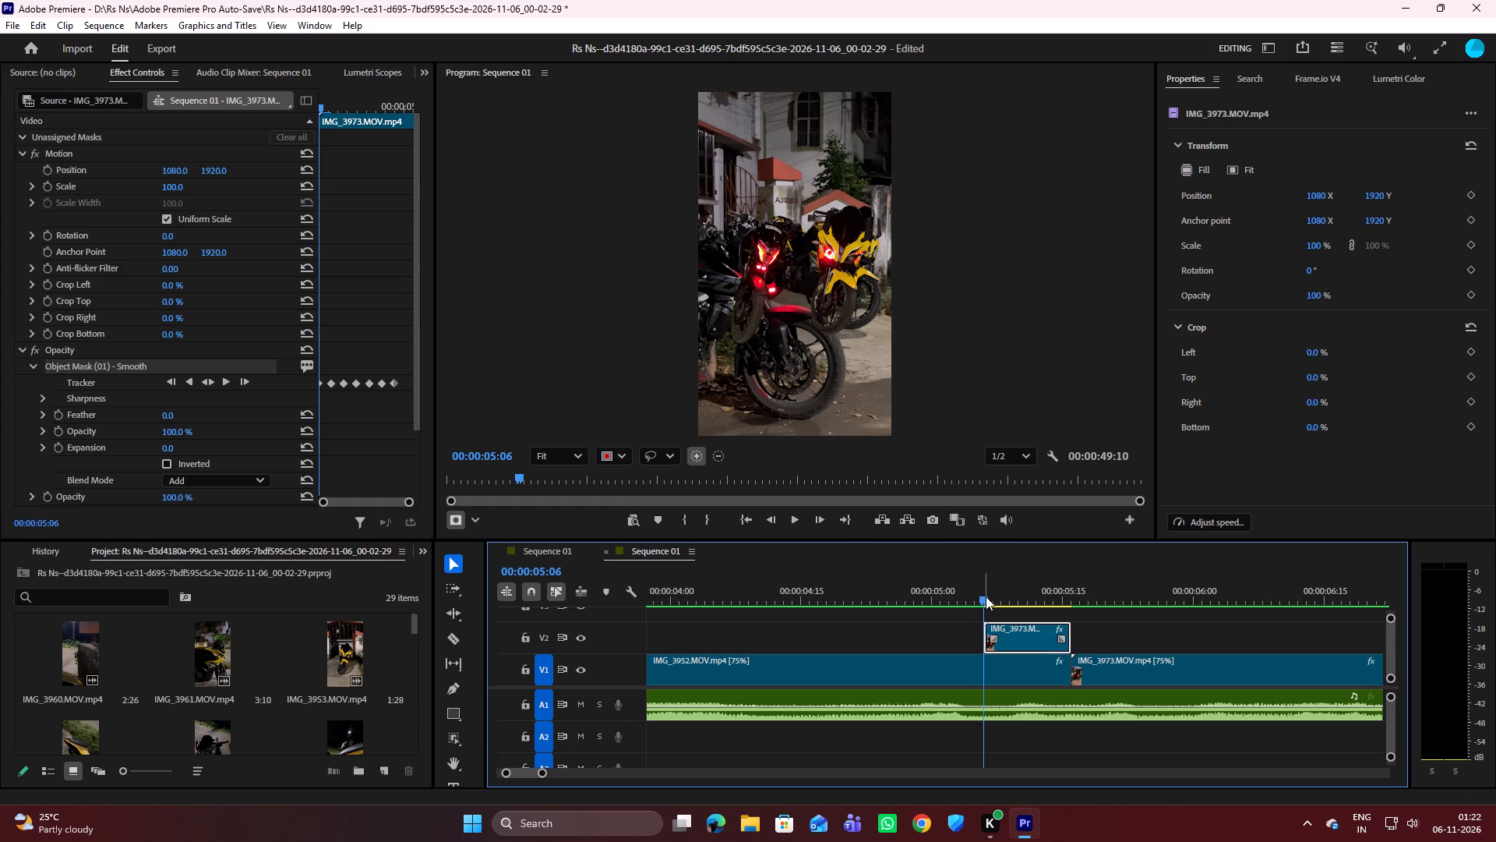
key("space")
key("space")
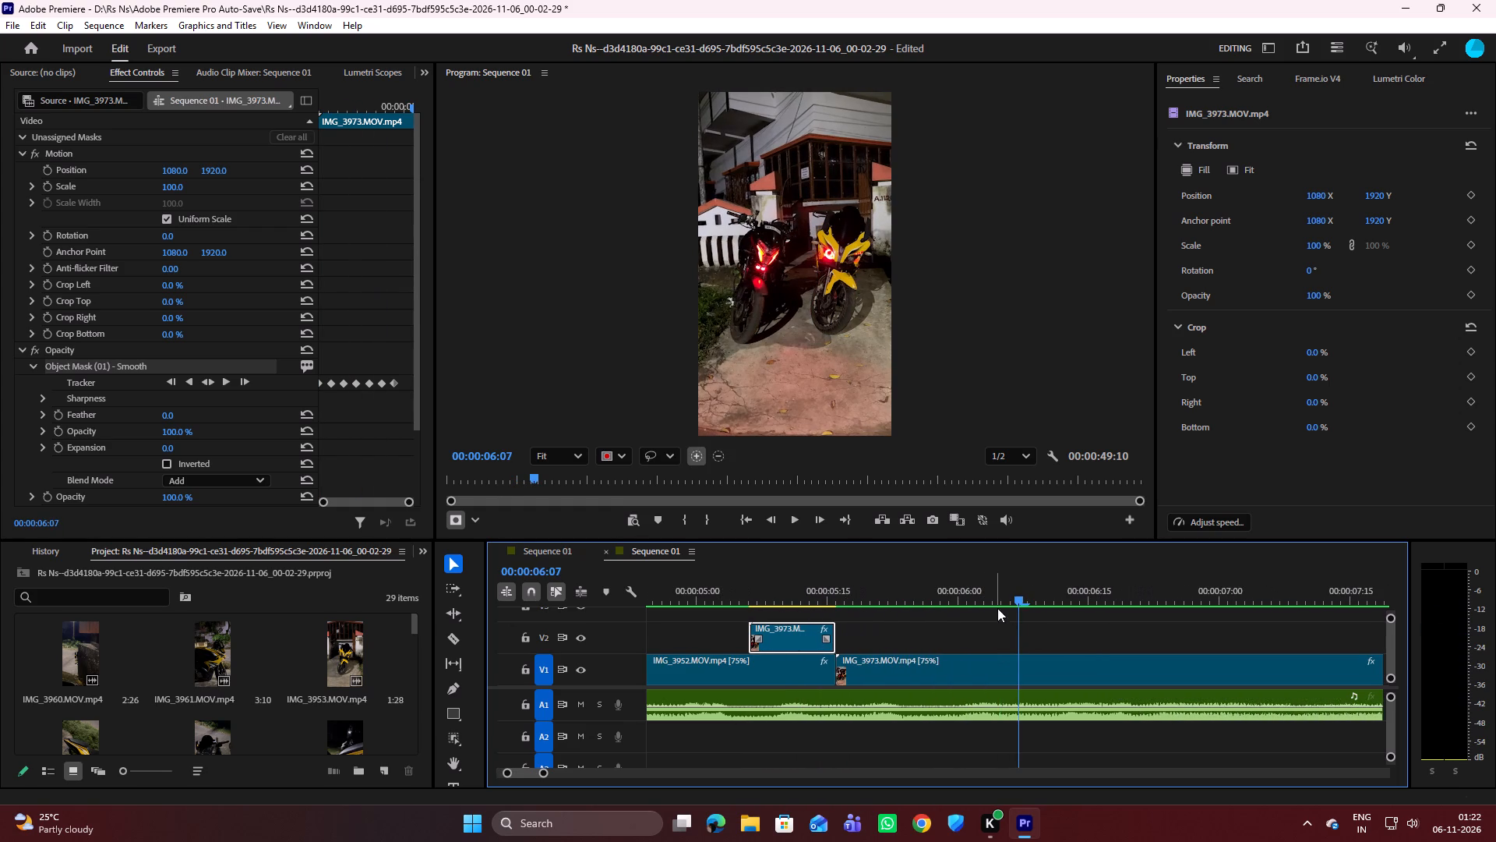
Move the masked IMG_3973 copy on V2 two frames later so it ends at 00:00:05:18, past the V1 cut.
left_click_drag(1021, 600, 828, 625)
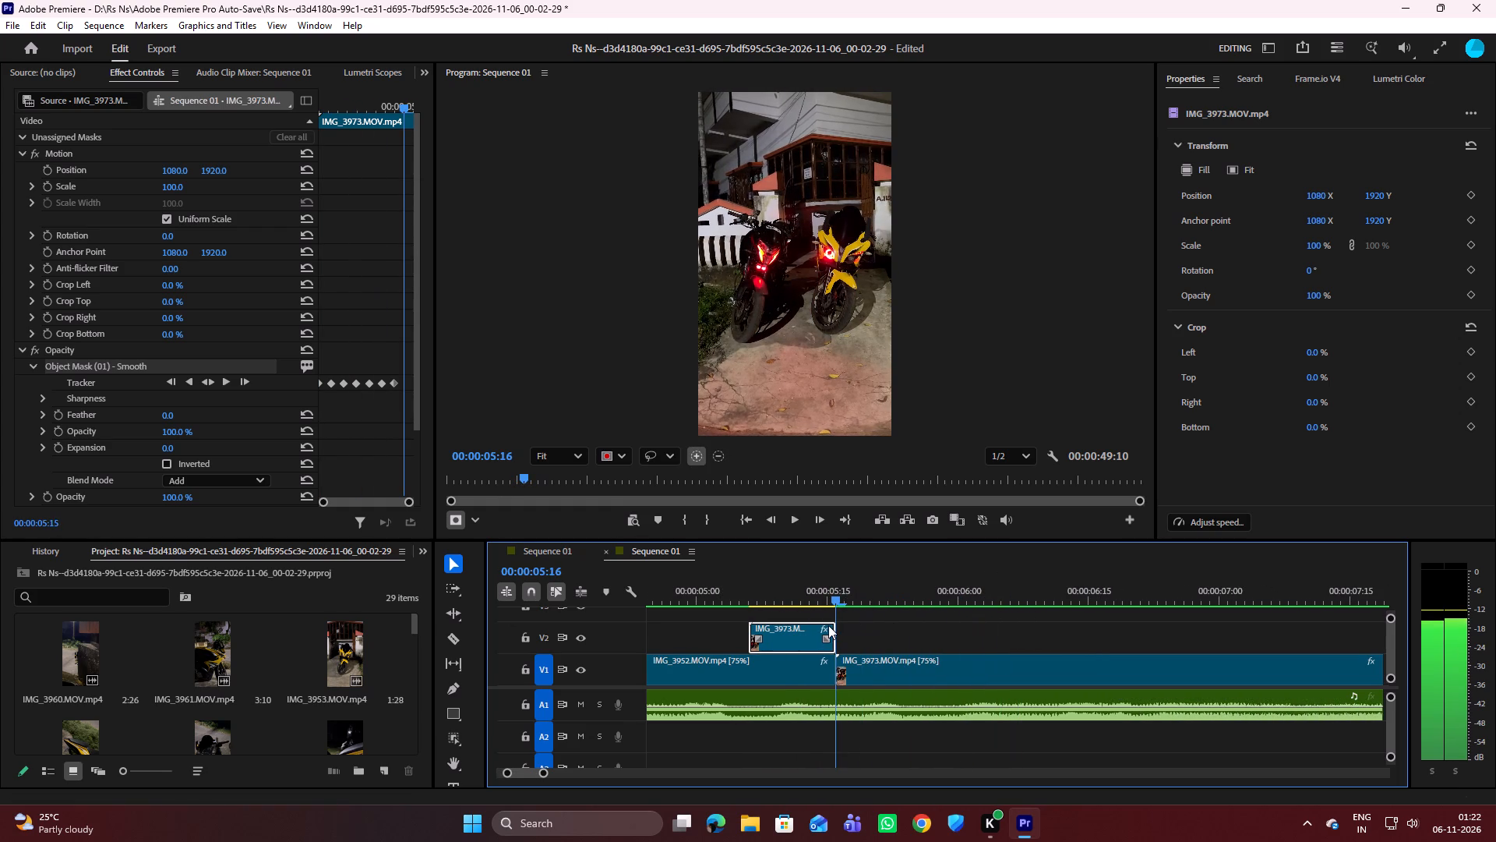
left_click_drag(828, 625, 845, 619)
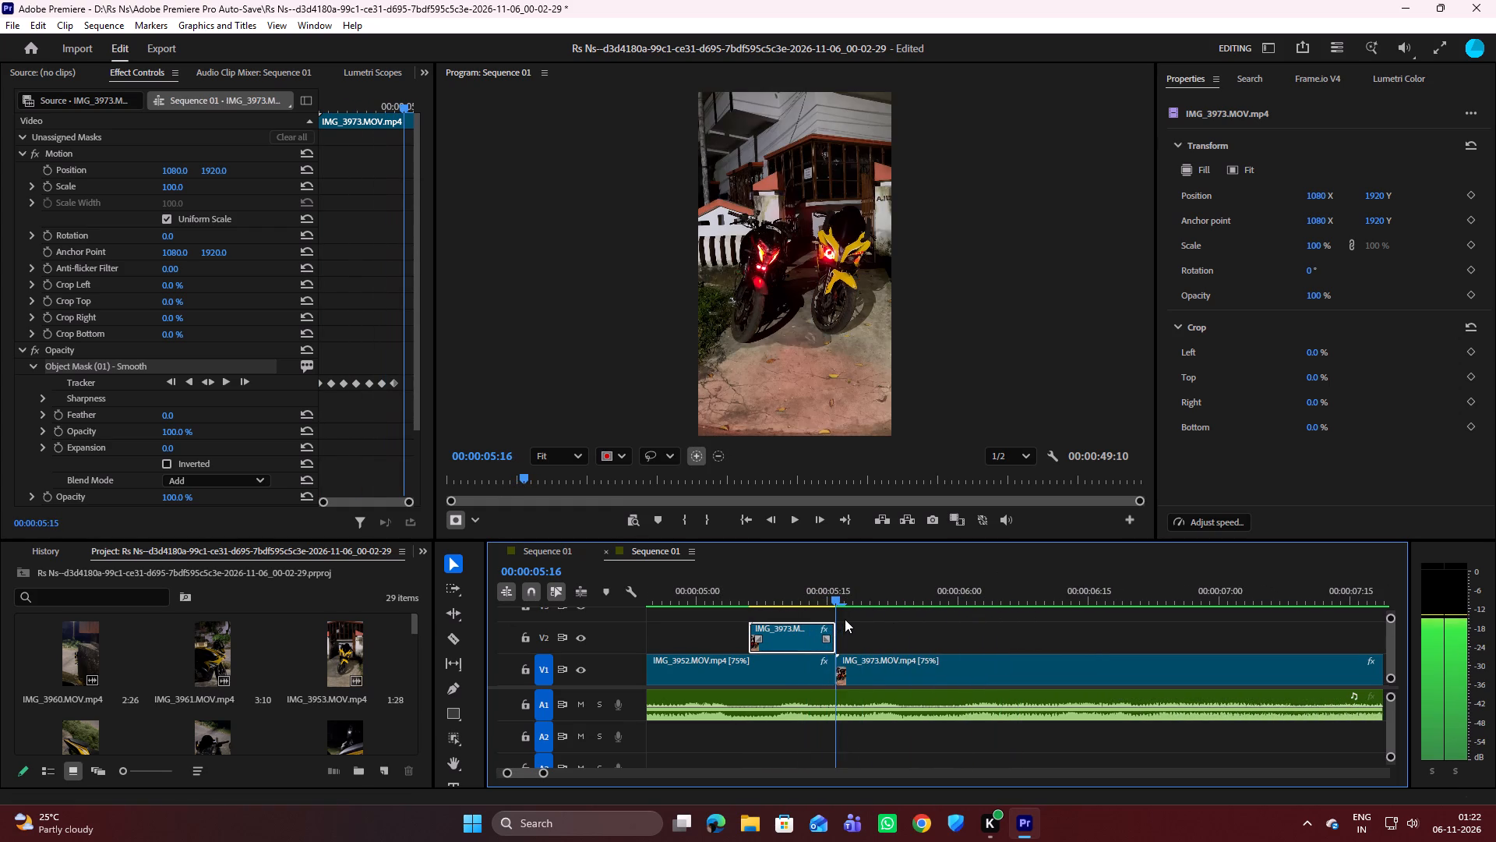
left_click_drag(845, 619, 838, 620)
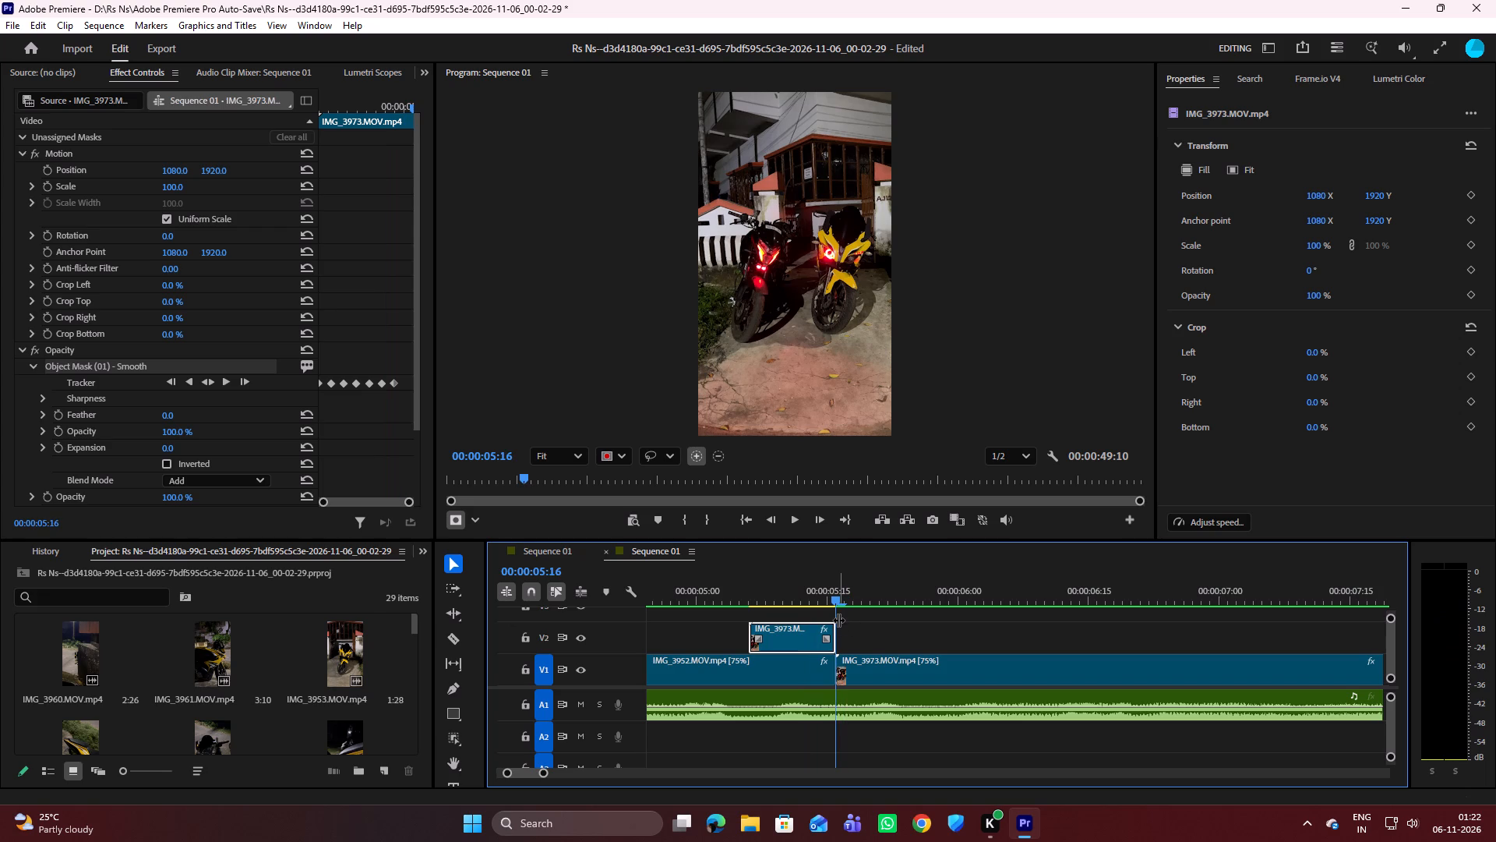
key("Right")
key("Right")
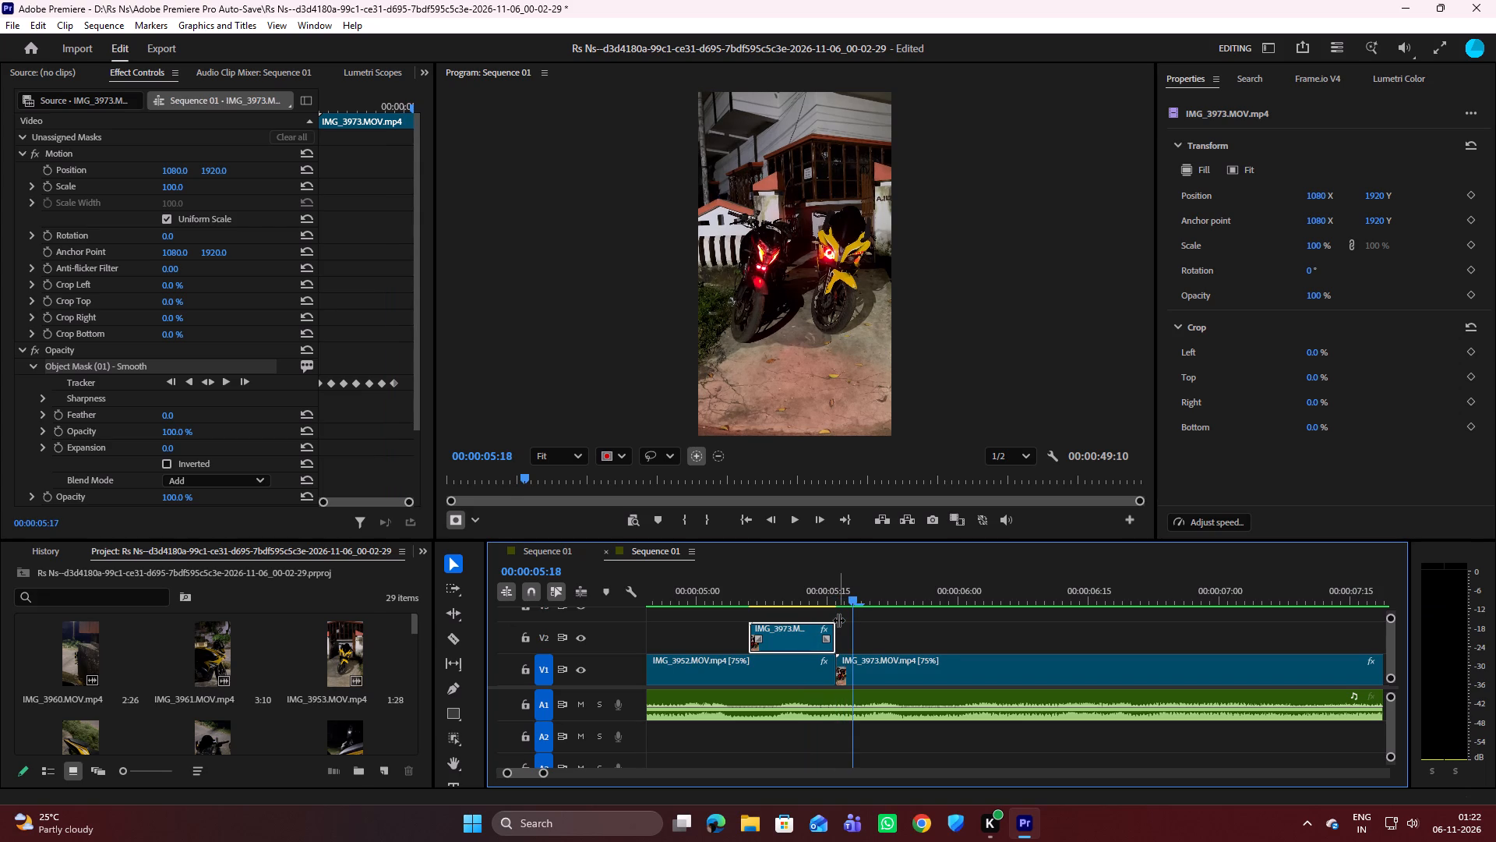
key("Left")
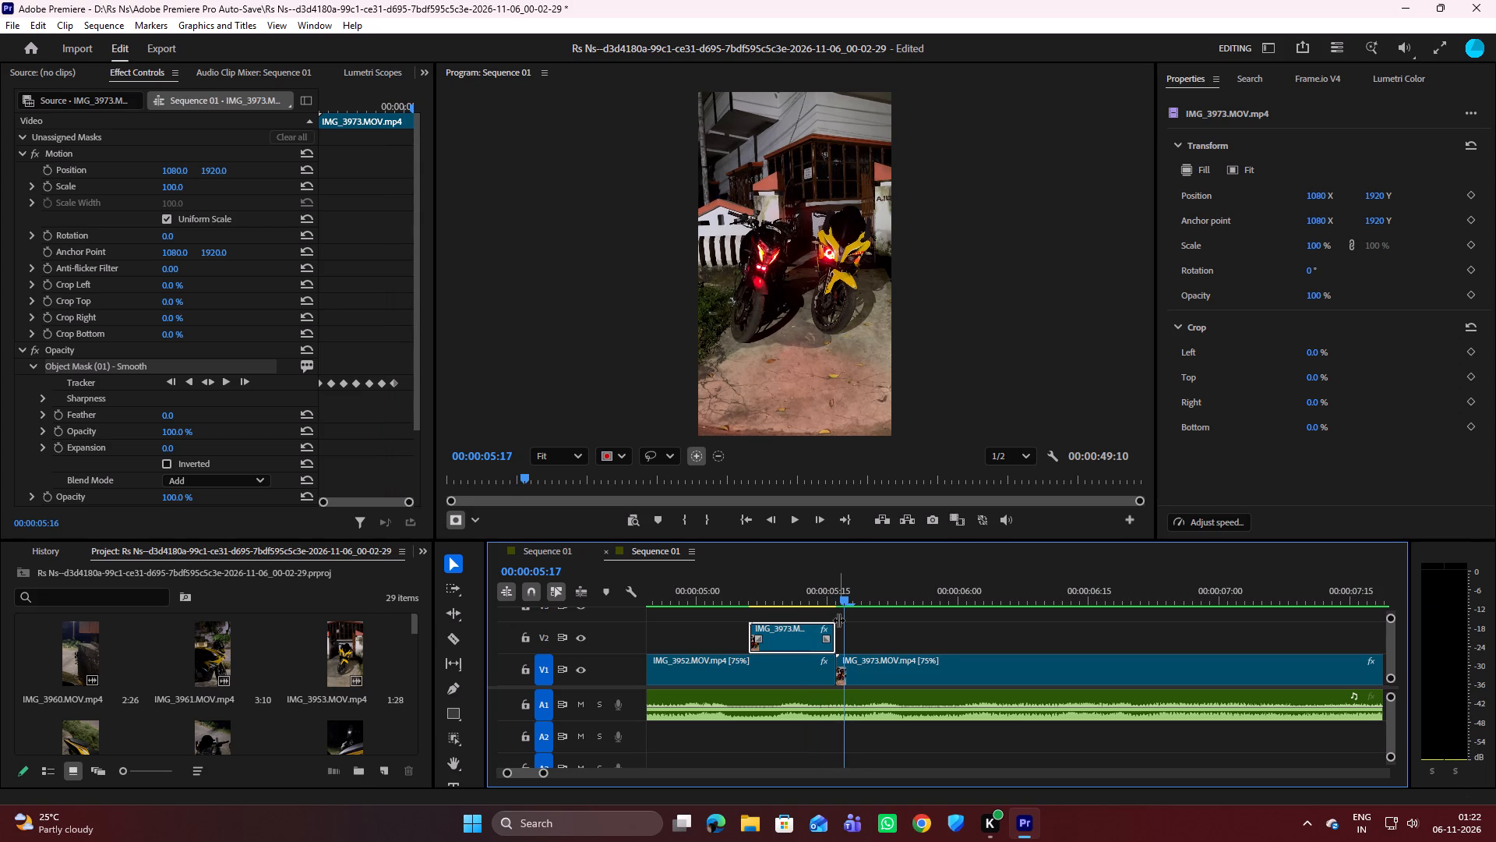
key("Left")
key("Left")
key("Right")
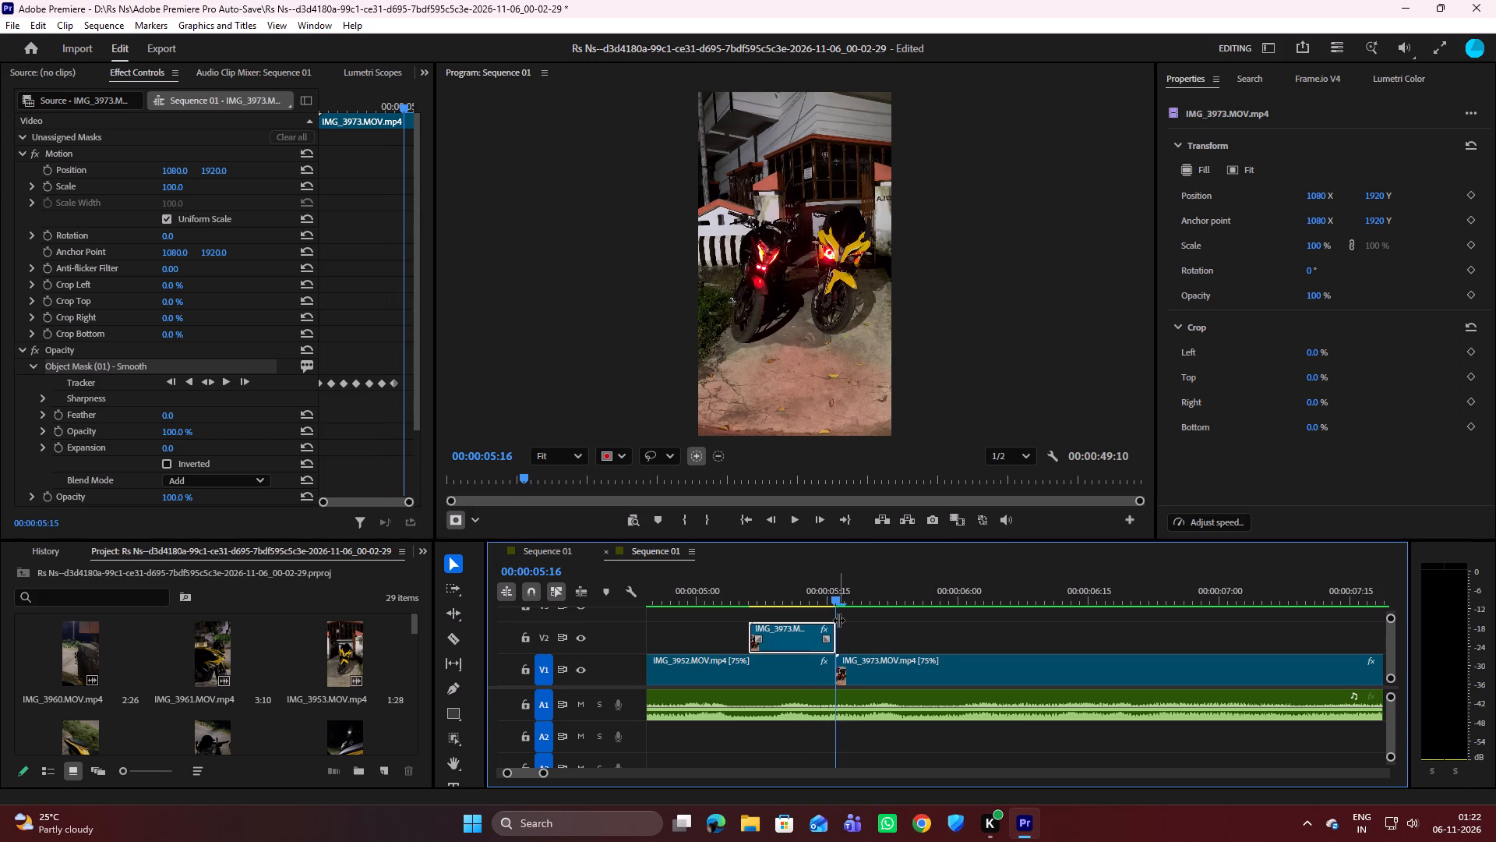
key("Right")
key("Right")
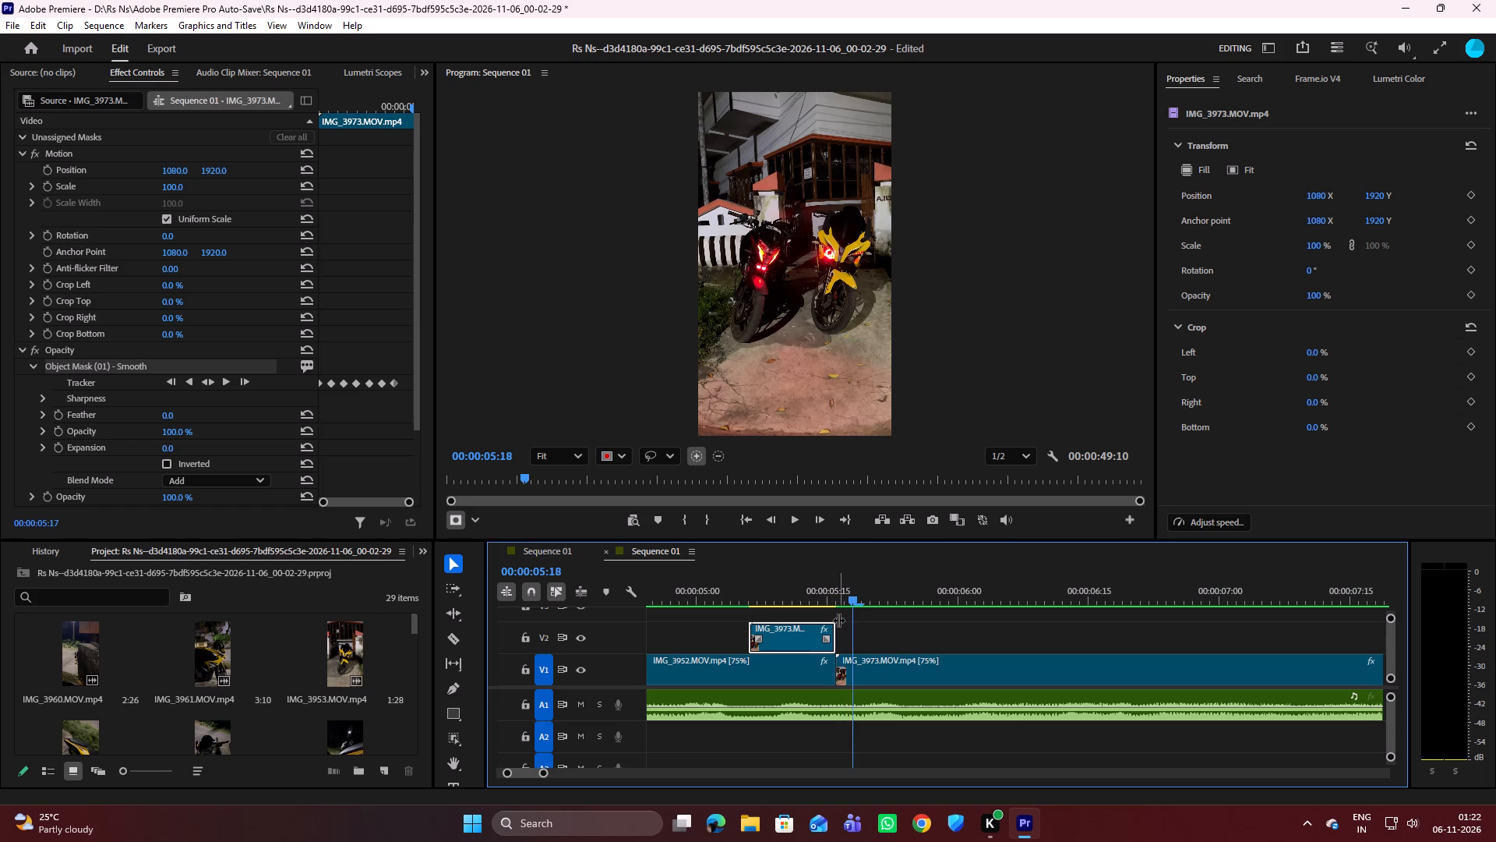
key("Left")
key("Left")
key("Right")
key("Right")
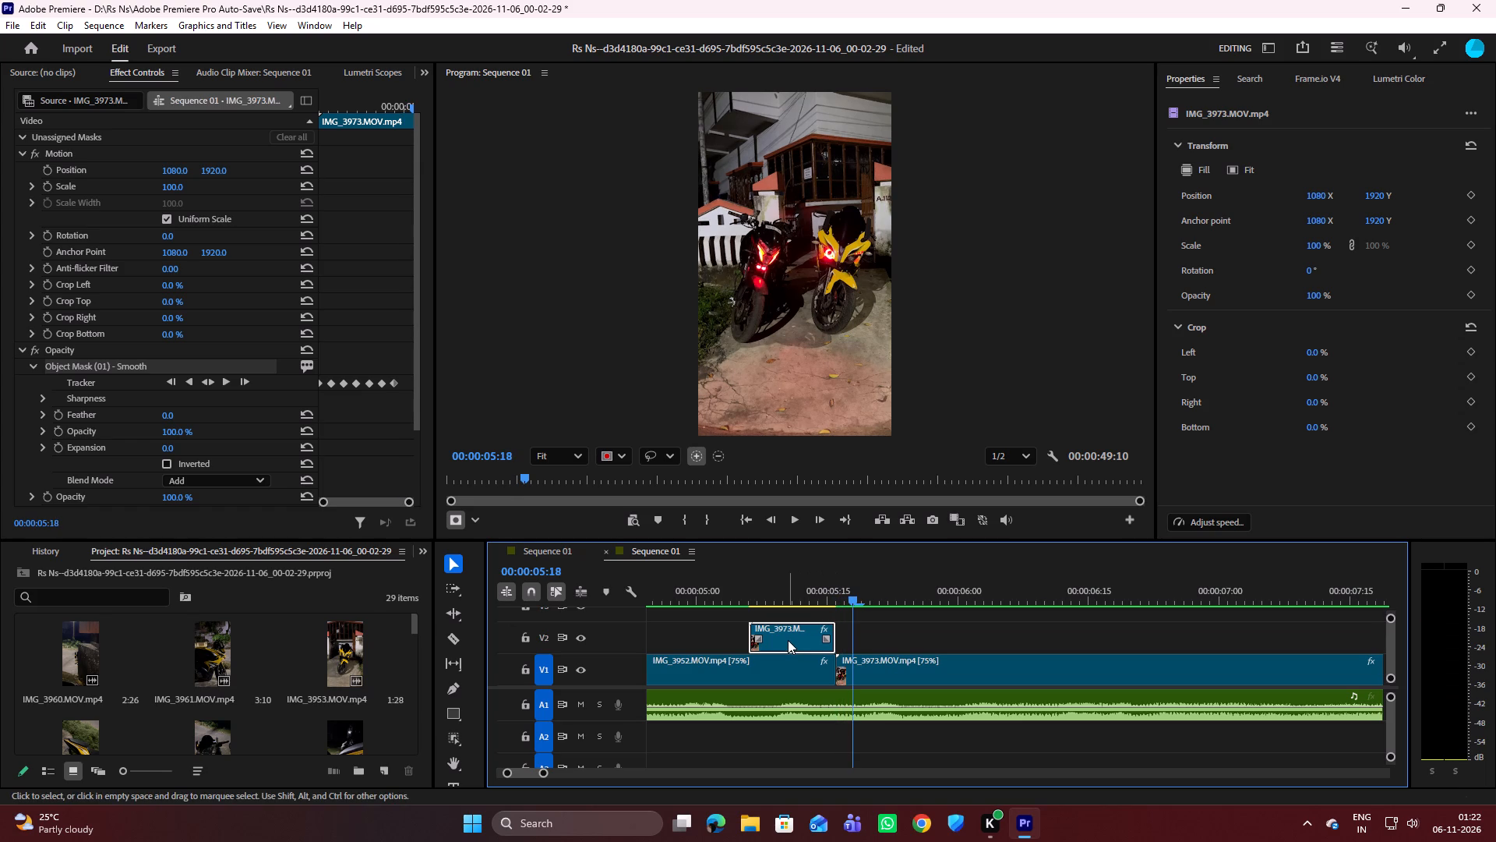
left_click_drag(788, 640, 800, 634)
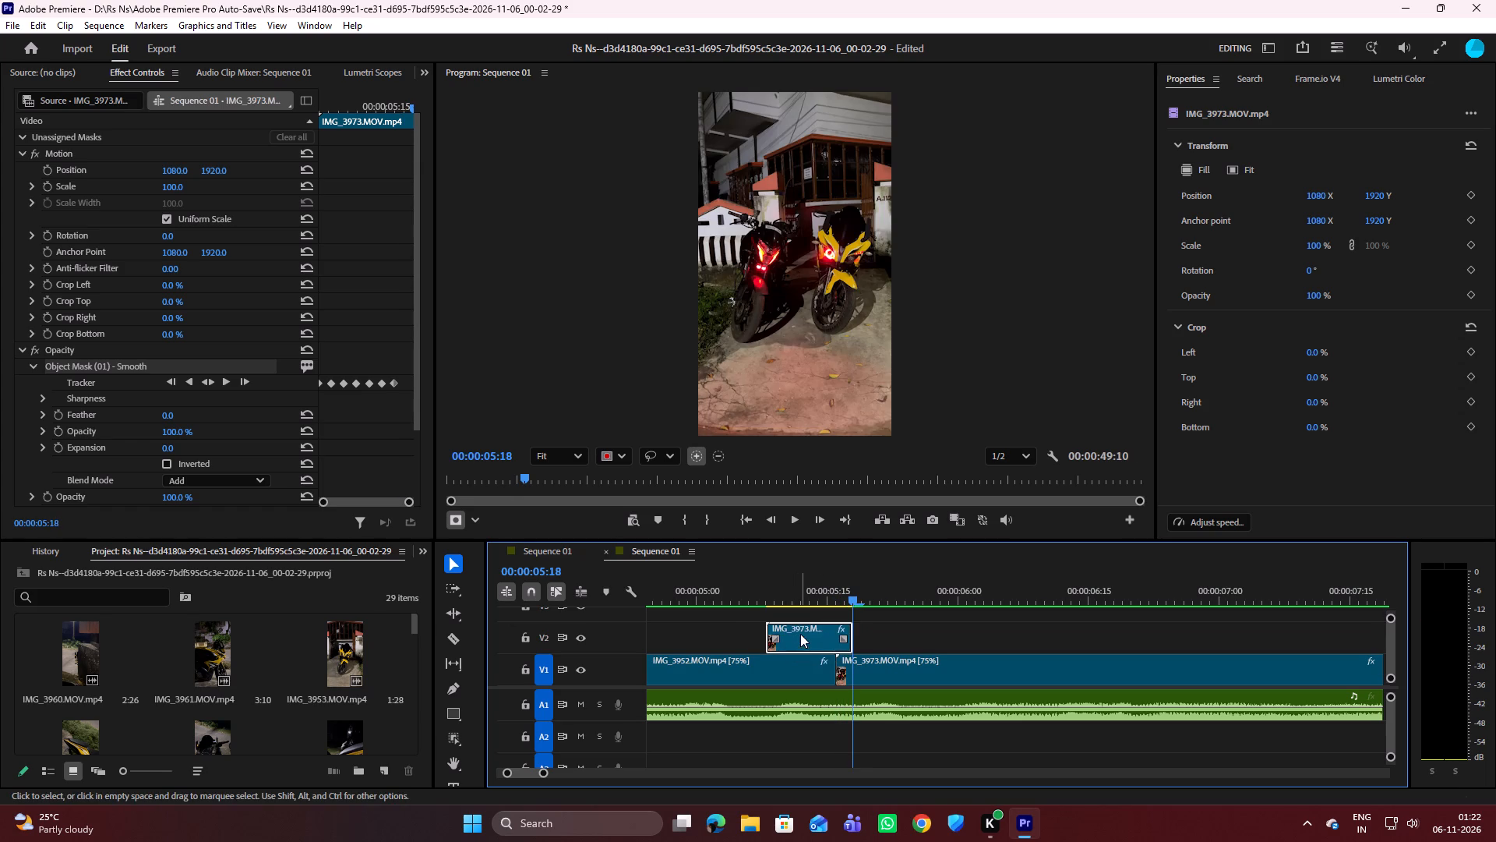
Play the shifted V2 overlay from 00:00:05:10, and scrub its end around the V1 cut to check the transition.
left_click_drag(851, 596, 790, 610)
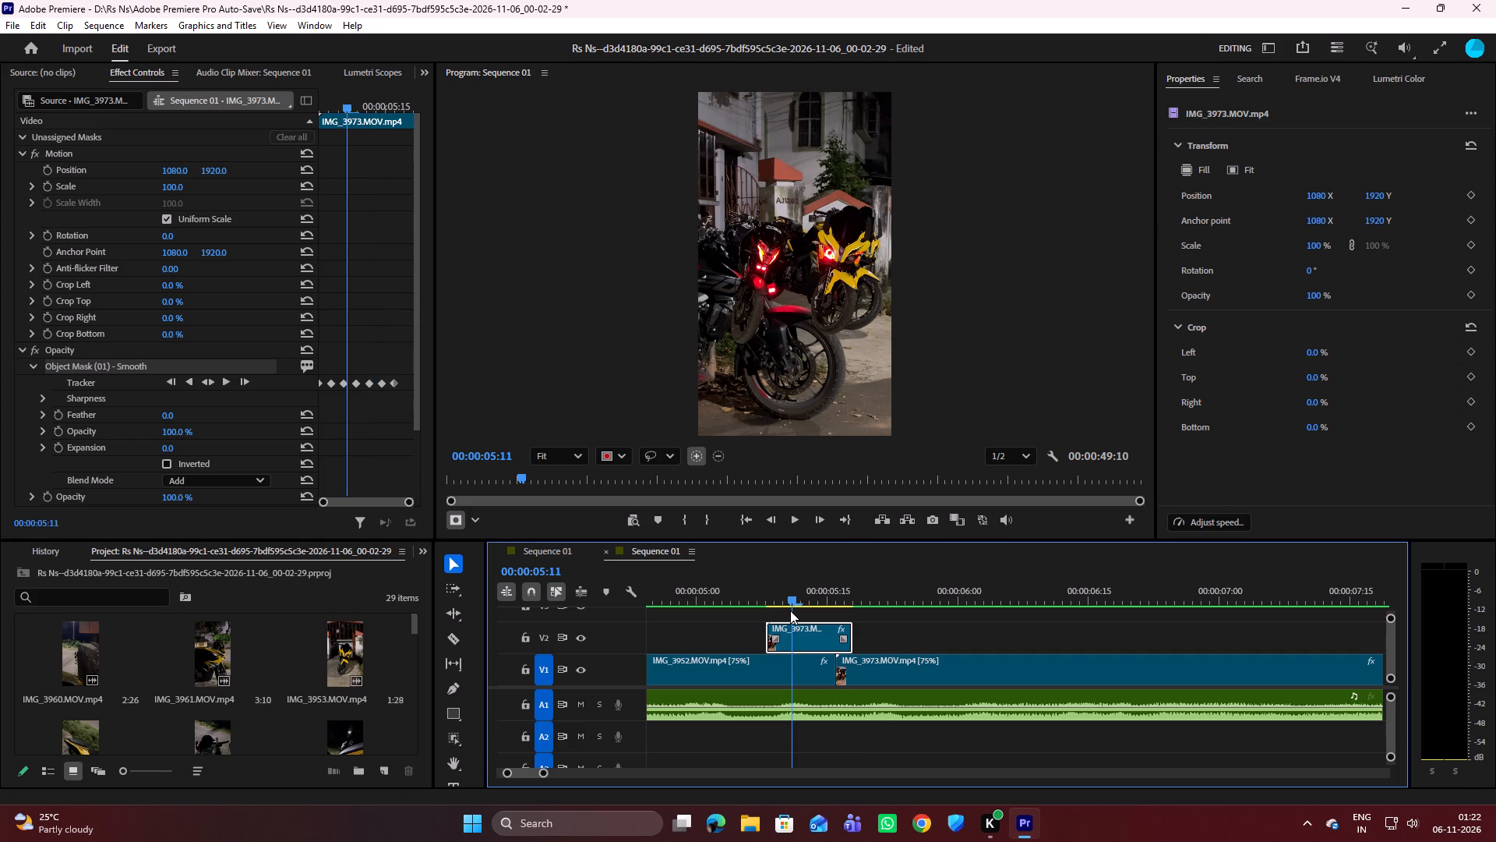
left_click_drag(790, 610, 778, 609)
key("space")
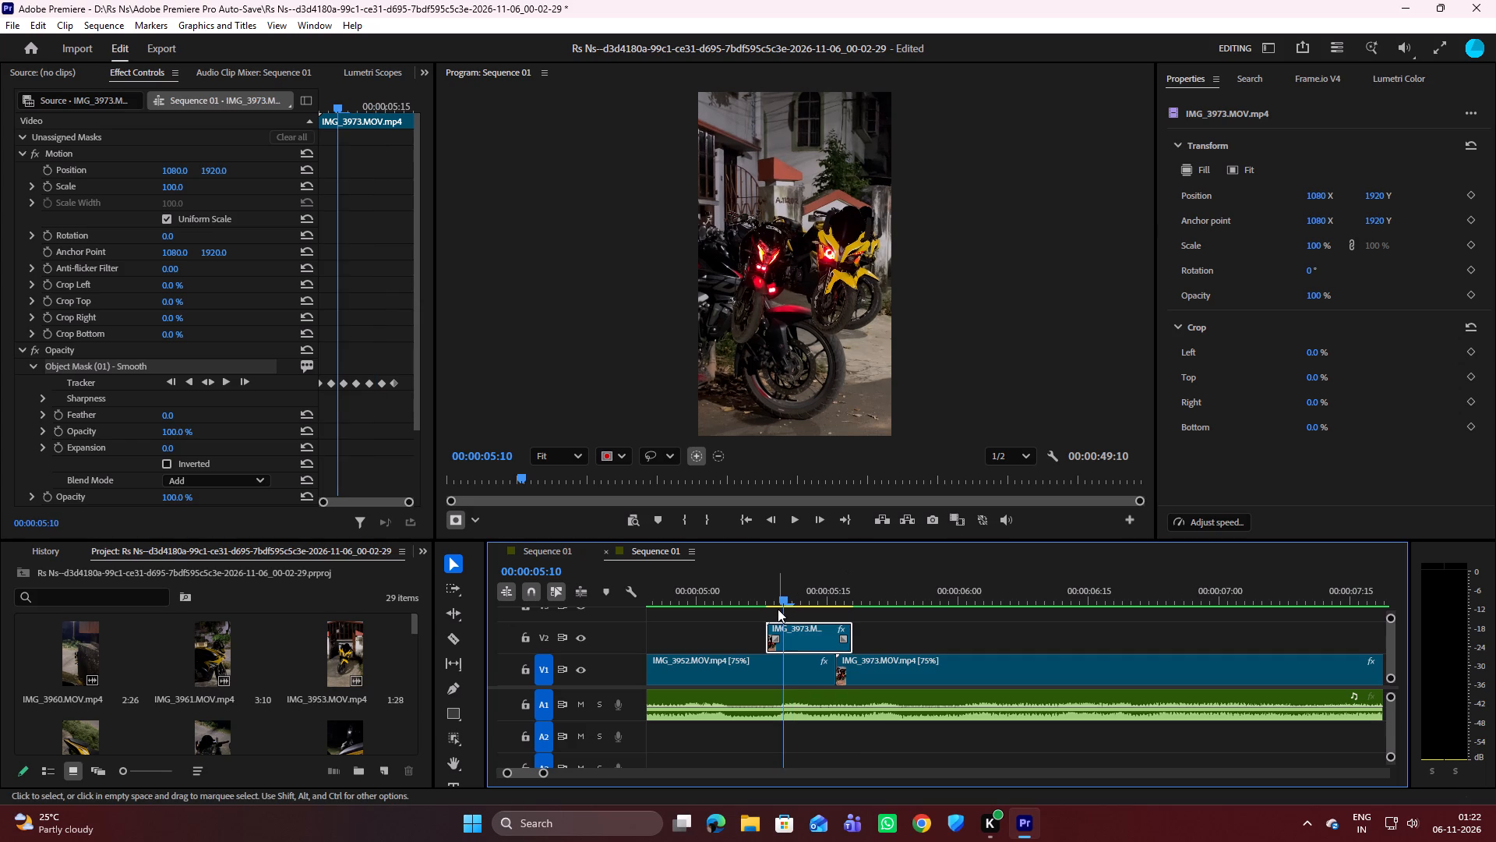
key("space")
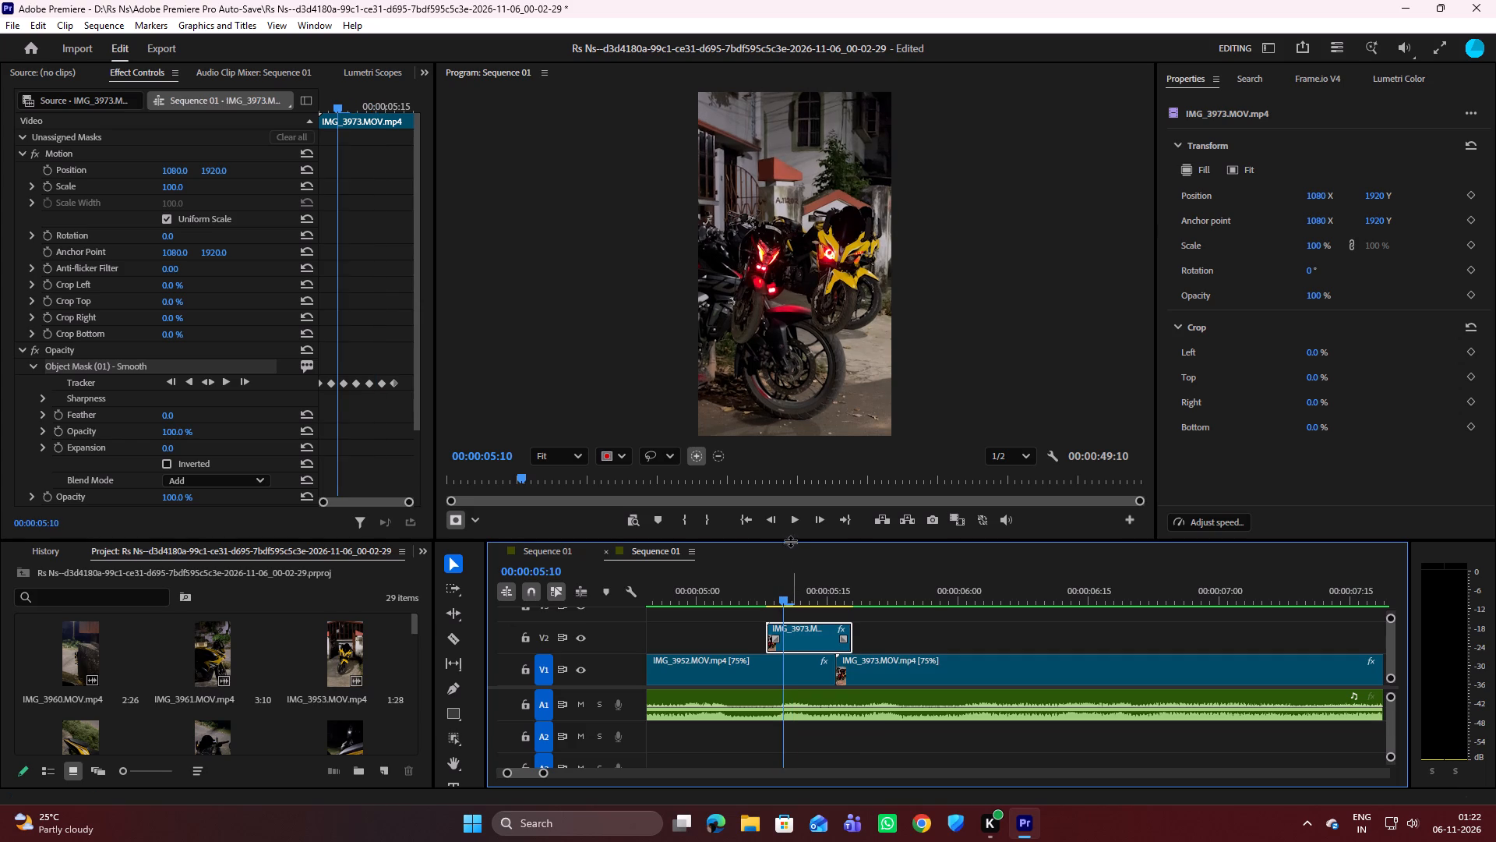
left_click(792, 527)
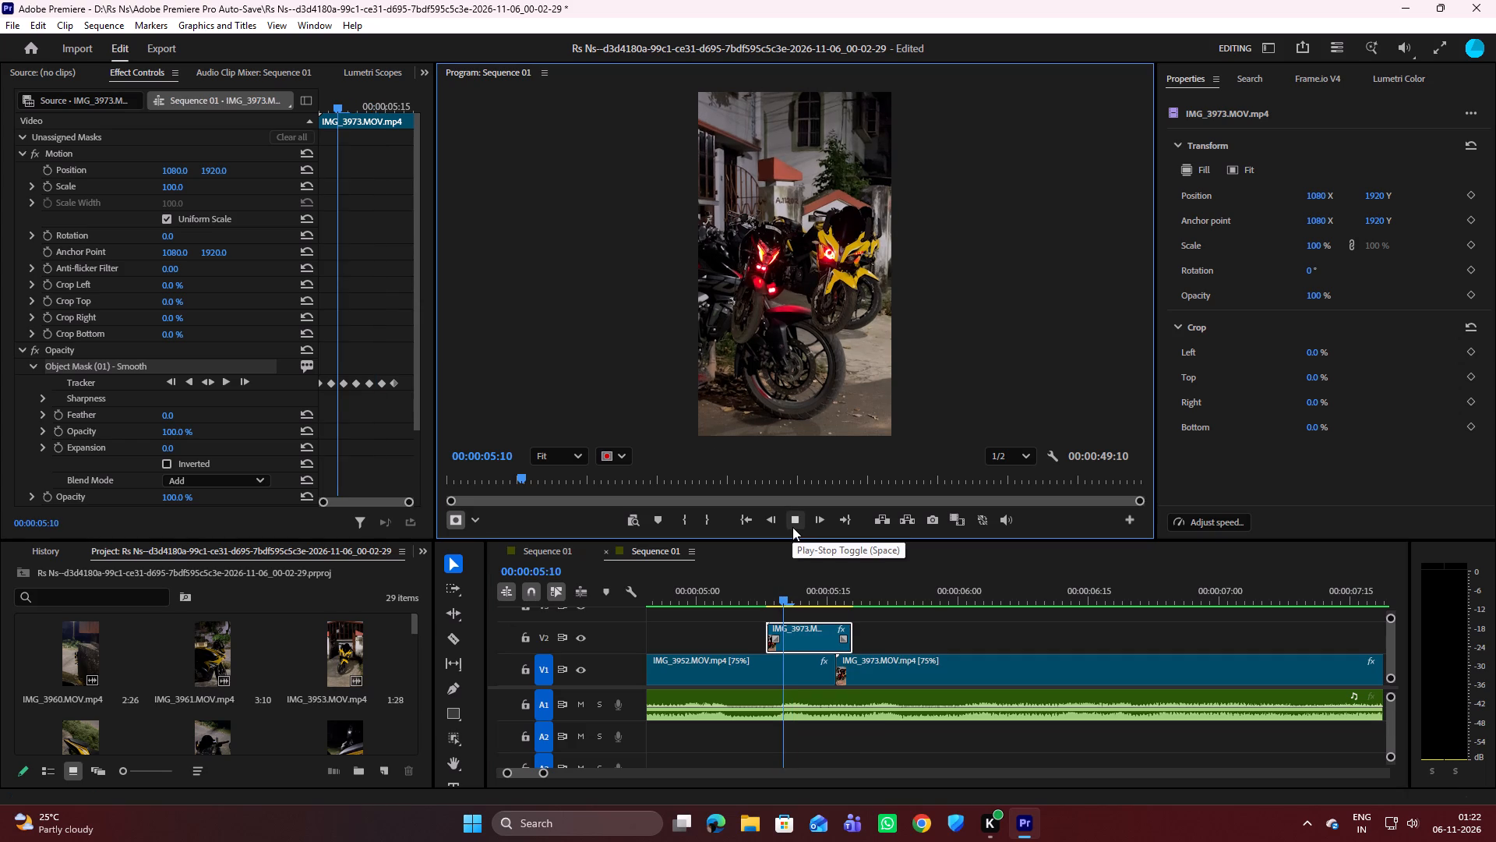
left_click(792, 527)
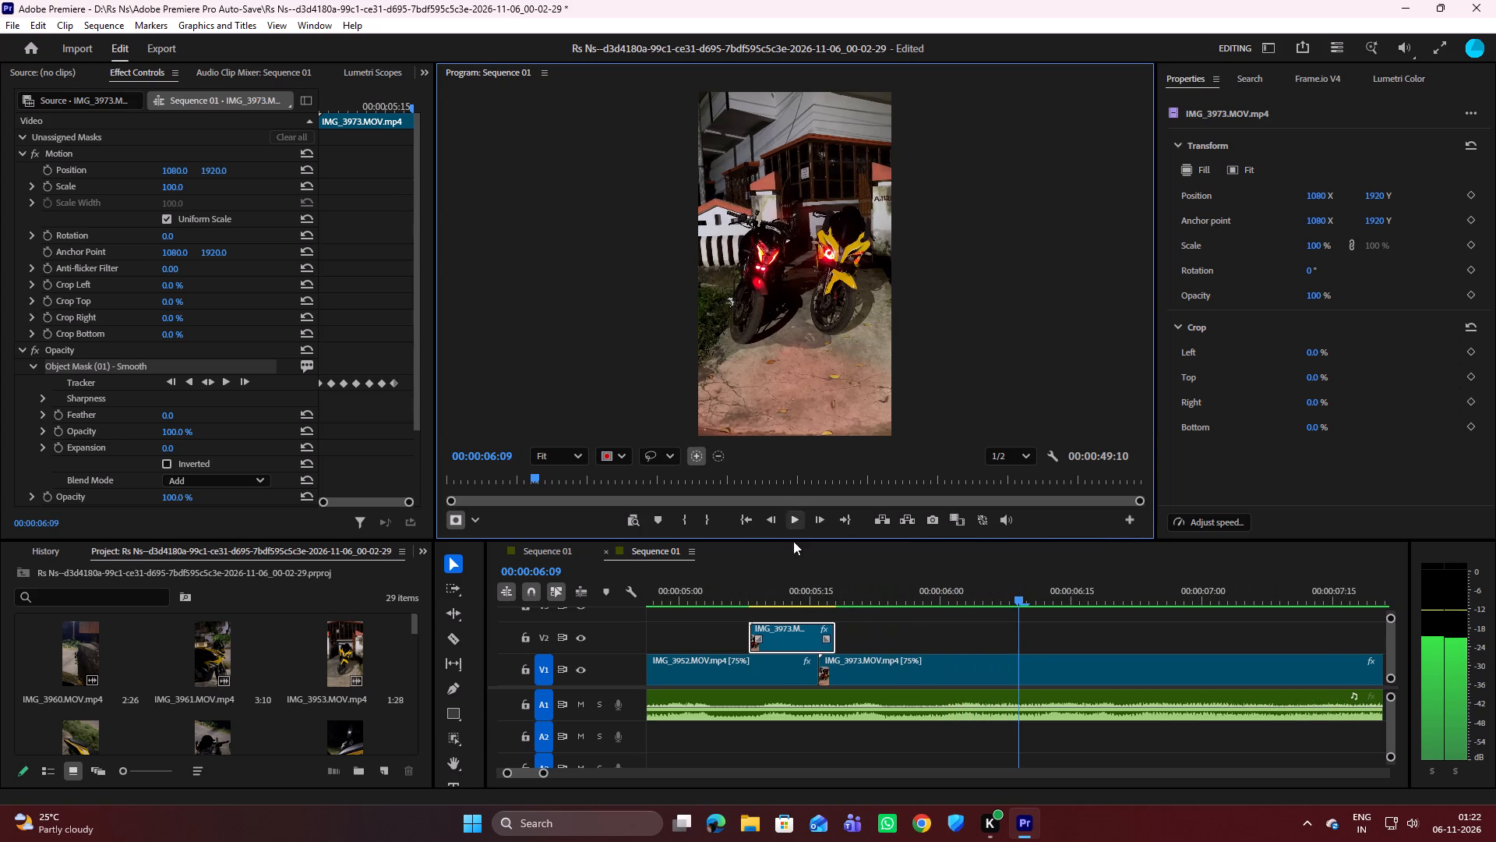
left_click_drag(1021, 596, 789, 635)
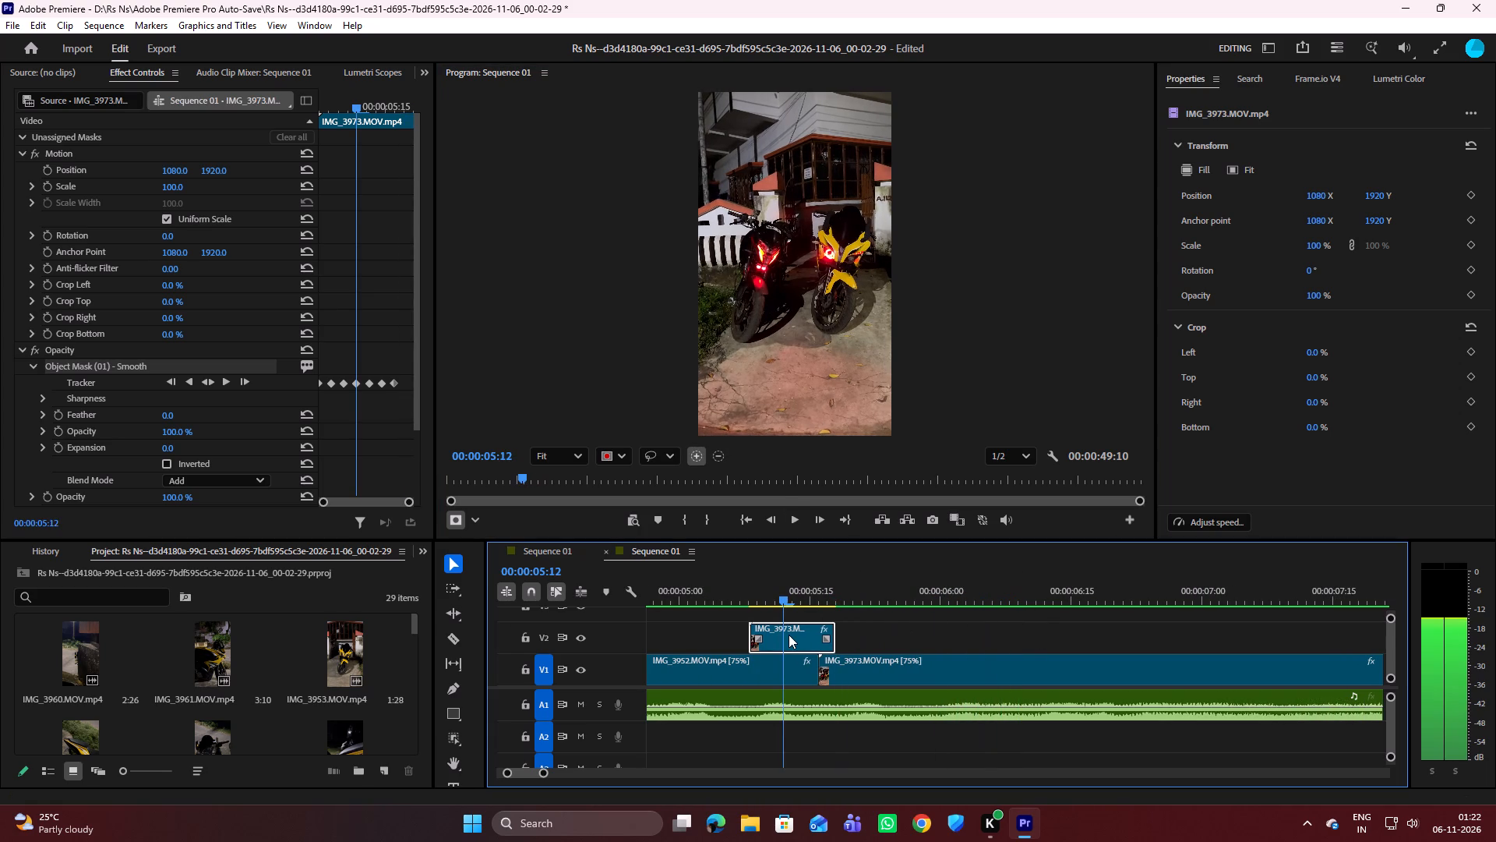
left_click_drag(789, 635, 833, 631)
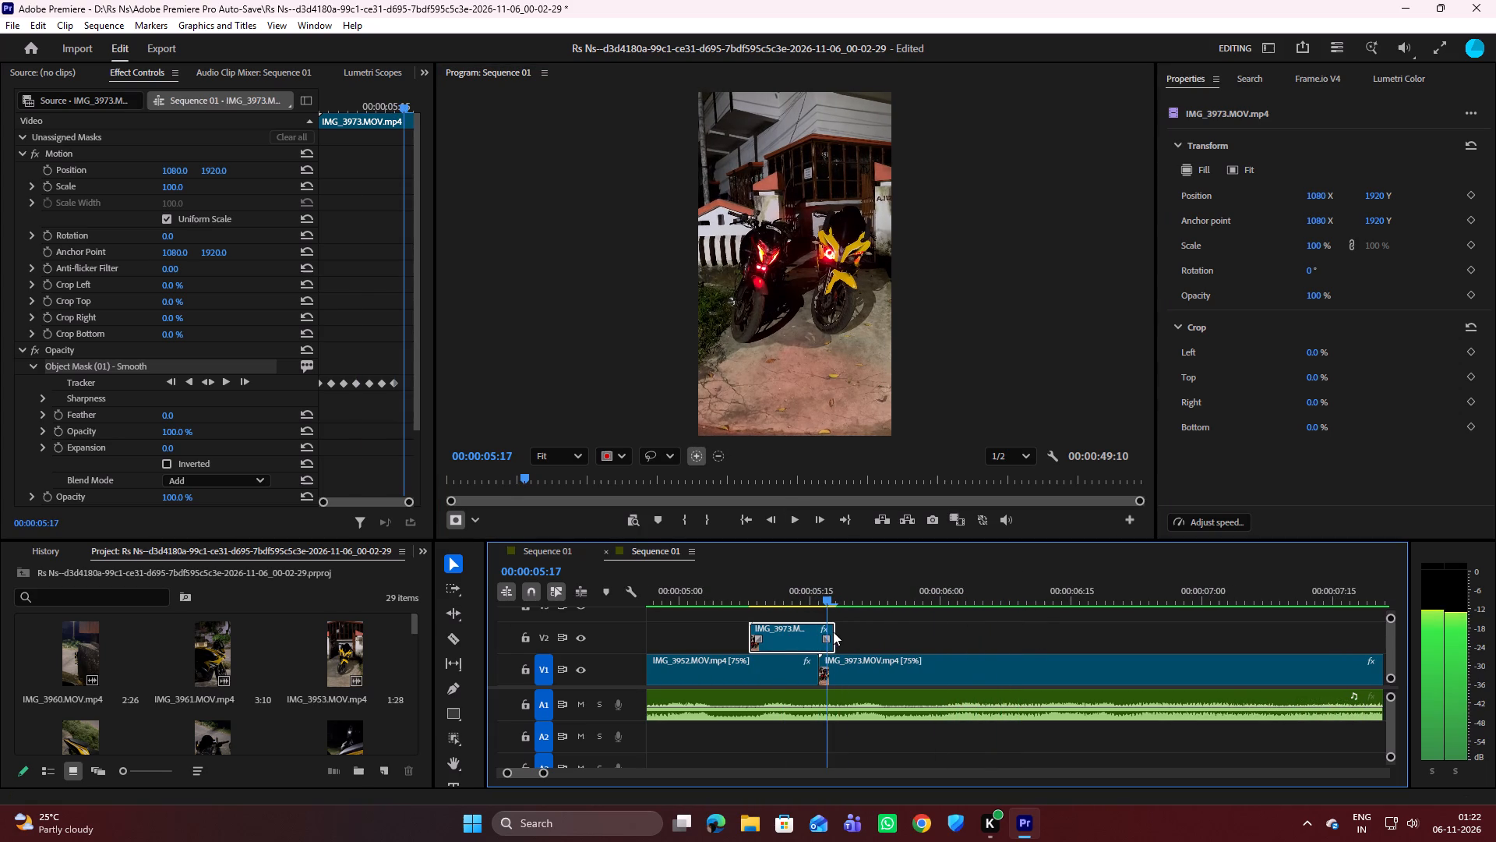
left_click_drag(833, 631, 834, 628)
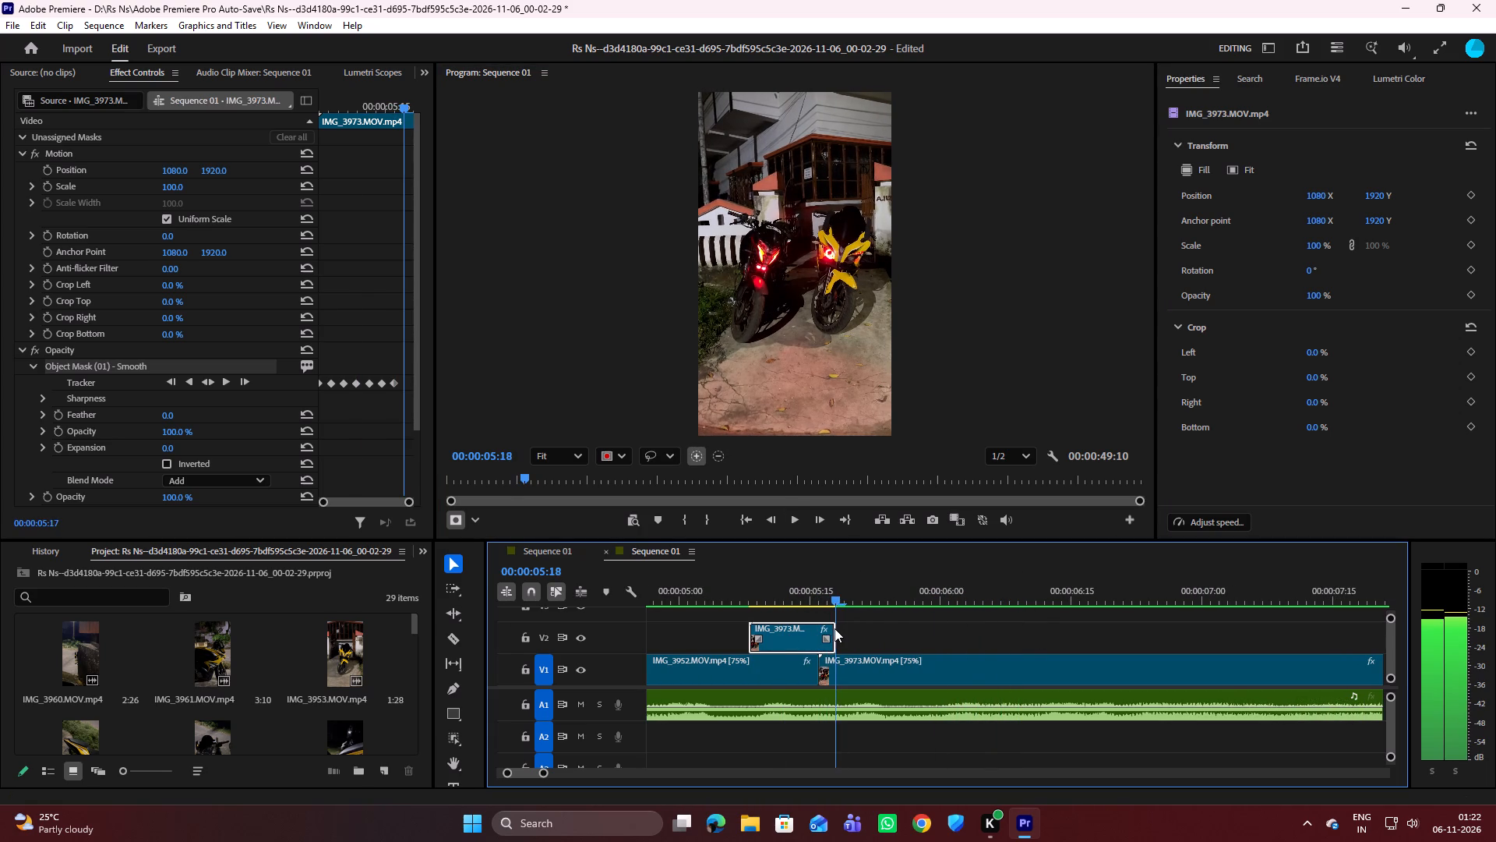
left_click_drag(834, 628, 799, 632)
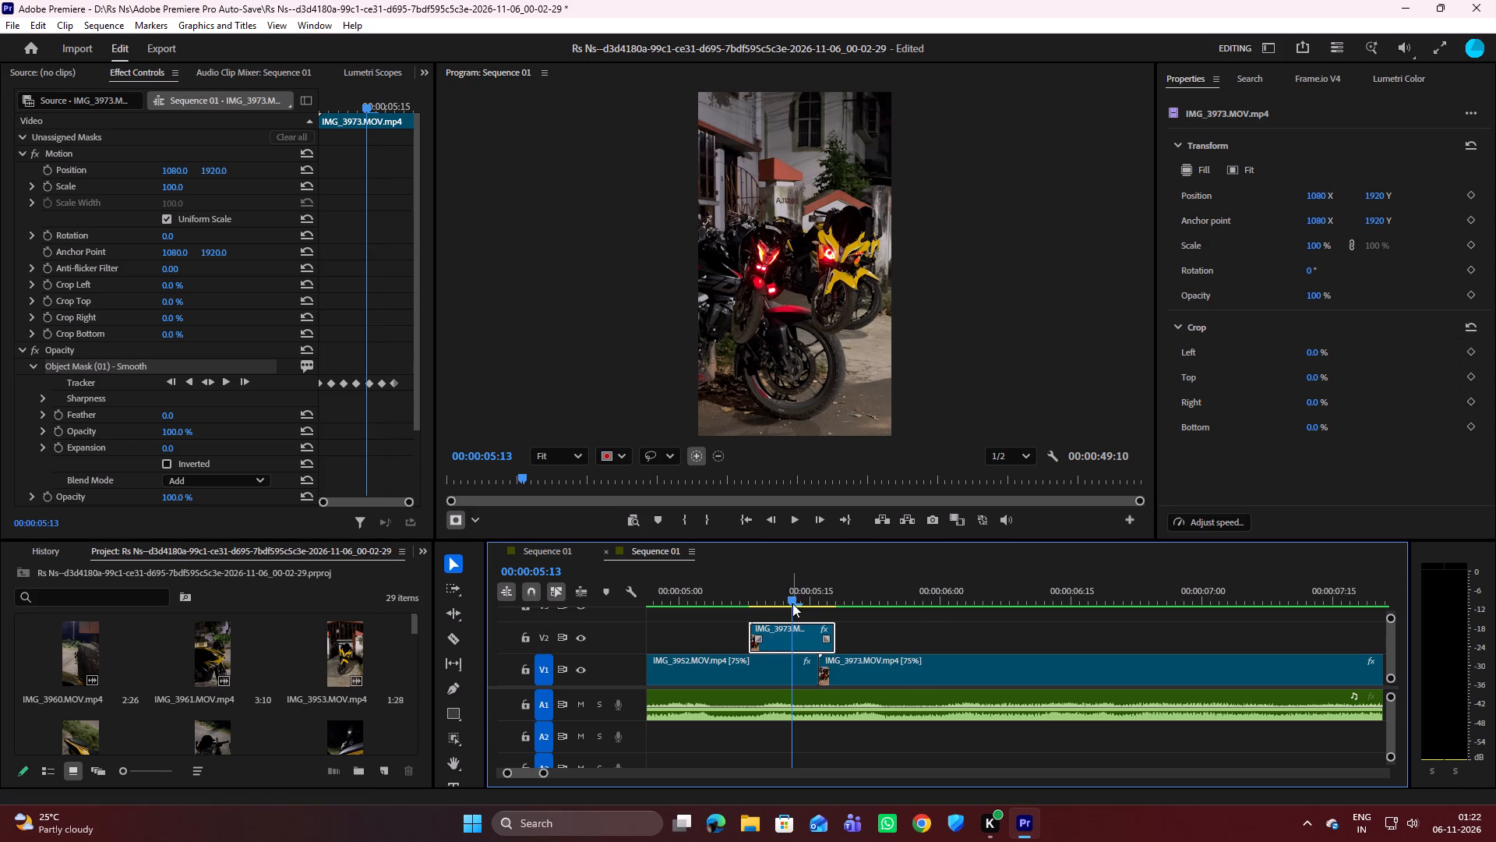
Scrub the V2 overlay repeatedly between its start and the V1 cut, and review the clip's opacity mask settings.
left_click_drag(789, 596, 750, 605)
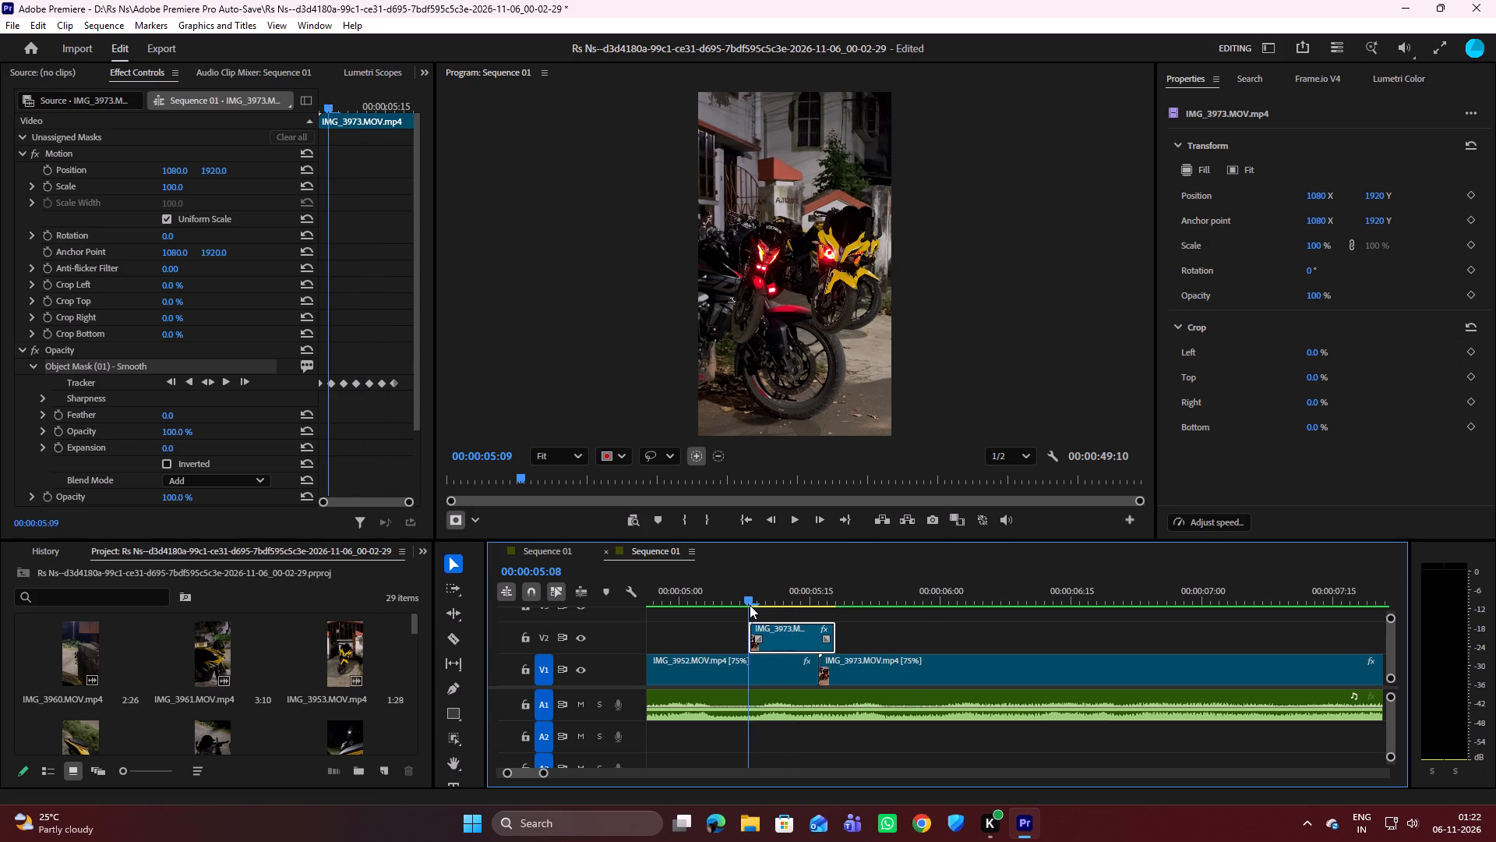
left_click_drag(750, 605, 810, 600)
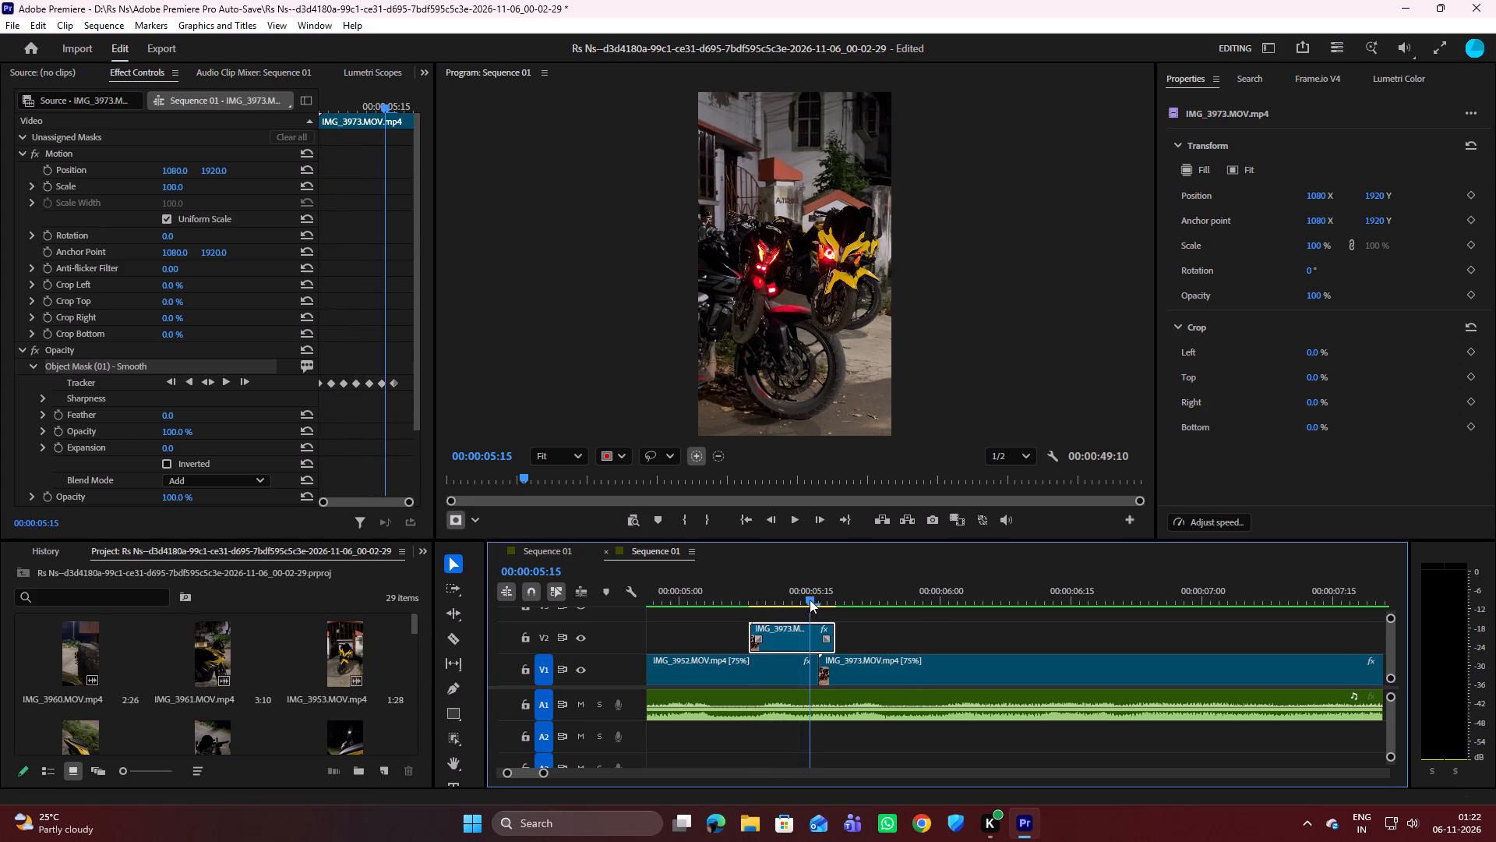
left_click_drag(810, 600, 822, 601)
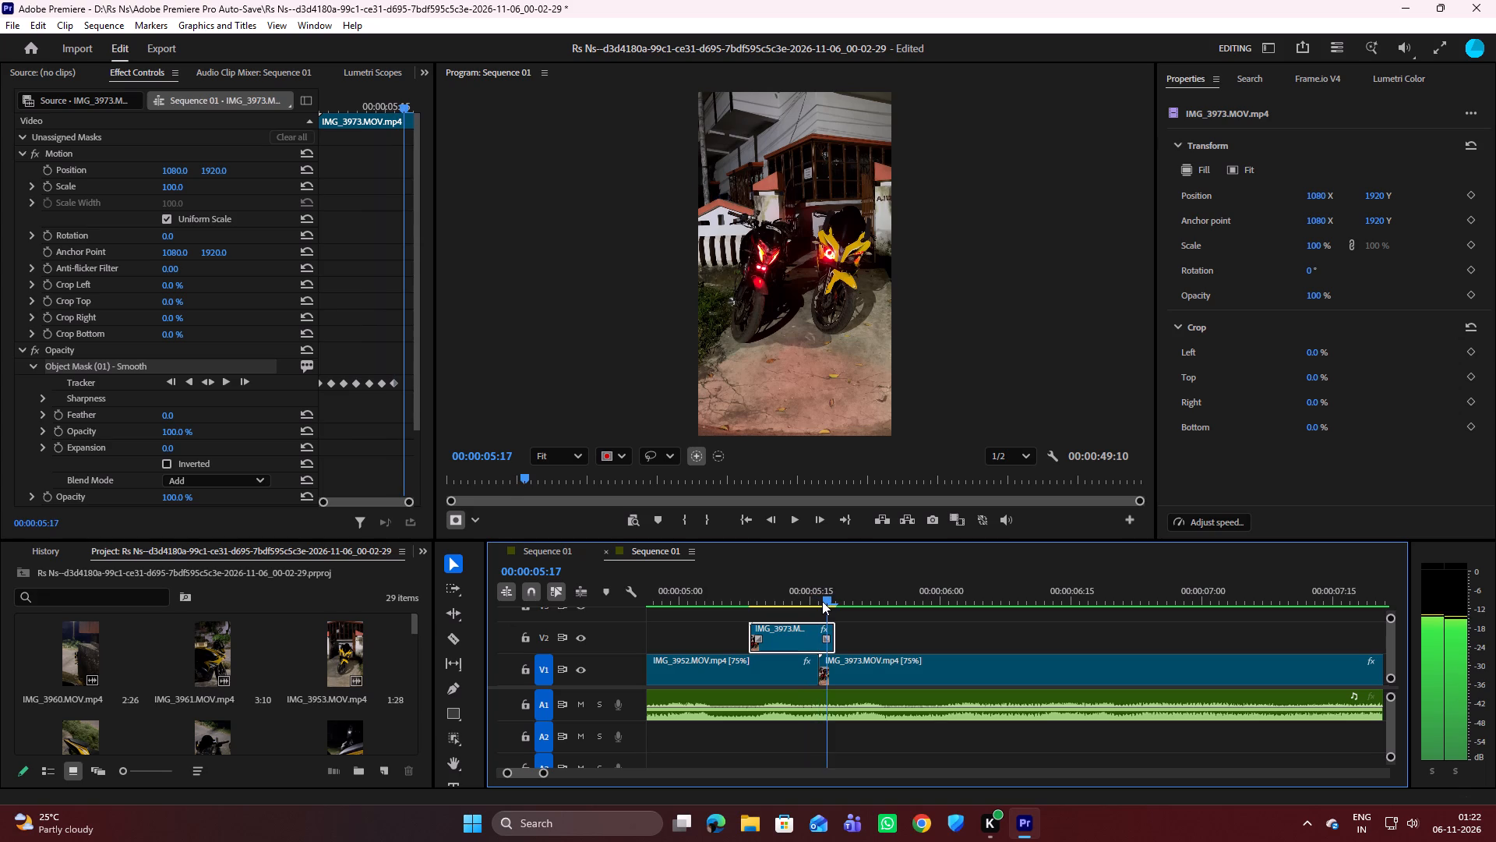
left_click_drag(822, 601, 771, 604)
right_click(774, 603)
right_click(771, 604)
left_click_drag(776, 600, 767, 603)
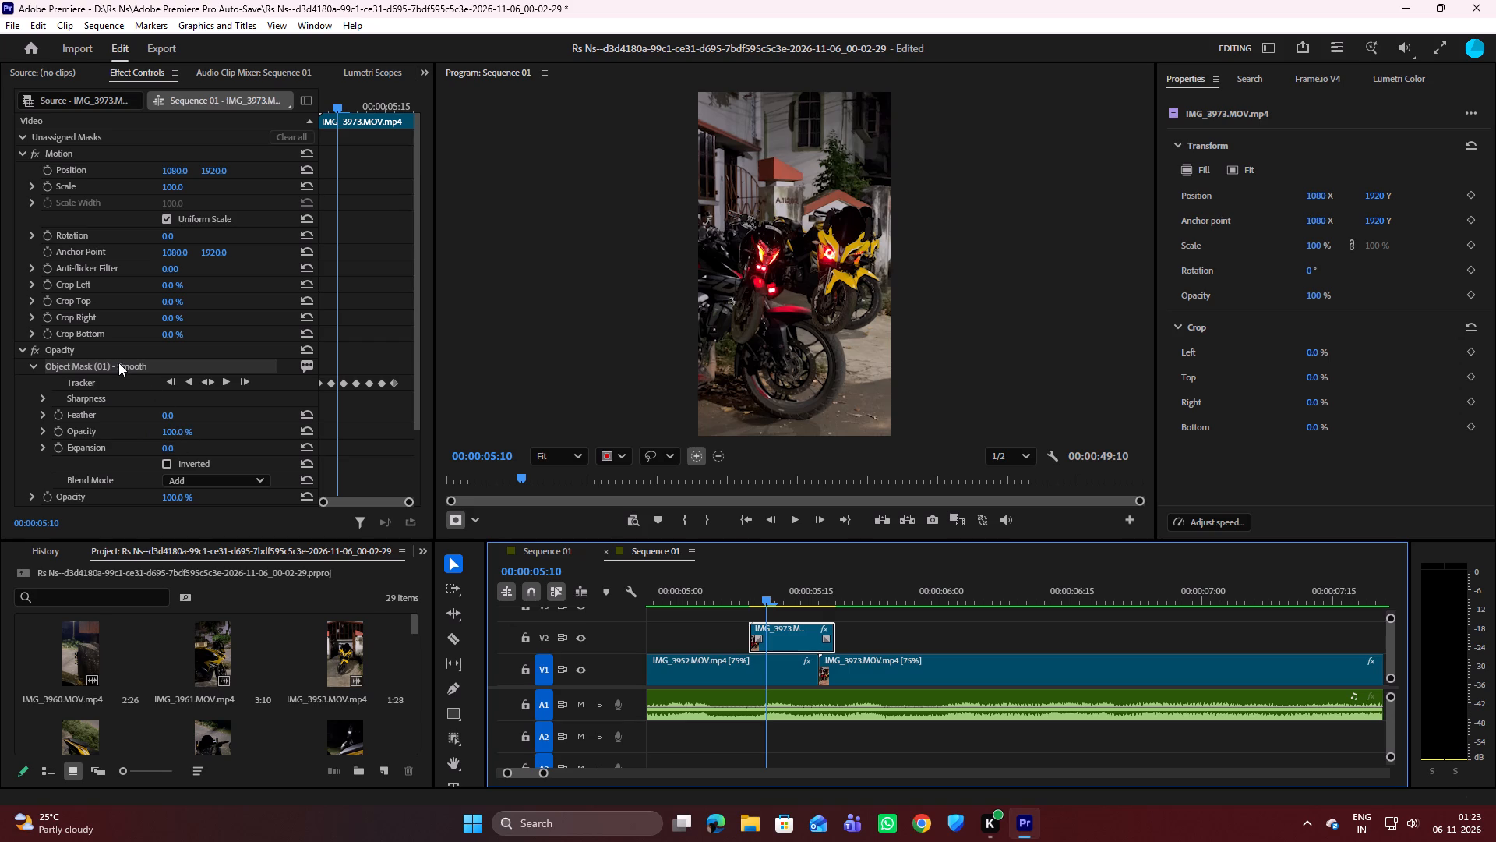
scroll(99, 295, "down", 8)
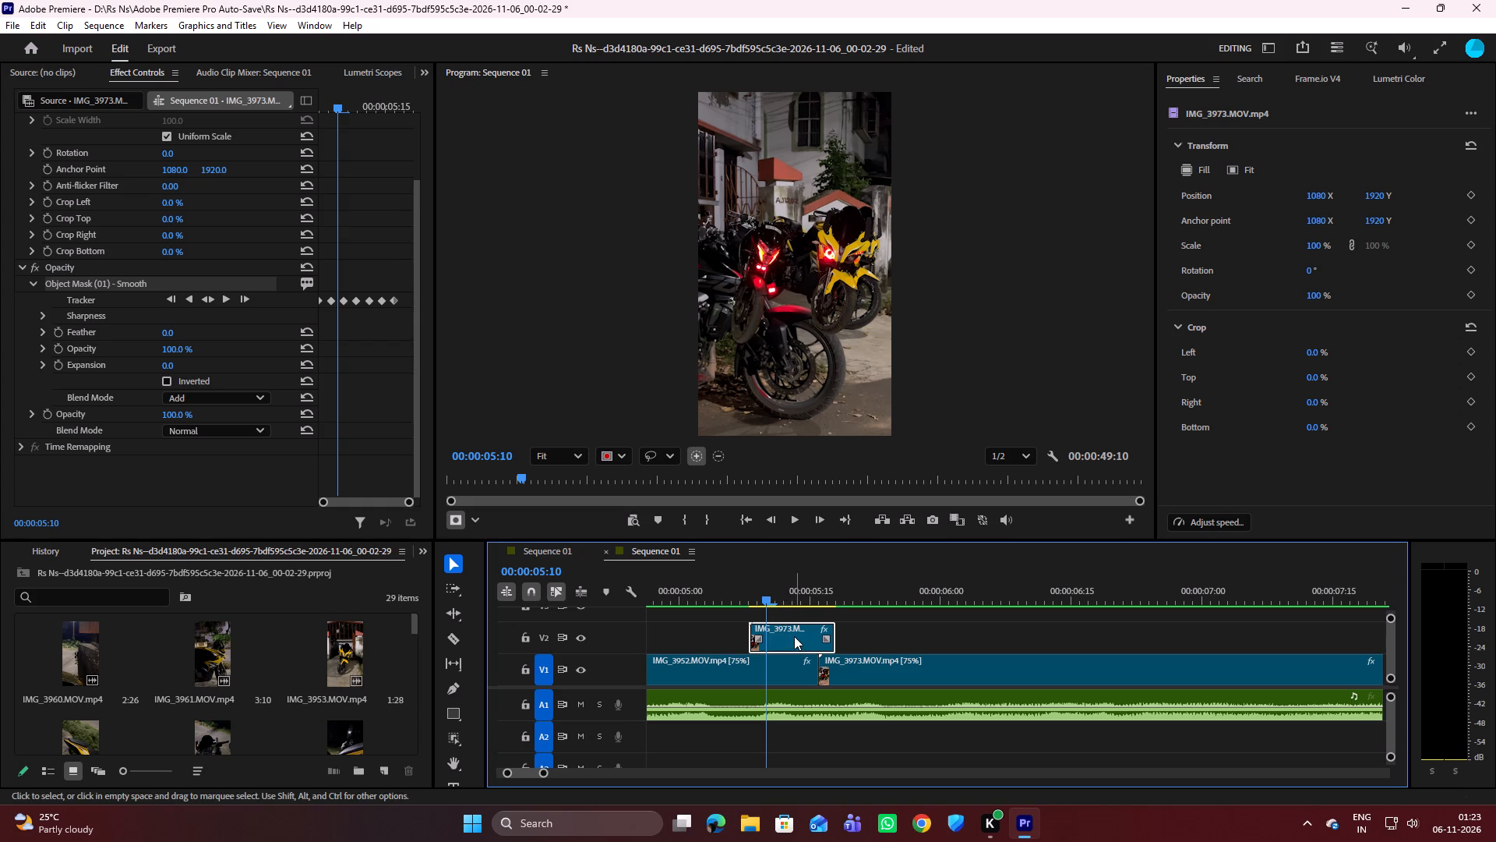
left_click_drag(766, 601, 711, 603)
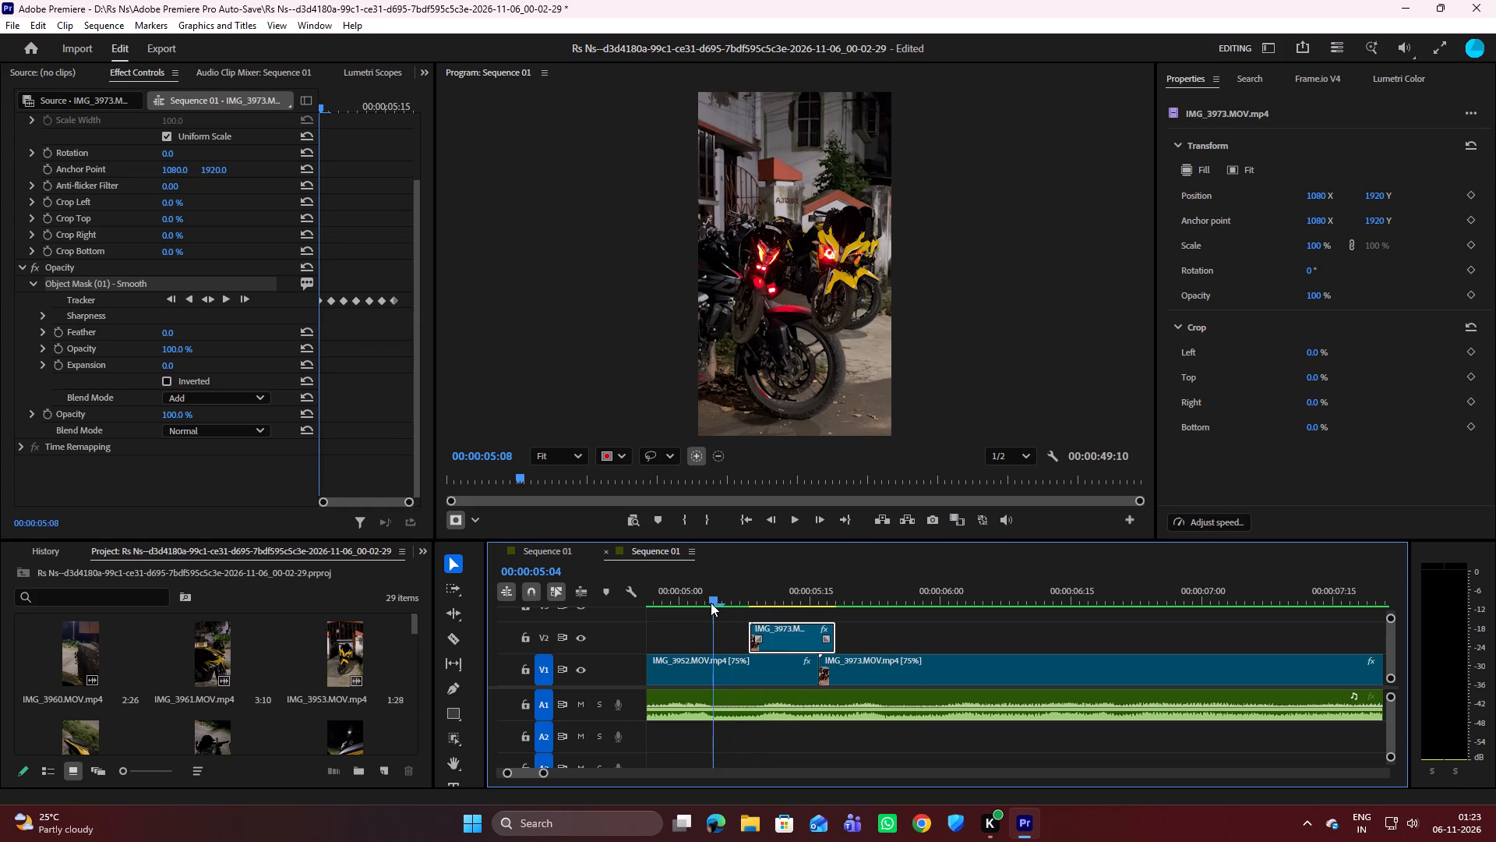
left_click_drag(711, 603, 764, 613)
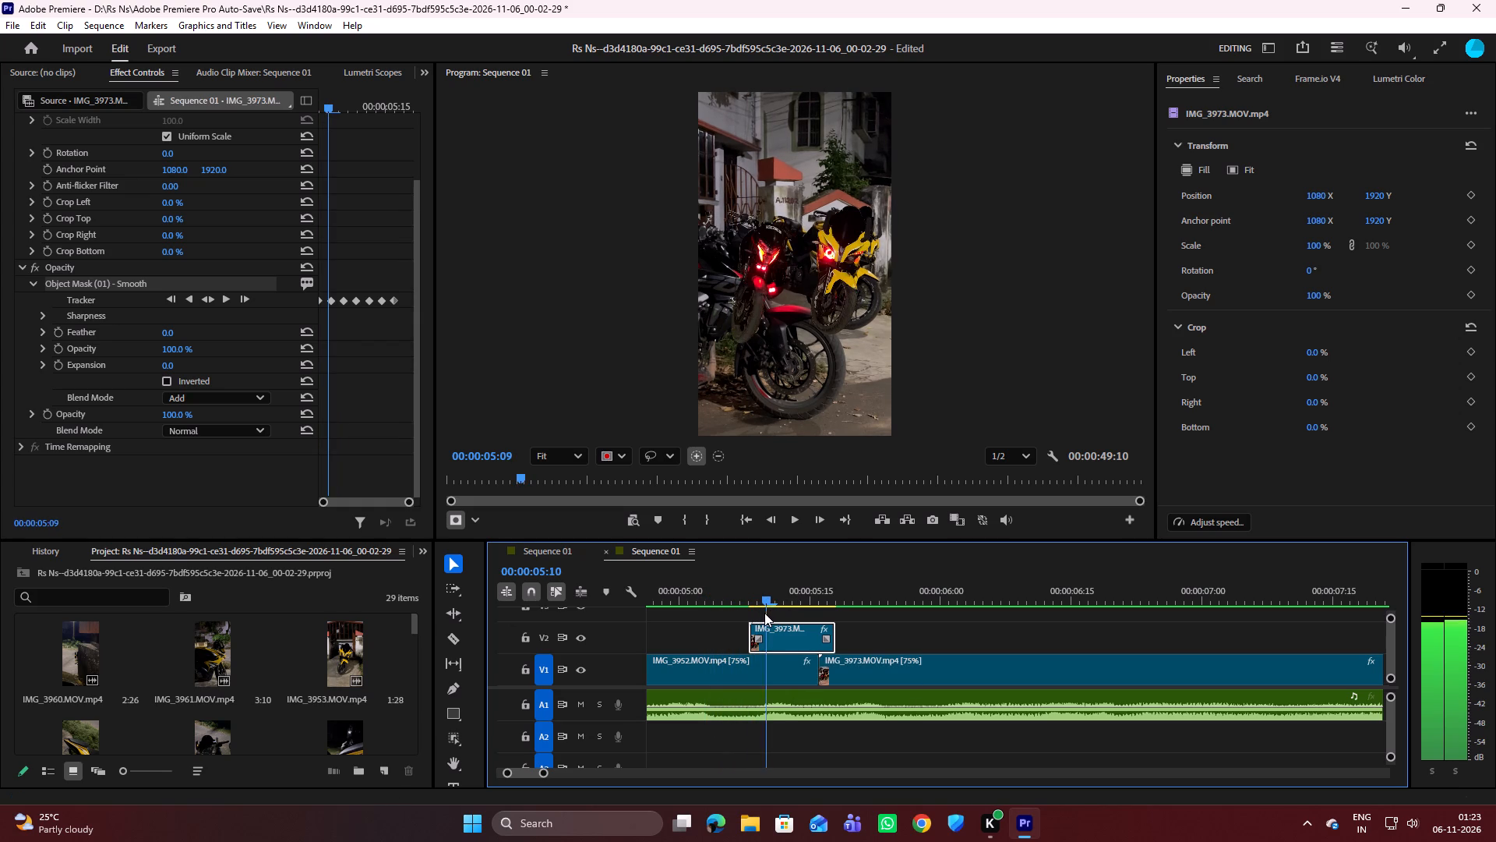
left_click_drag(764, 613, 820, 614)
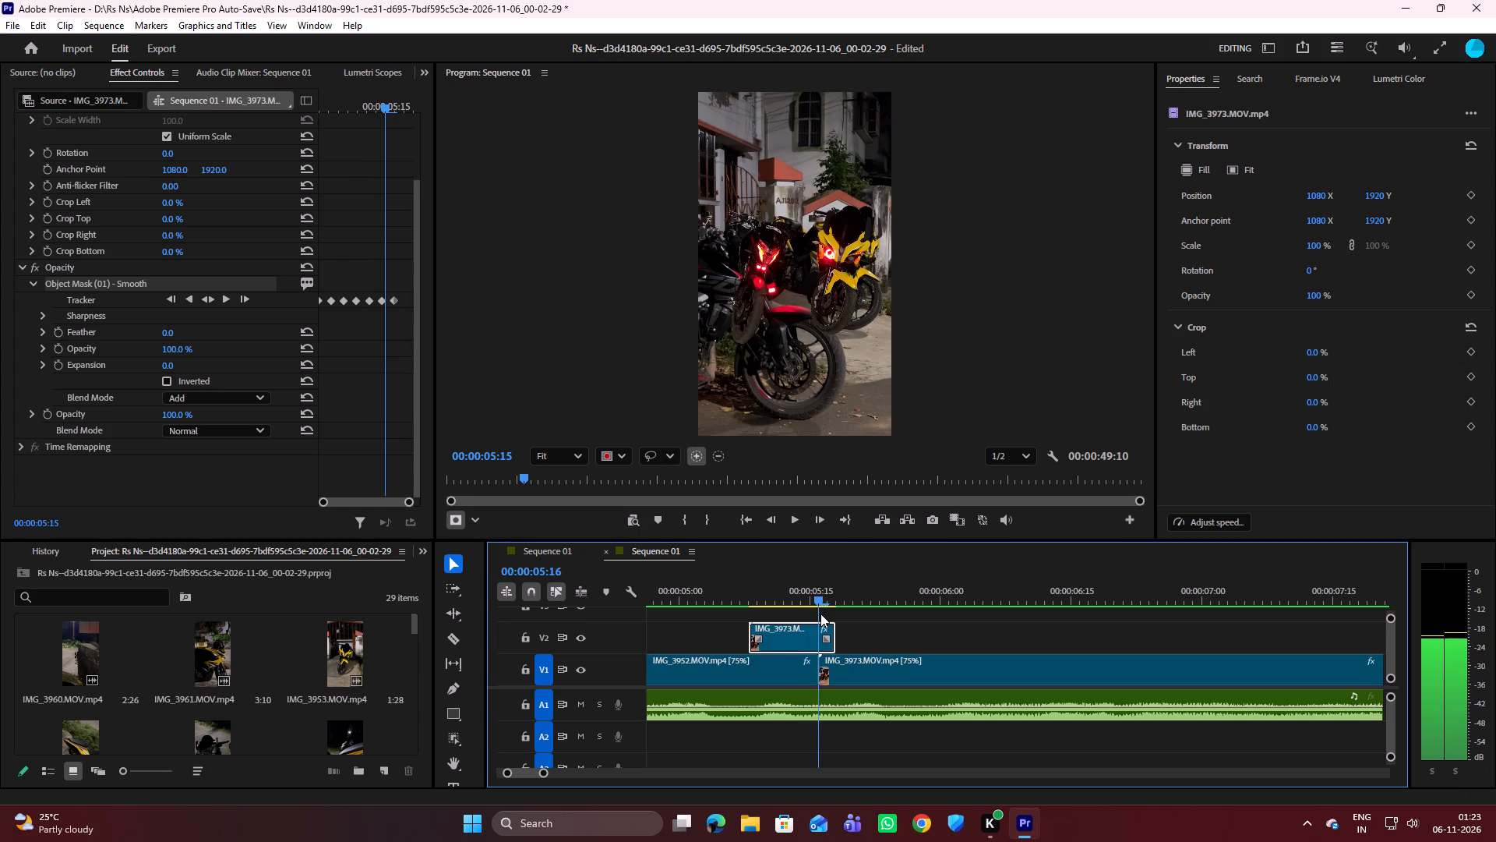
left_click_drag(820, 614, 810, 611)
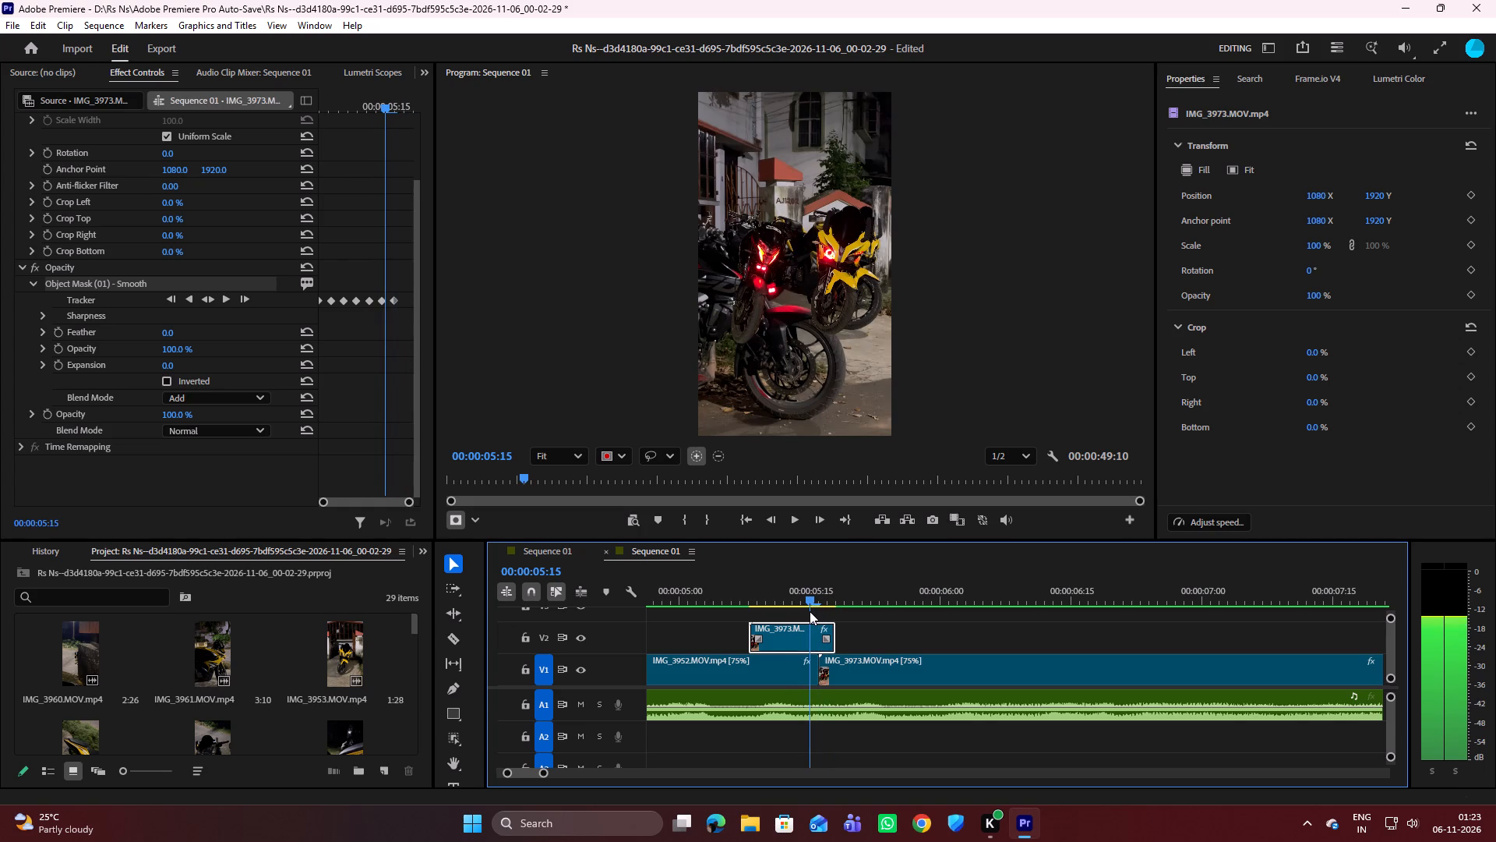
Move the masked IMG_3973 overlay on V2 three frames later so it ends at 00:00:05:21.
left_click_drag(810, 611, 817, 611)
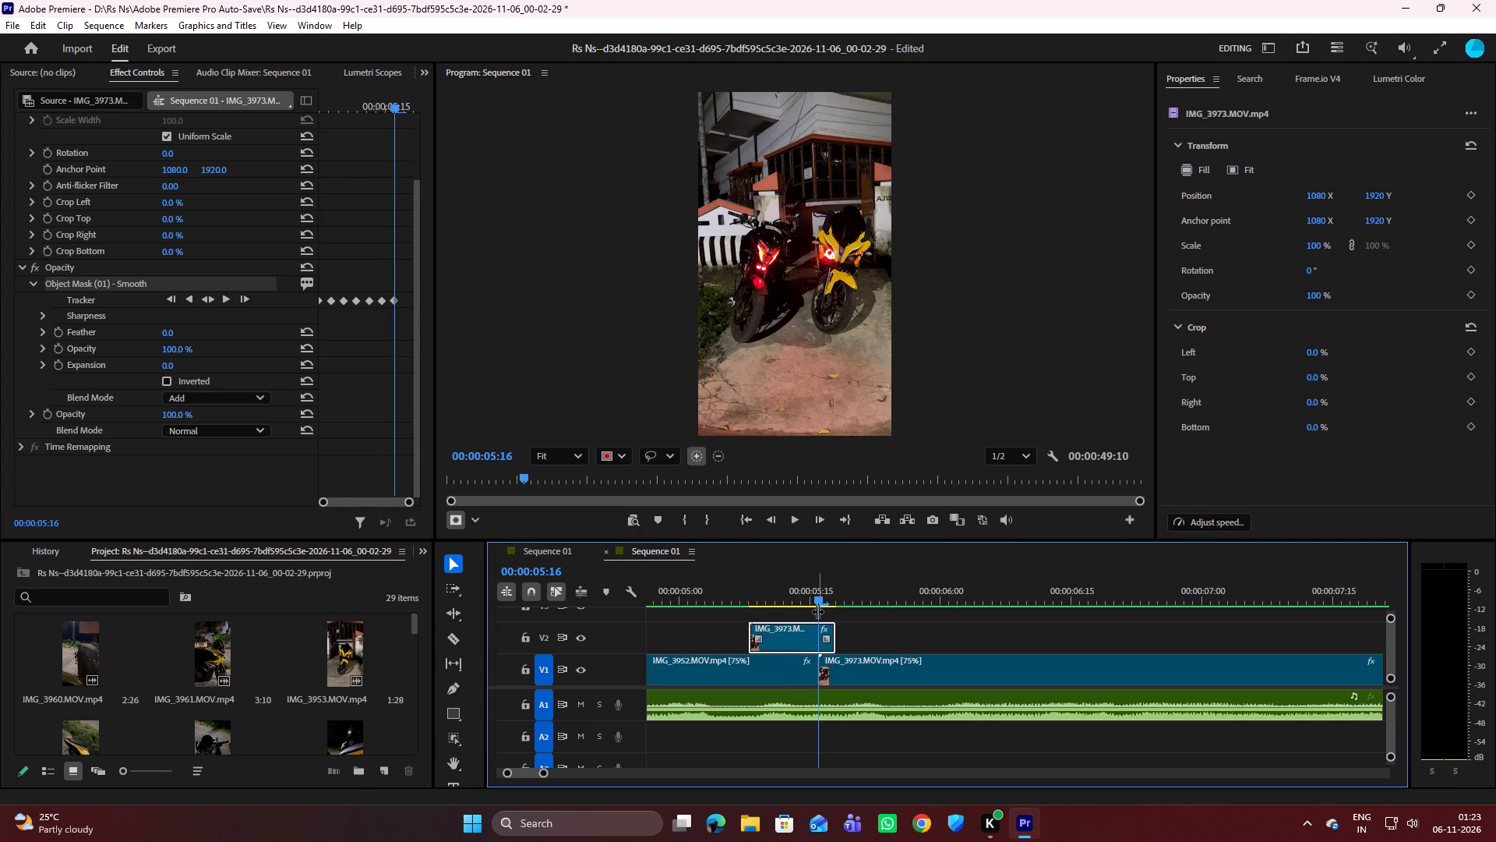
key("Right")
key("Right")
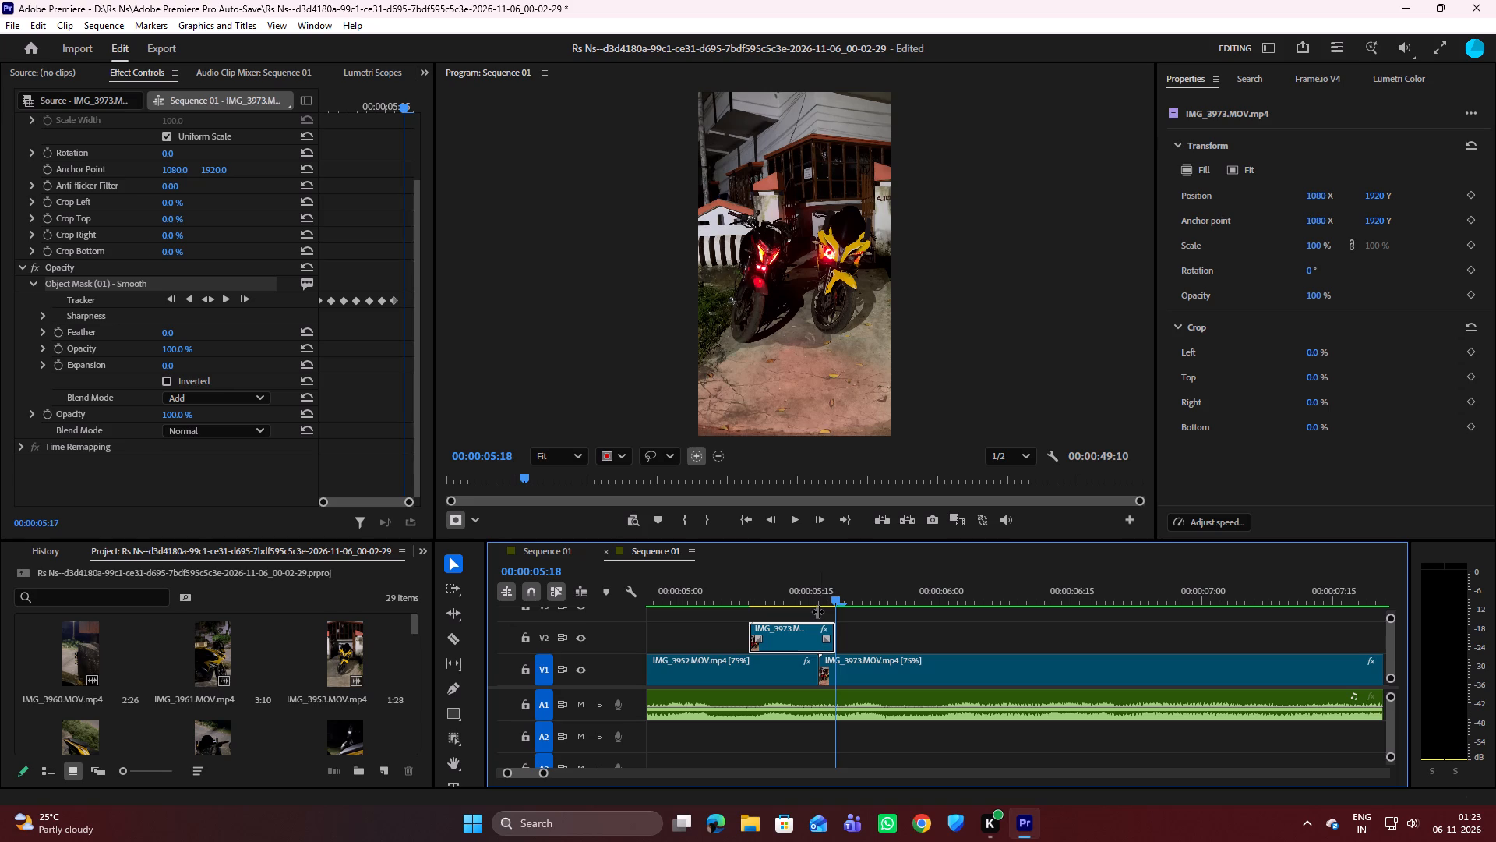
key("Right")
key("Right")
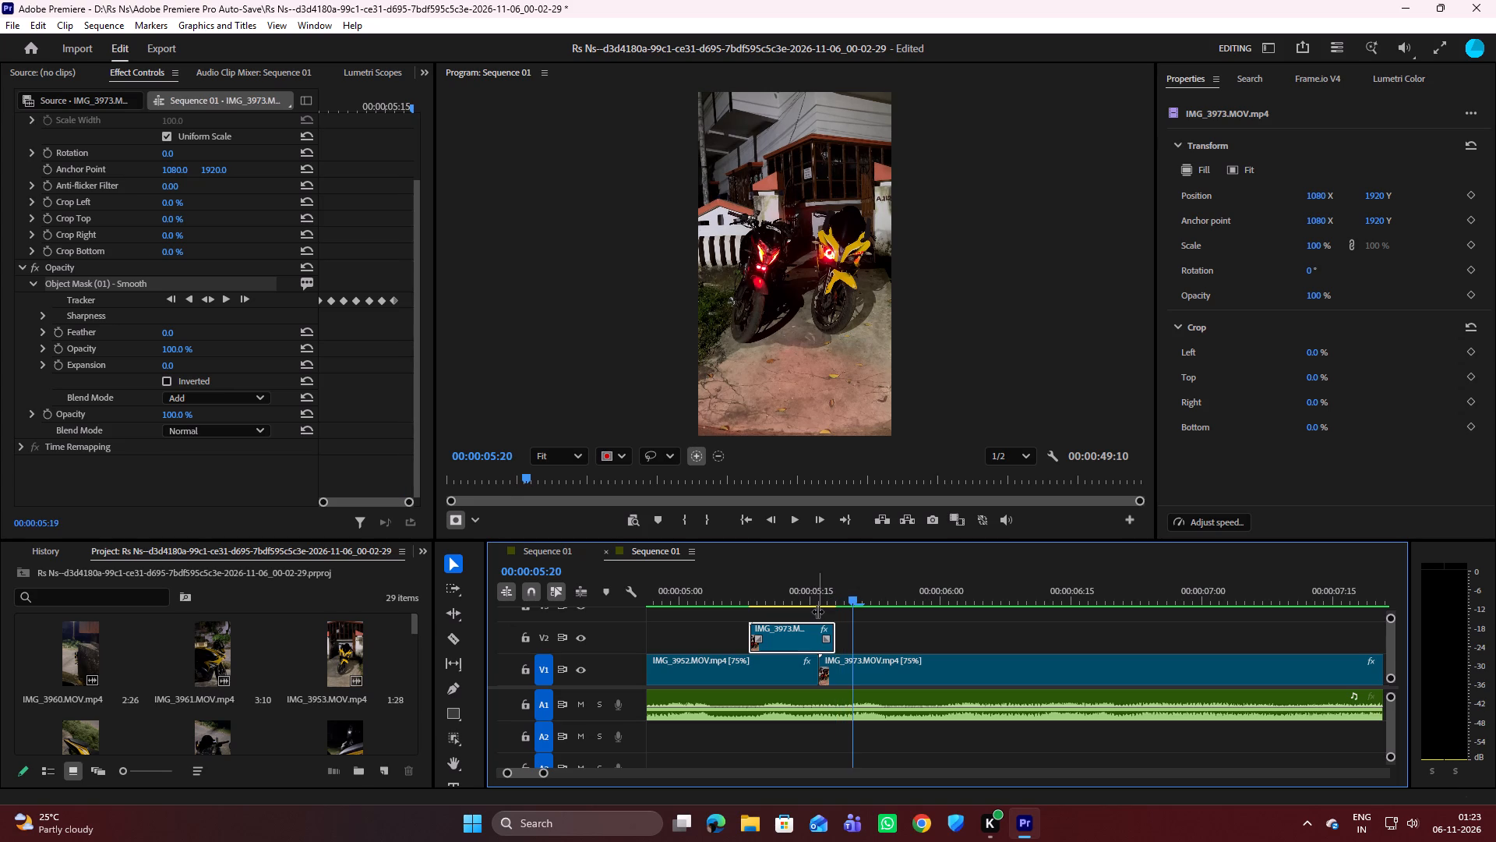
key("Right")
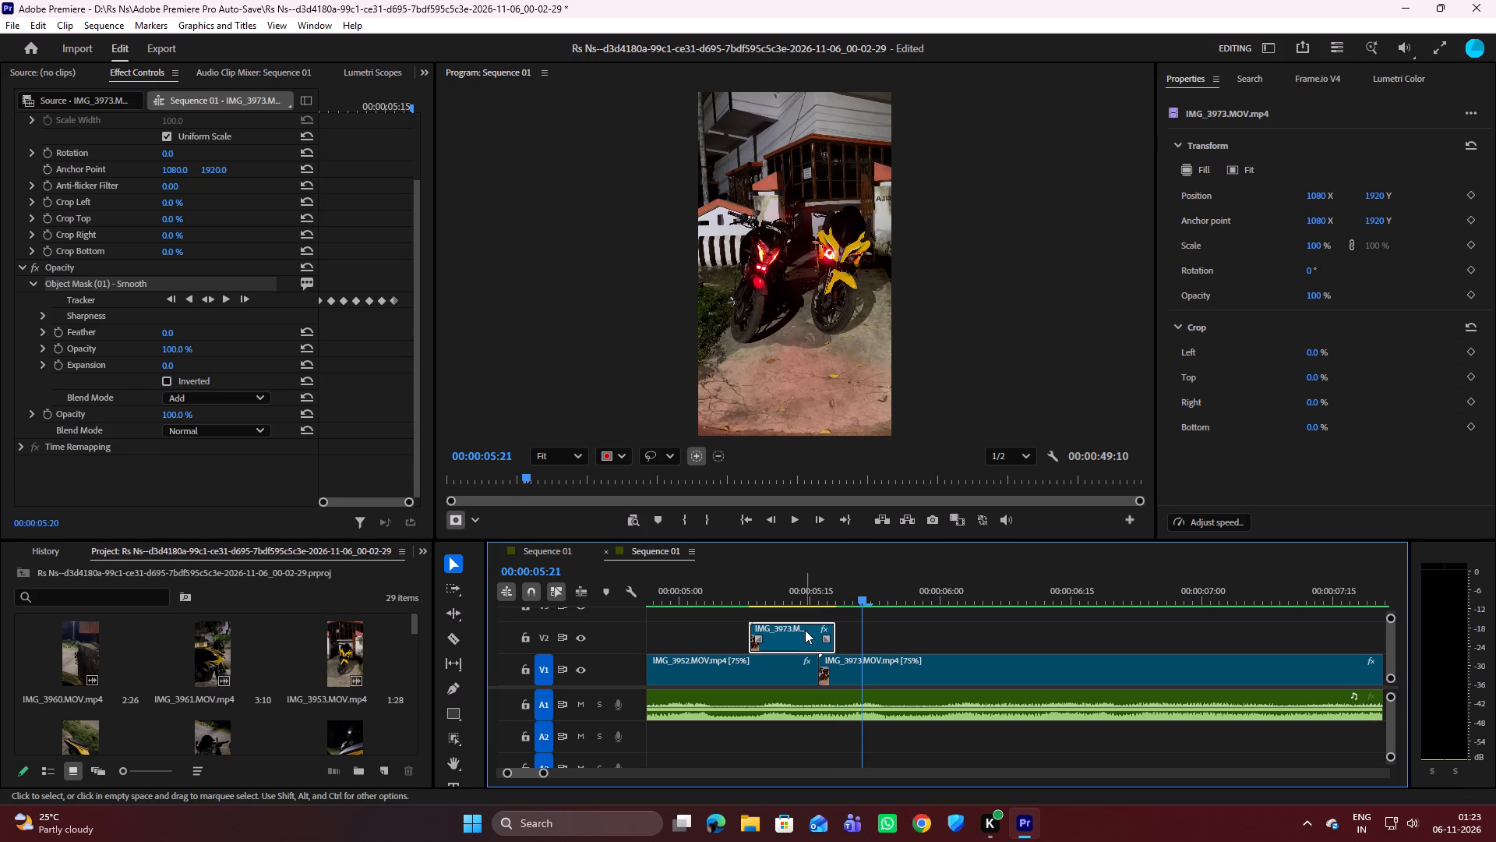
left_click_drag(805, 630, 826, 624)
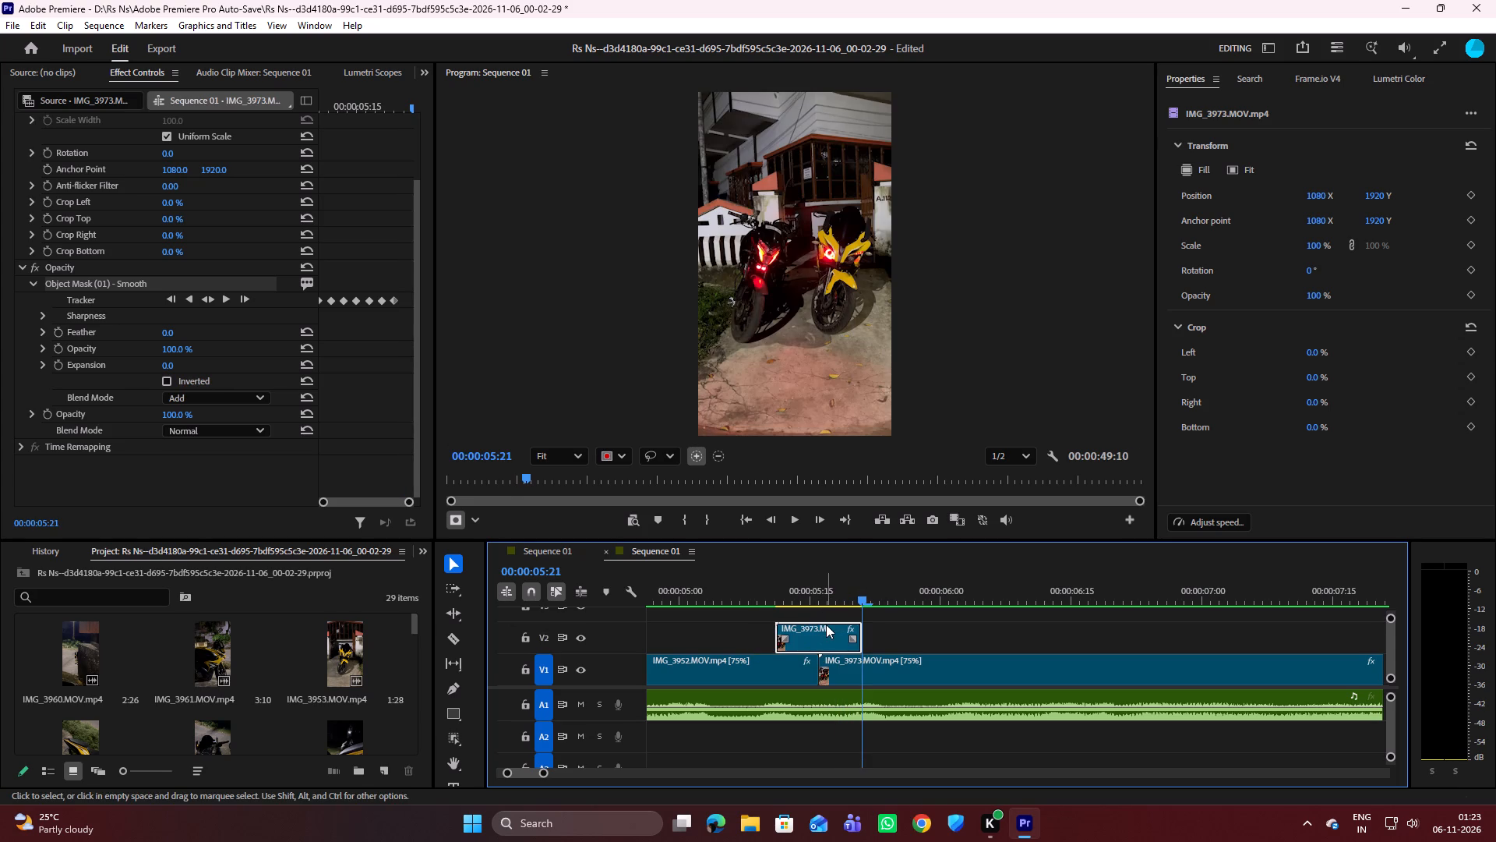
Scrub back to the V2 overlay's start at 00:00:05:11 and play from there to check its new timing.
left_click_drag(863, 601, 784, 608)
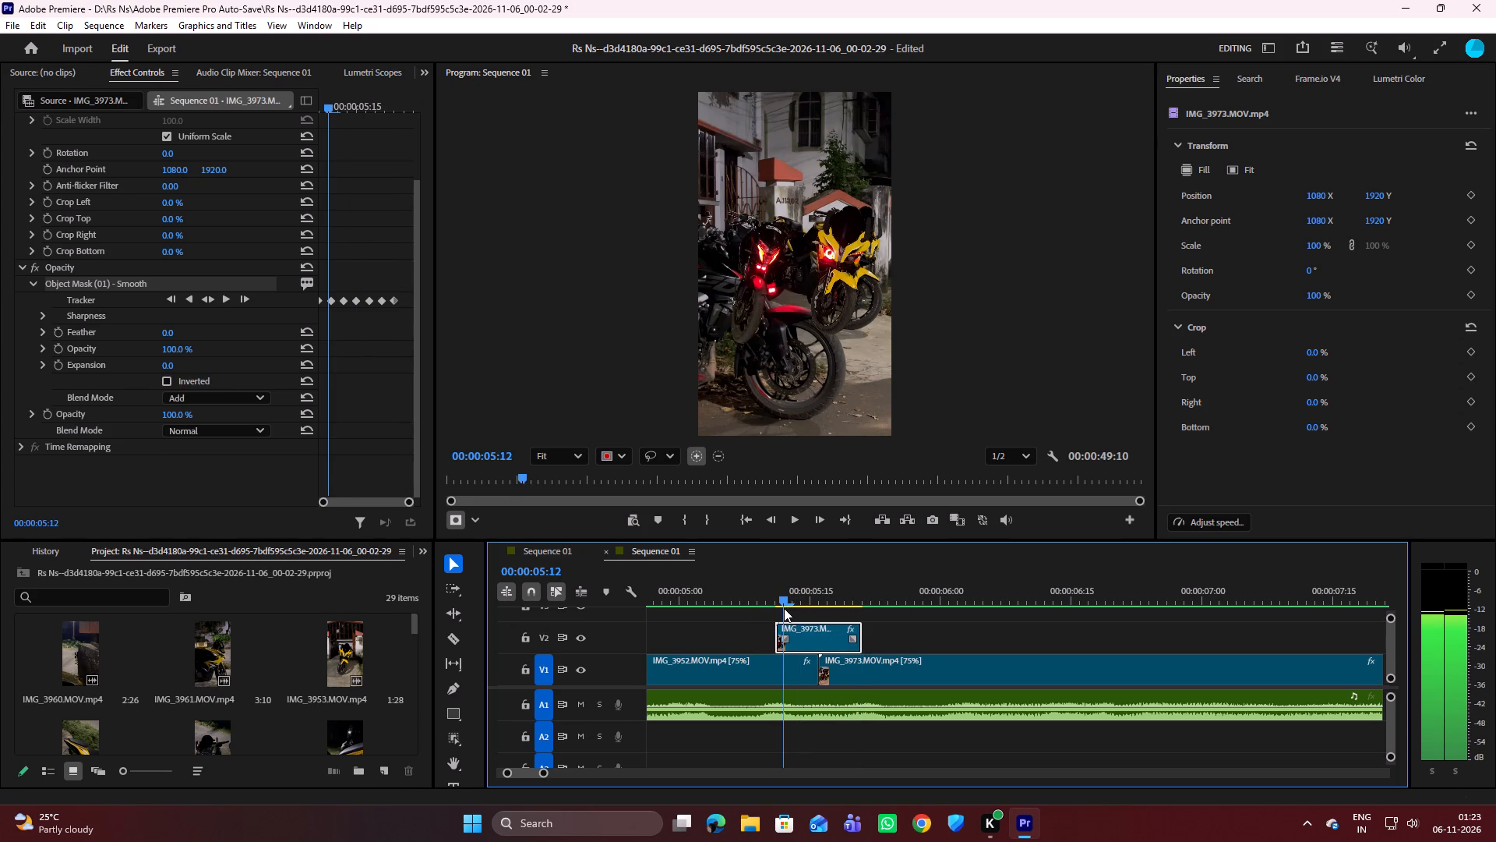
left_click_drag(784, 608, 776, 607)
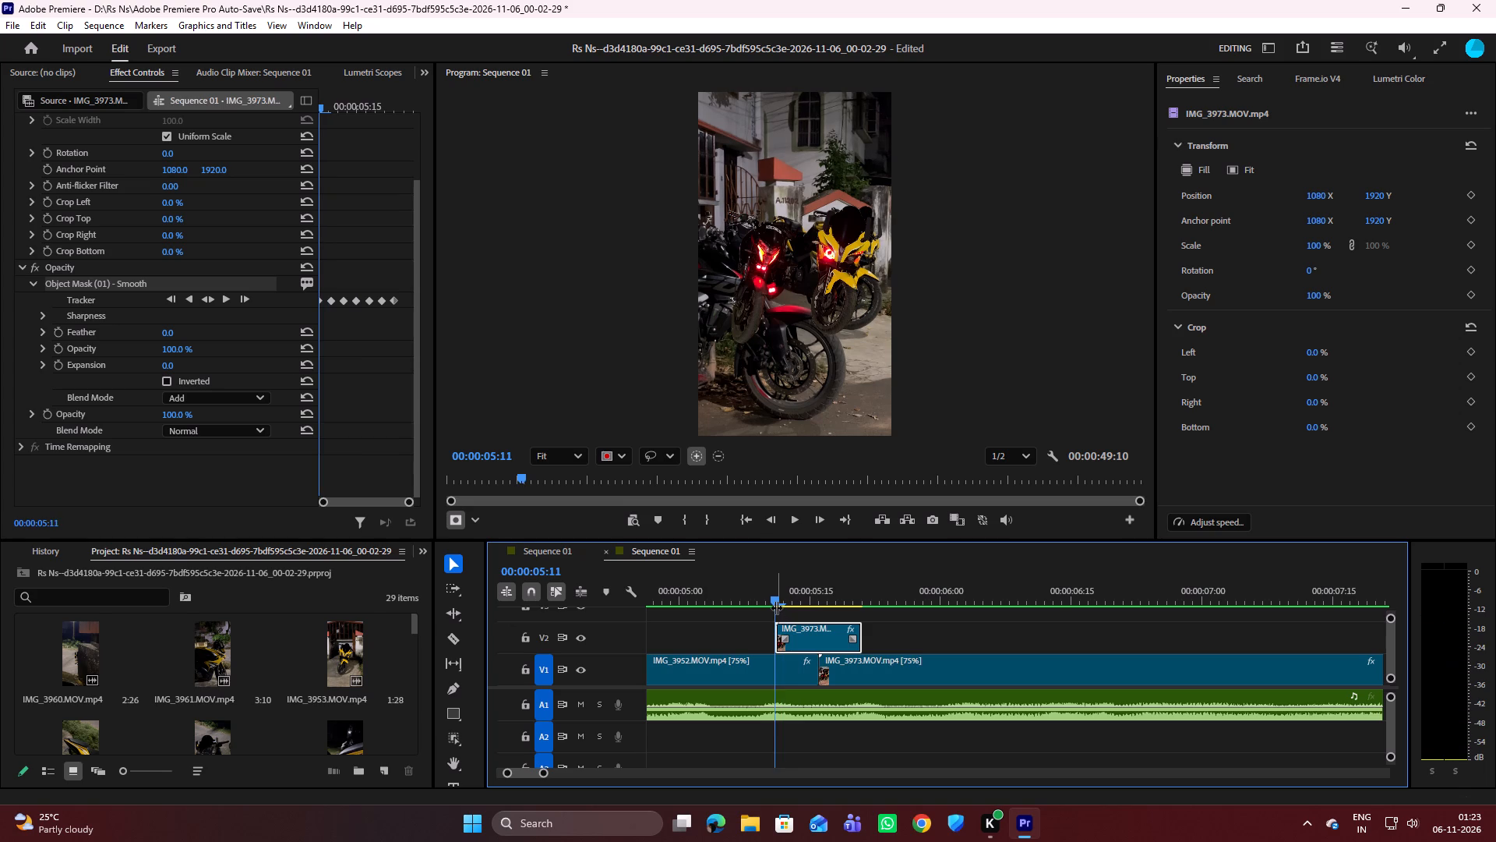
key("space")
key("space")
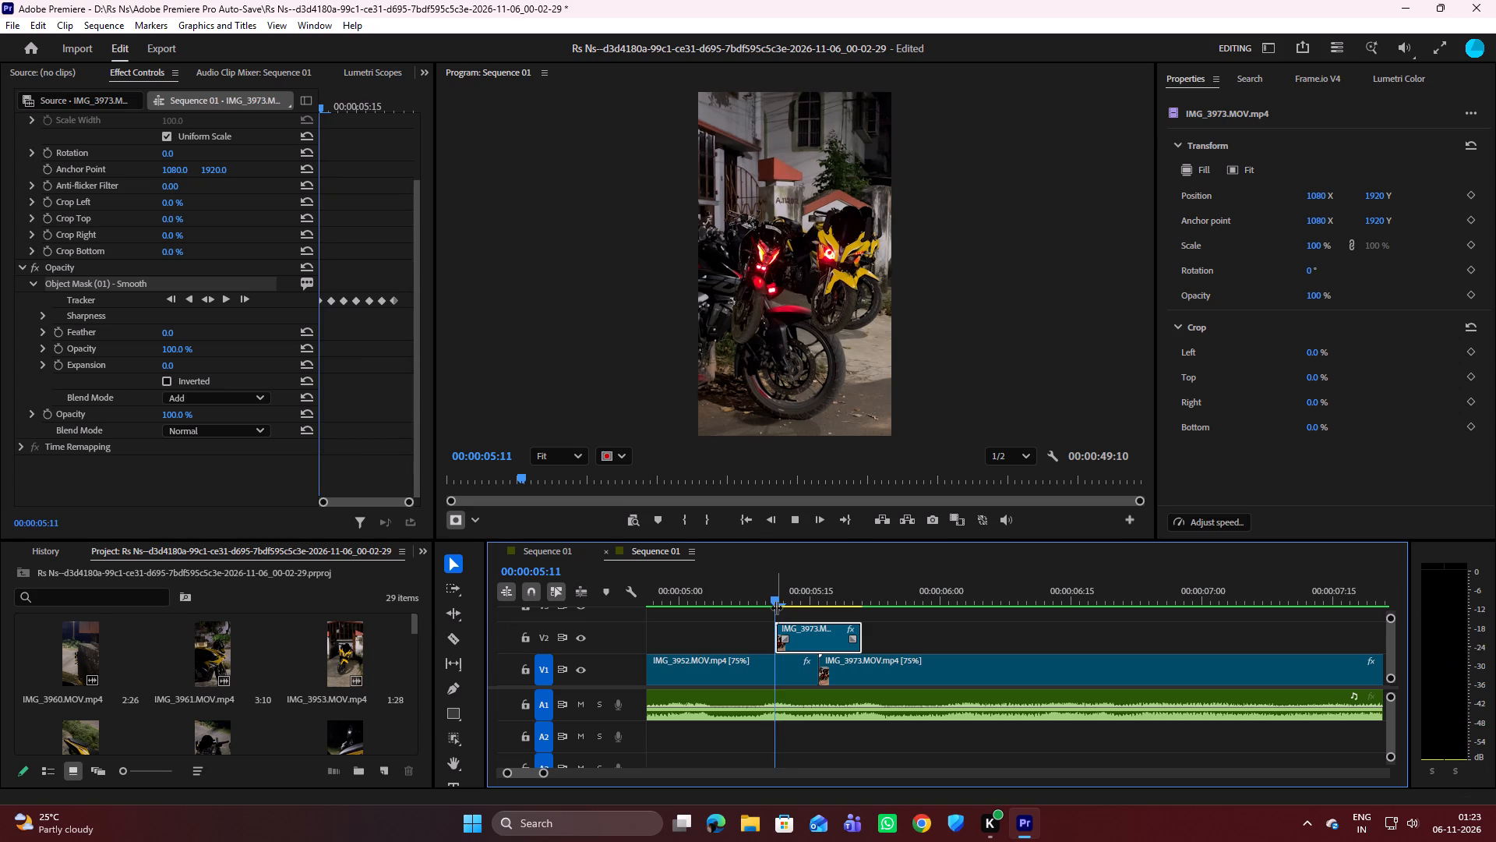
key("space")
key("space")
key("space")
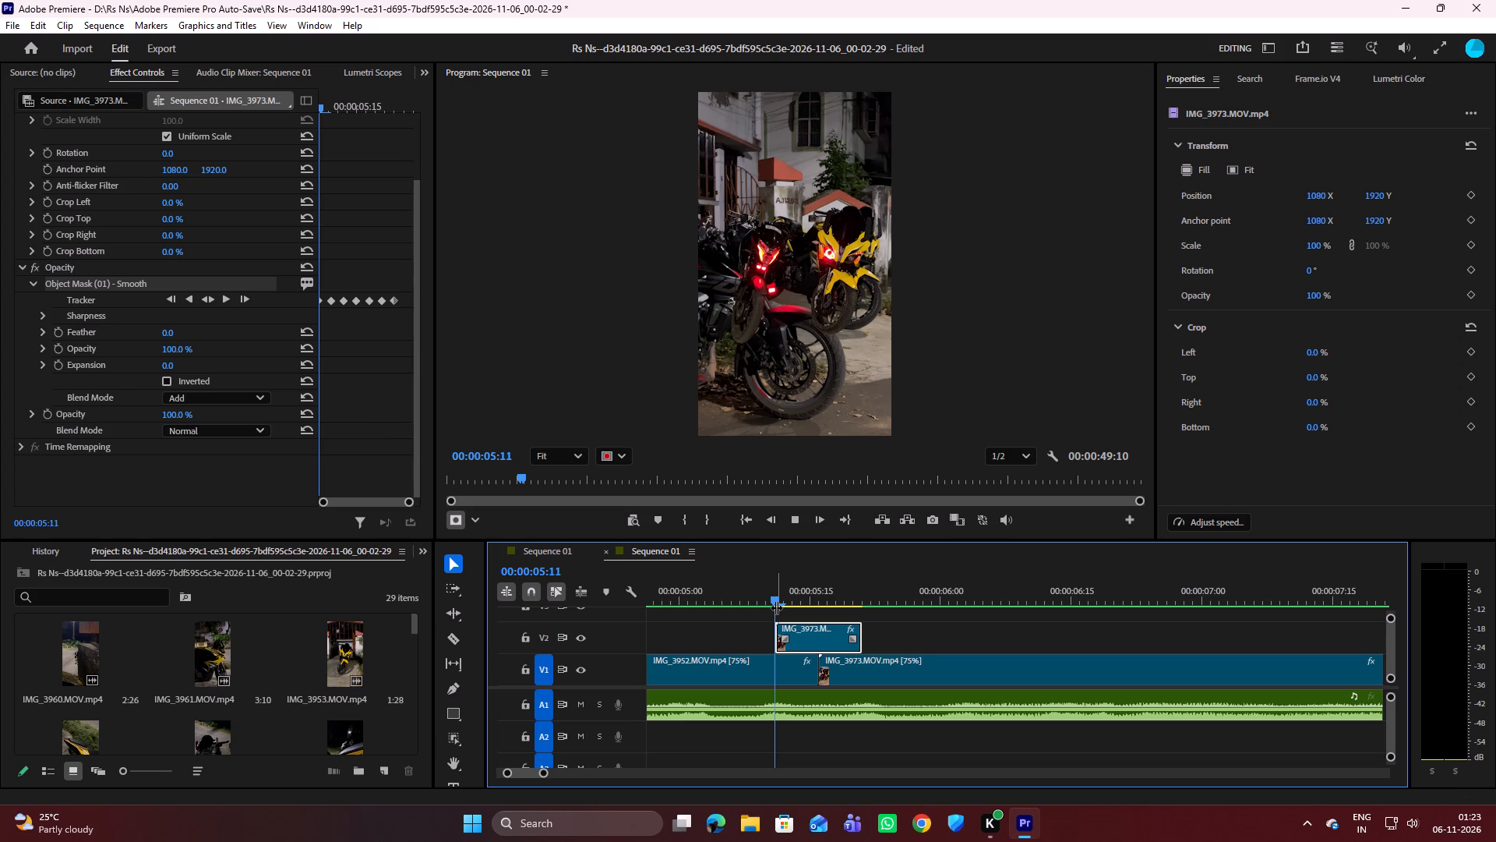
key("space")
Set the V2 overlay's Scale to 0 and start its keyframe animation at 00:00:05:11.
scroll(75, 317, "down", 4)
scroll(118, 233, "up", 3)
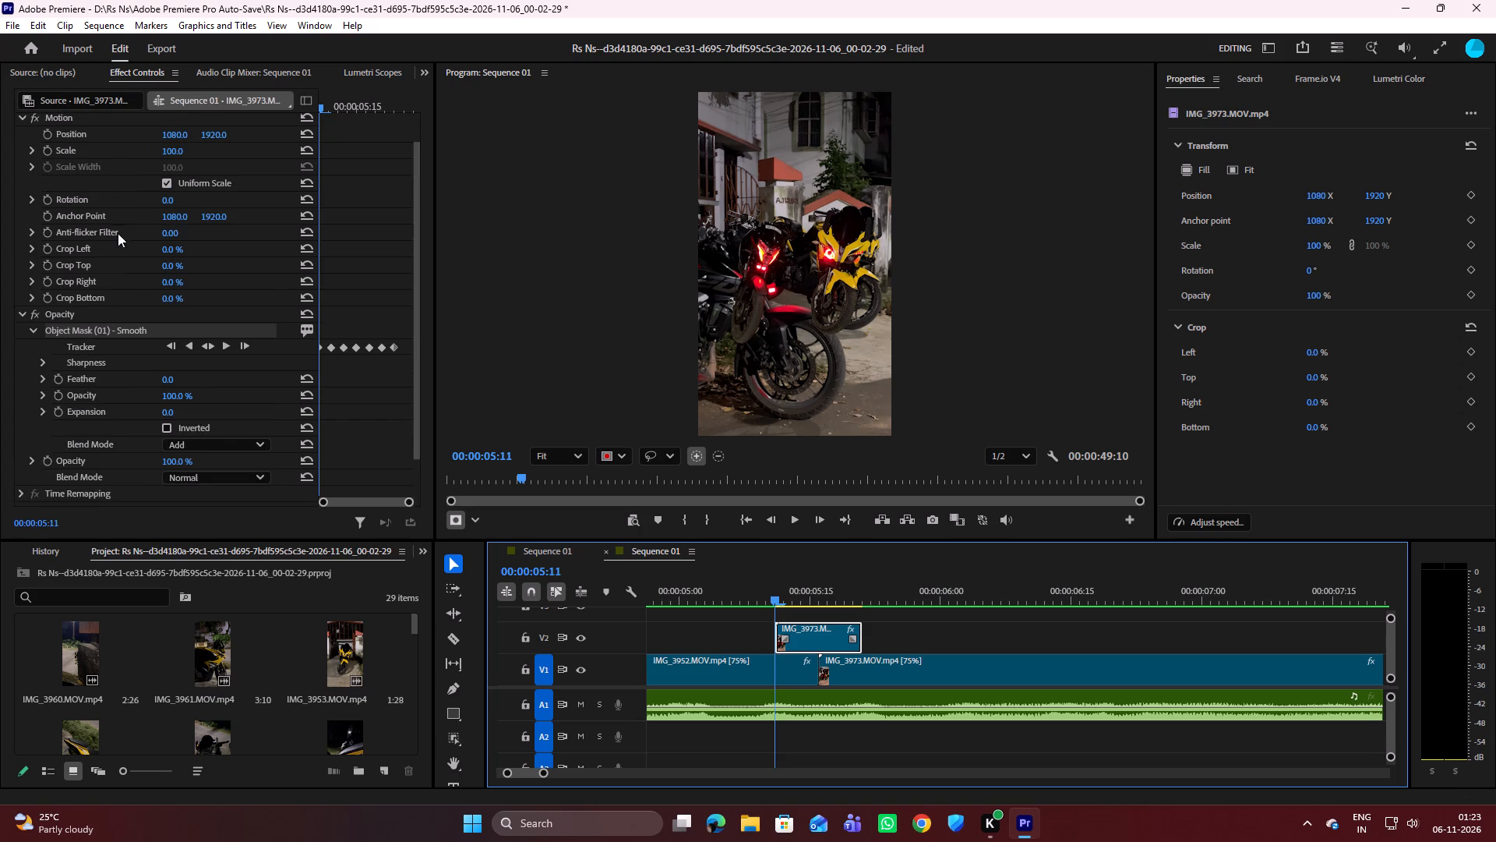
scroll(144, 273, "up", 7)
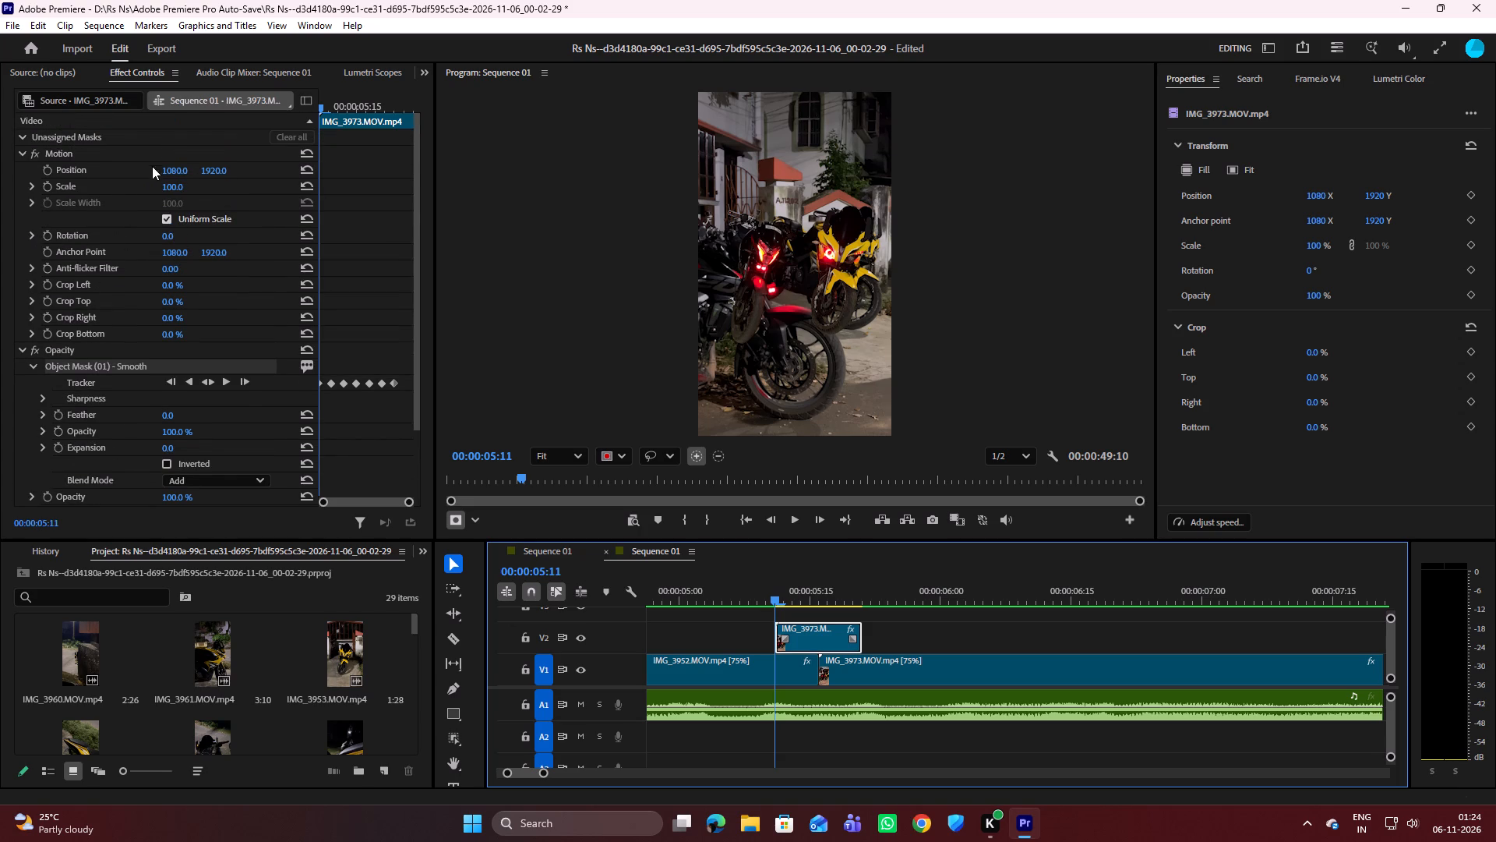
left_click_drag(171, 187, 156, 188)
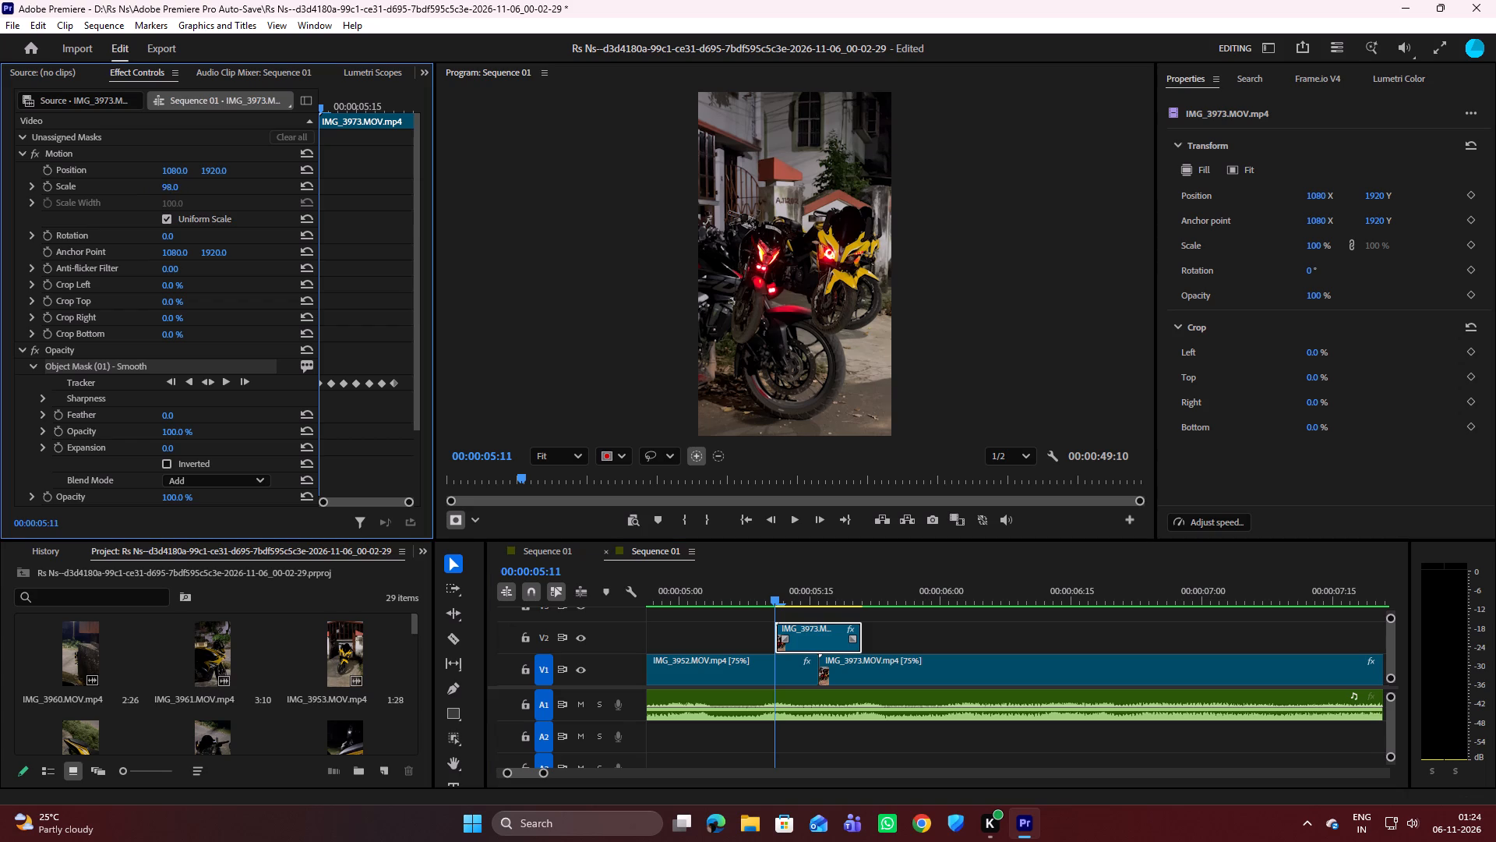
left_click_drag(156, 188, 61, 191)
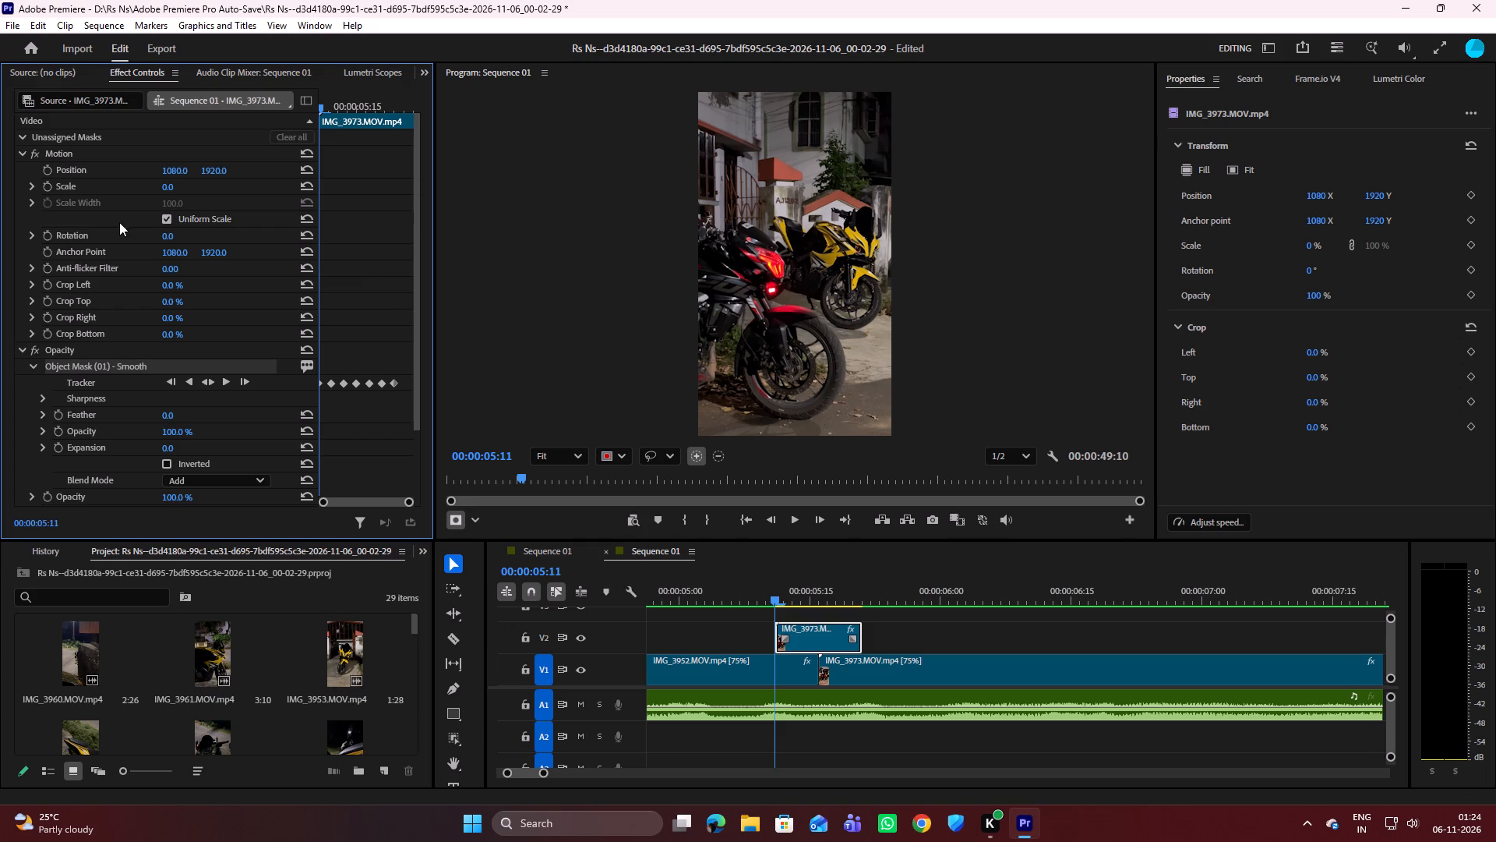
left_click(48, 188)
Add a Scale keyframe of 100 on the V2 overlay at the V1 cut, 00:00:05:16.
key("Right")
key("Right")
key("Right")
key("Right")
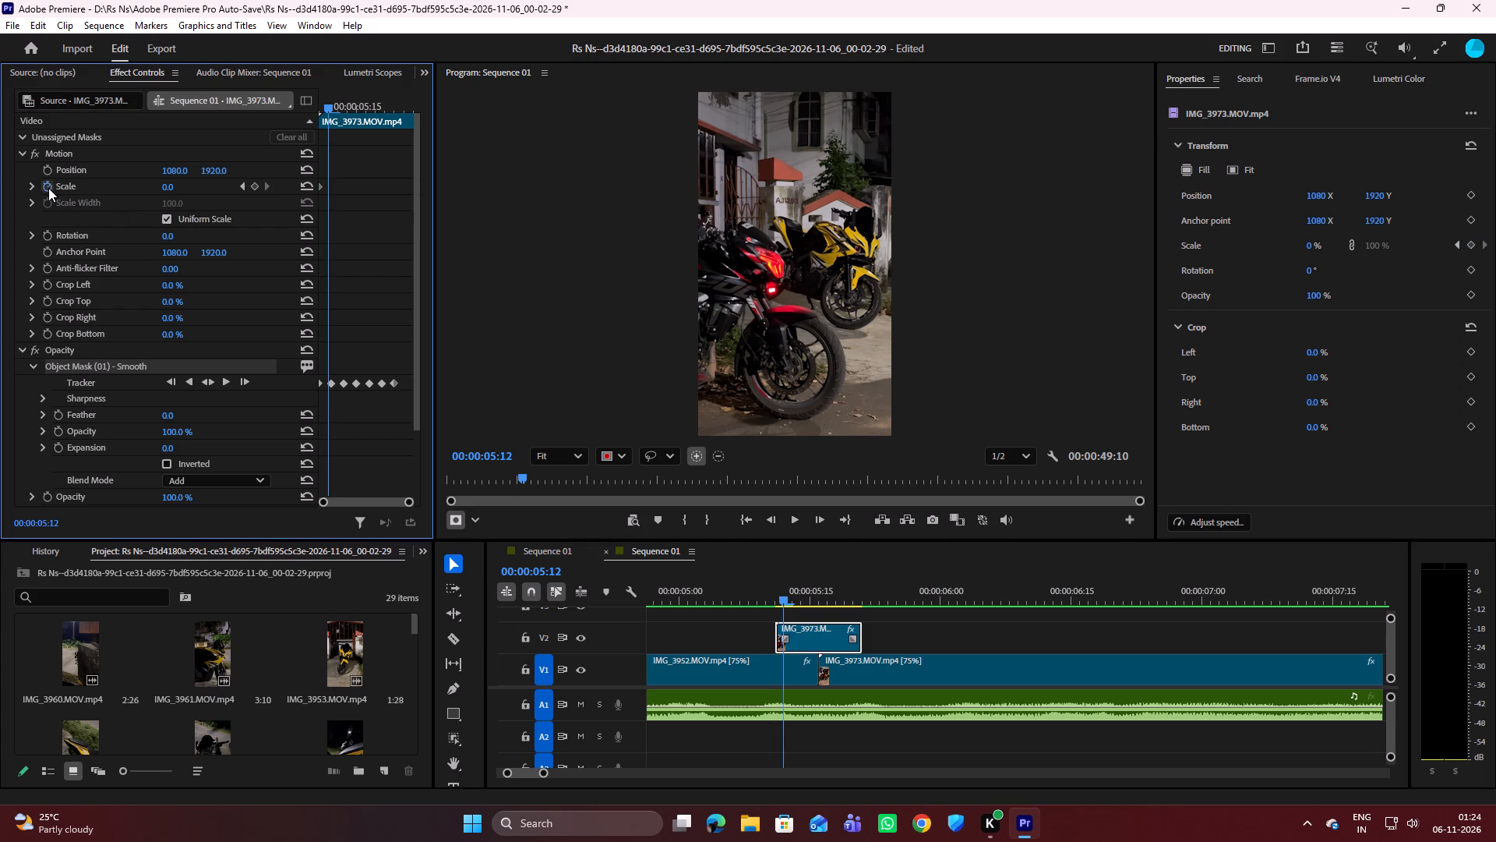
key("Right")
key("Right")
key("Left")
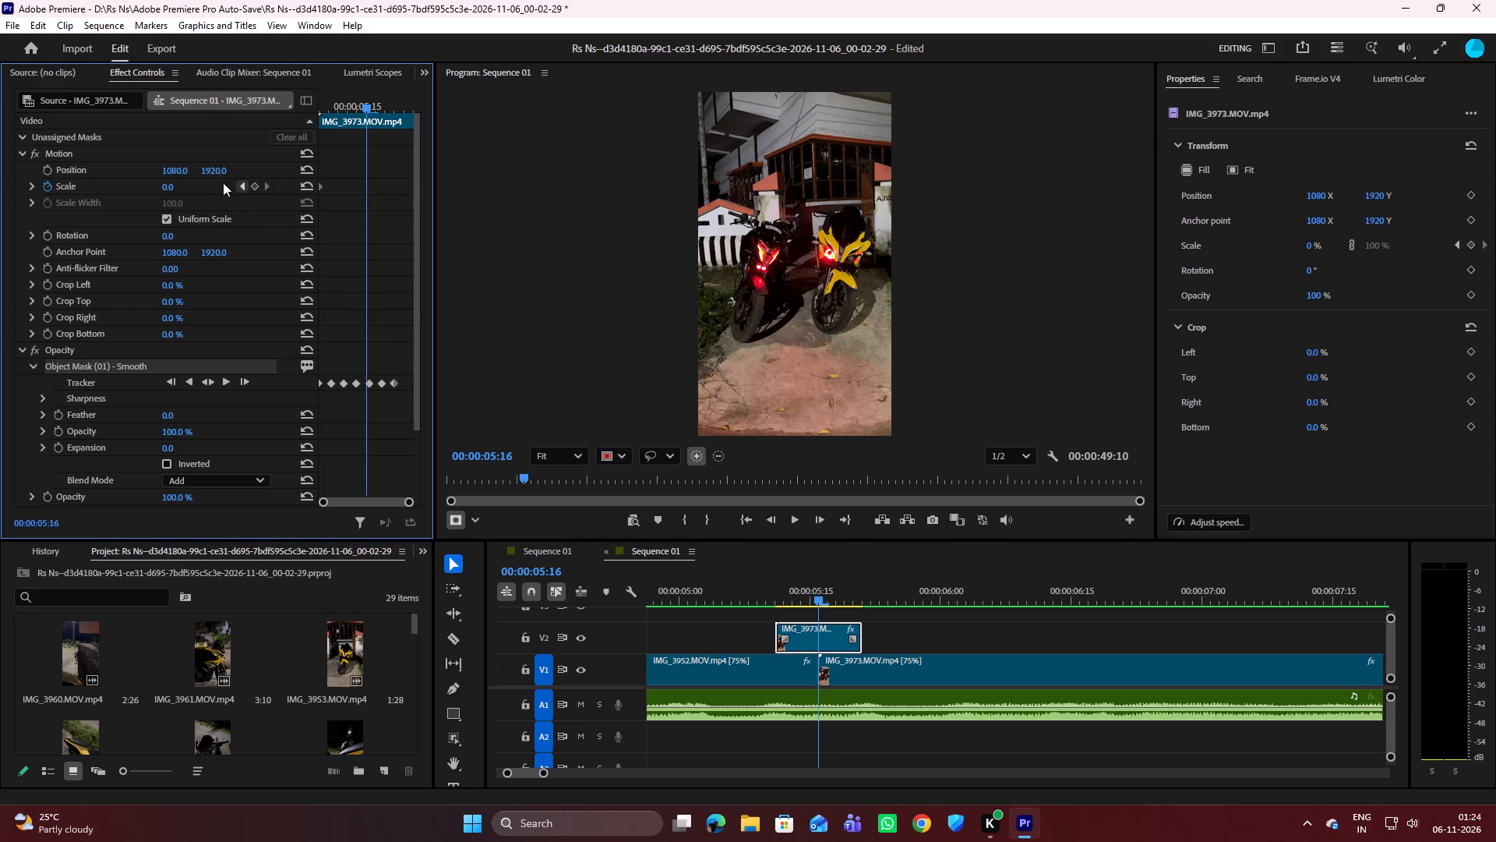
left_click(302, 189)
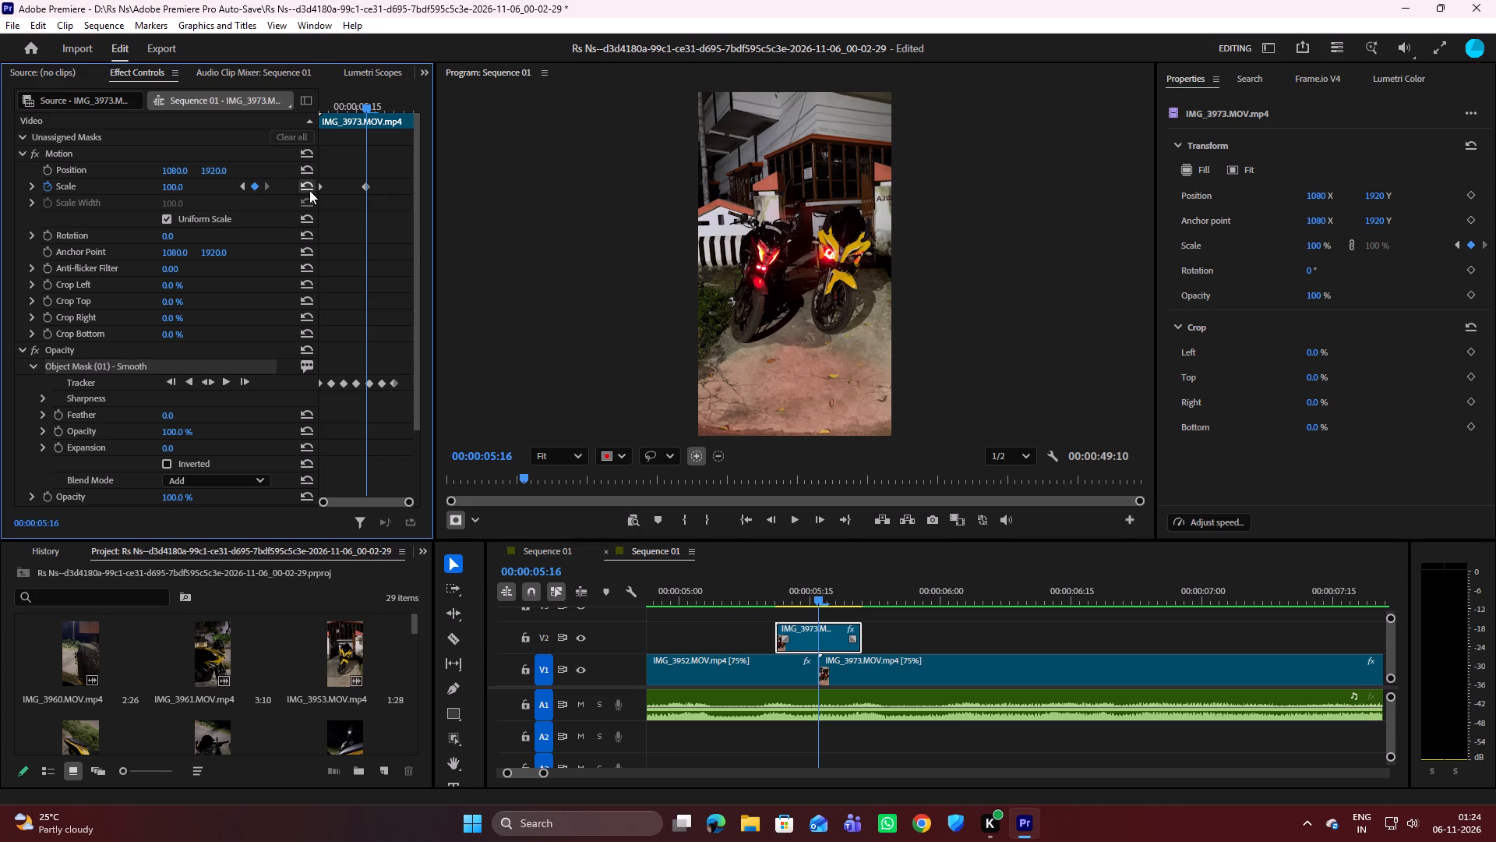
Play the overlay's scale-up from 00:00:05:11, and scrub between its two Scale keyframes to check the growth.
left_click_drag(365, 105, 322, 108)
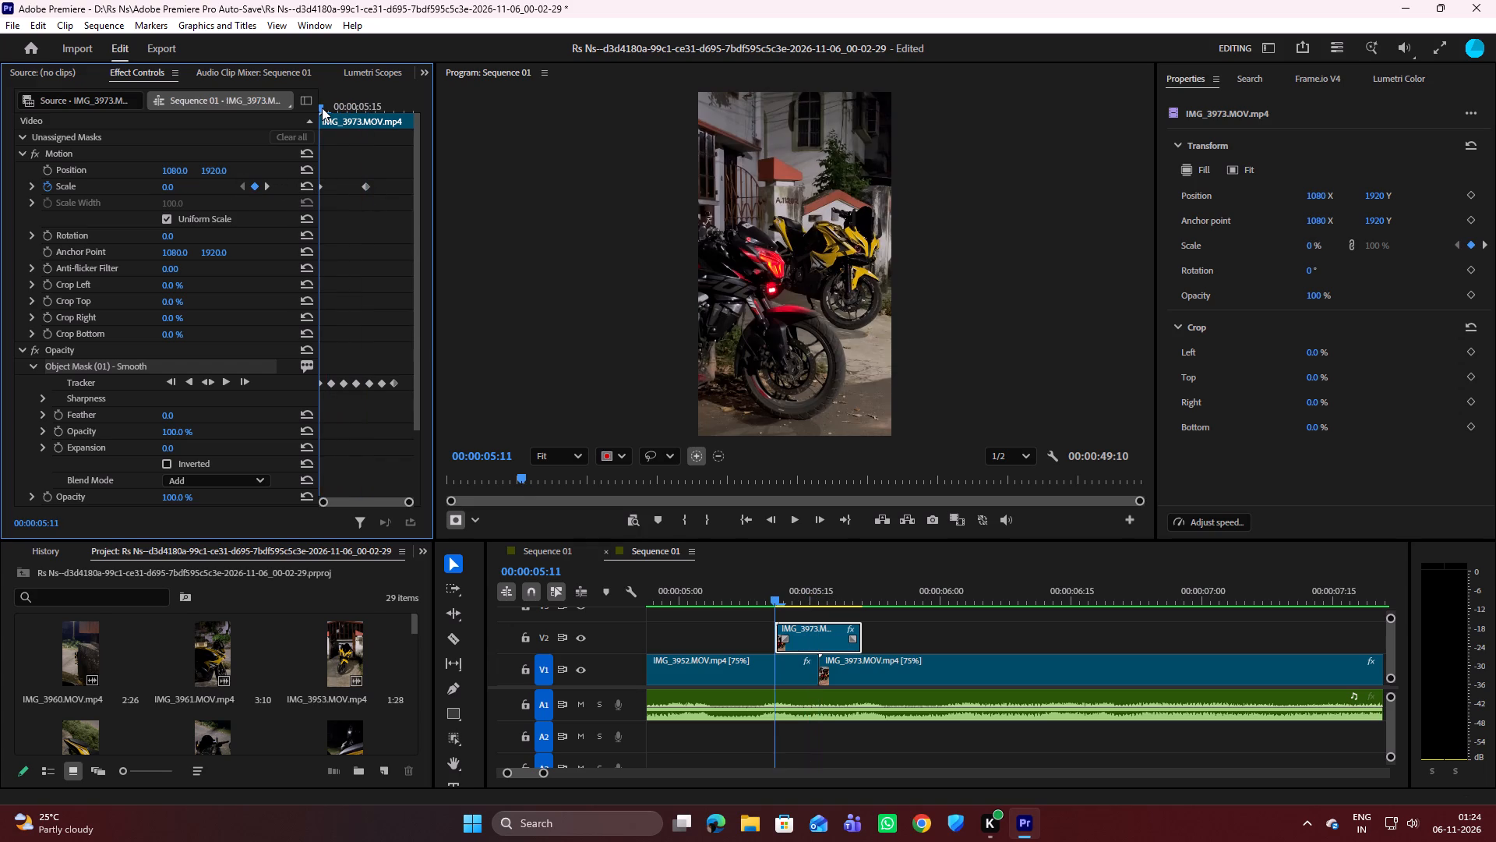
key("space")
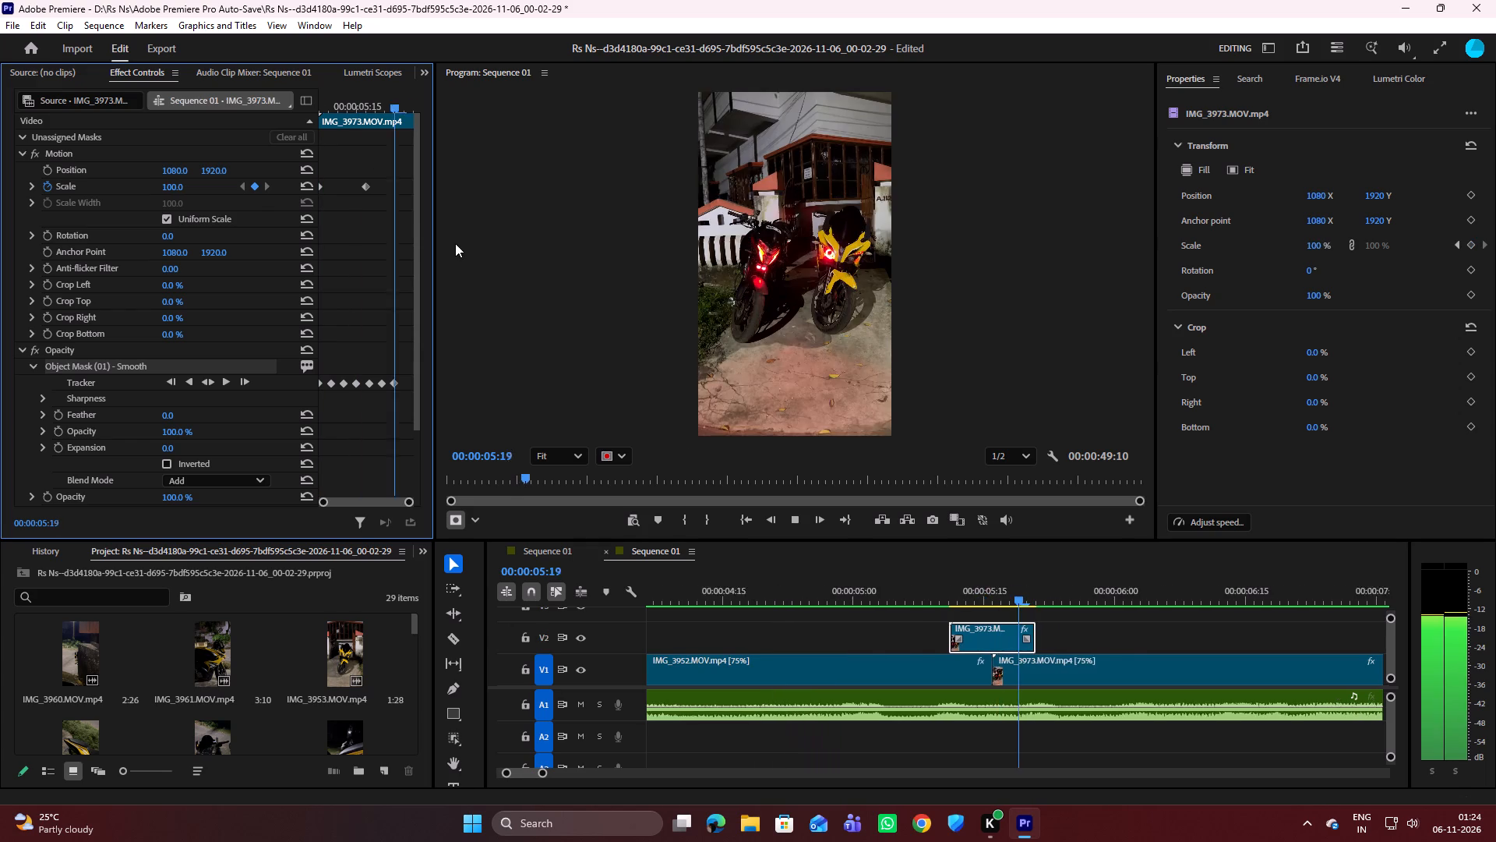
key("space")
left_click_drag(1016, 598, 921, 580)
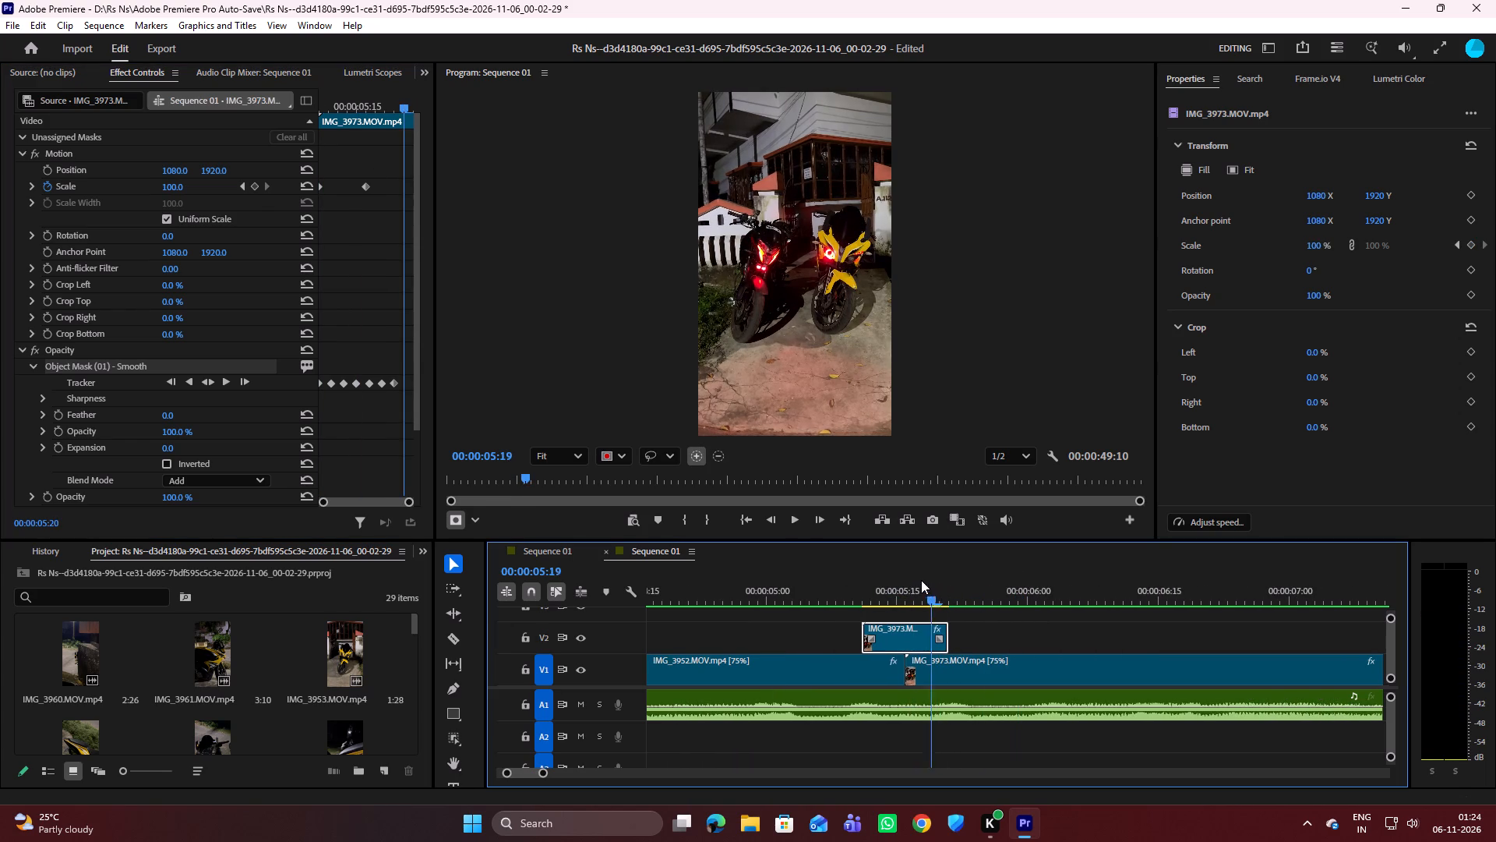
left_click_drag(921, 580, 864, 581)
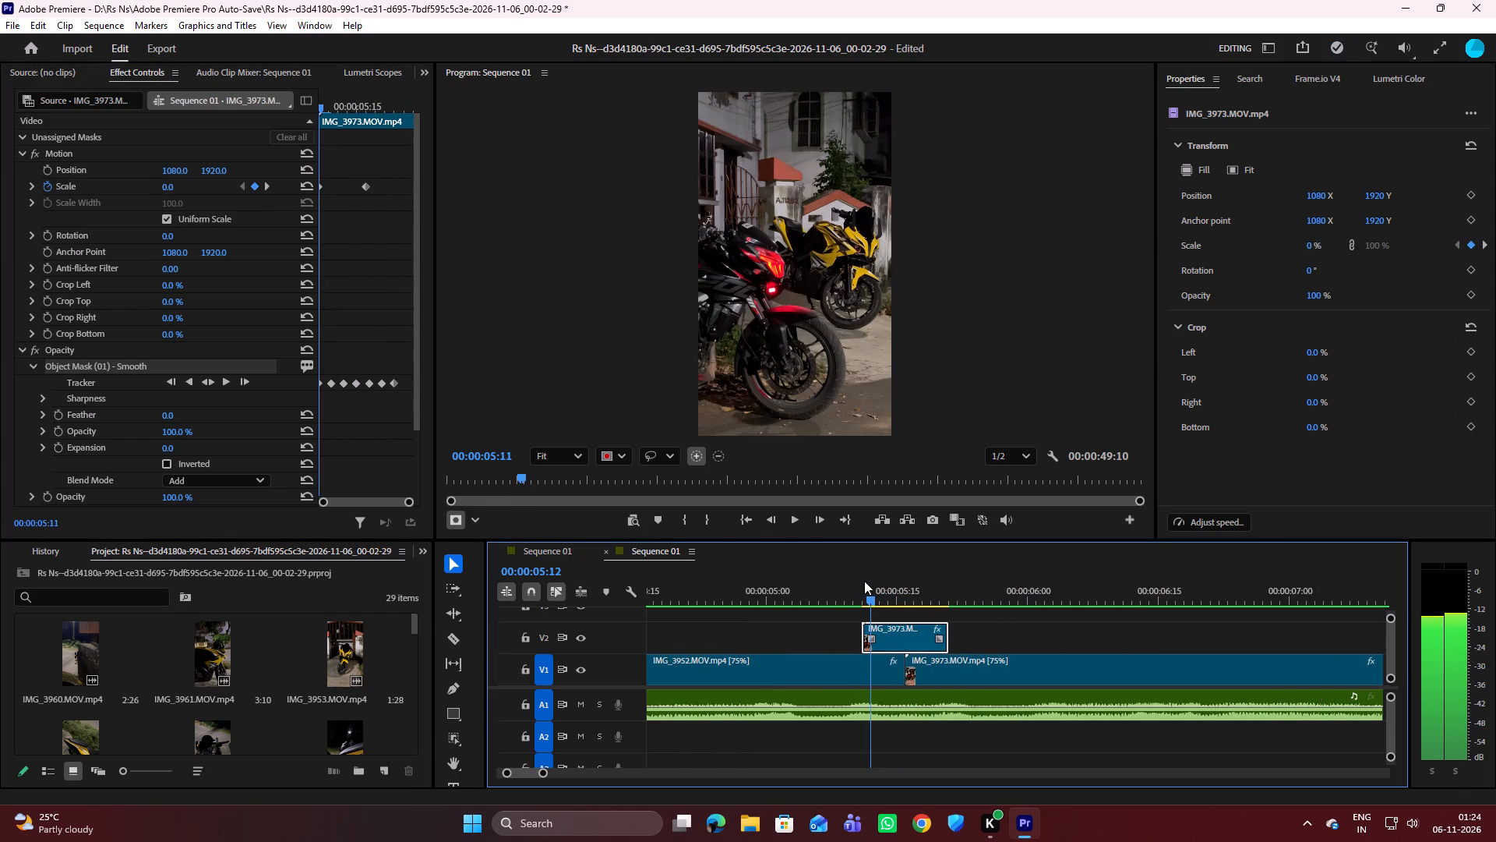
left_click_drag(864, 581, 883, 571)
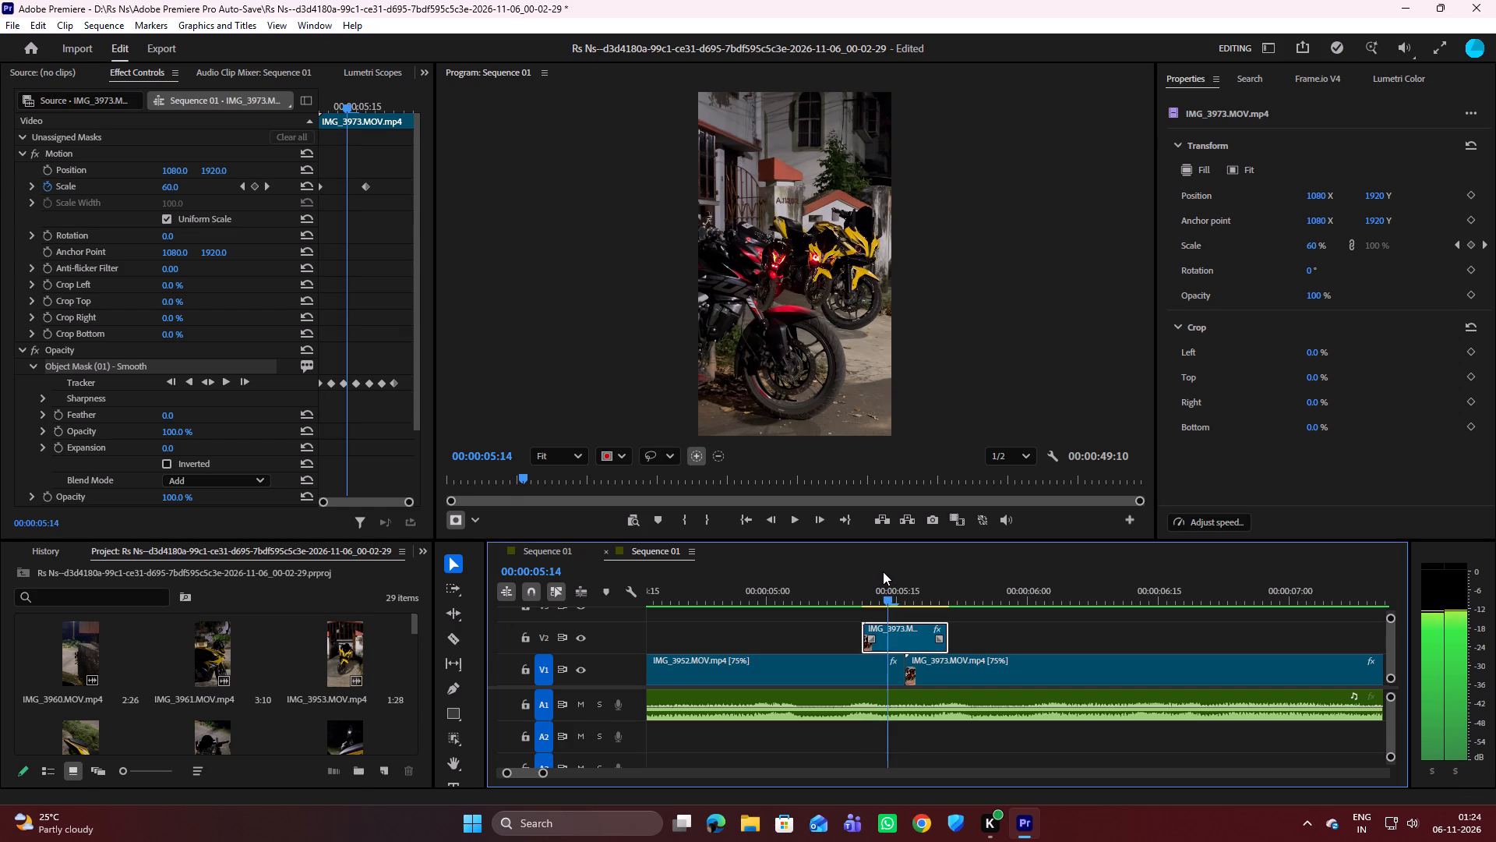
left_click_drag(883, 571, 898, 569)
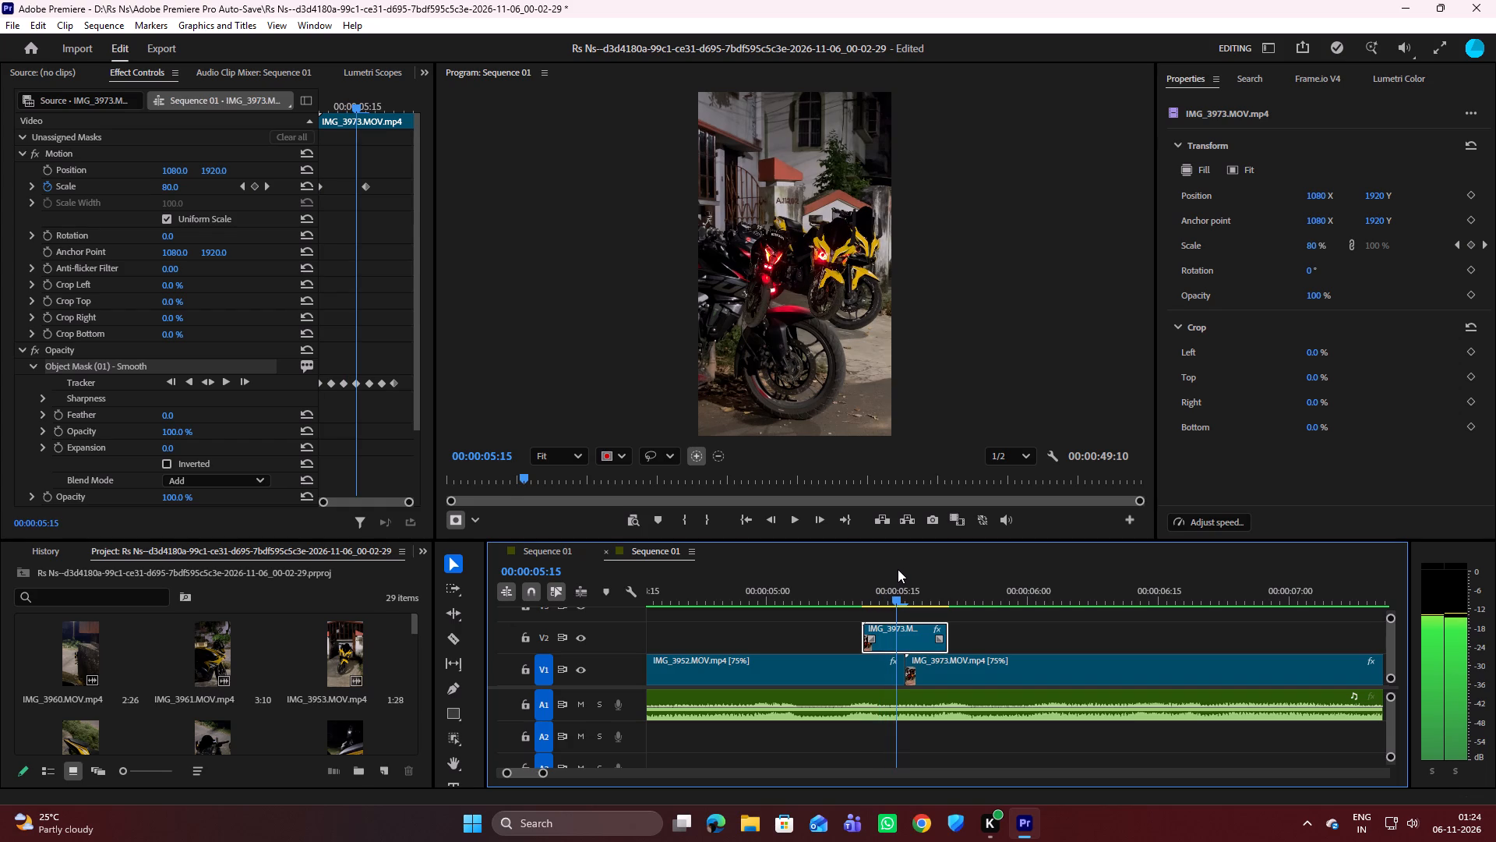
left_click_drag(898, 569, 900, 569)
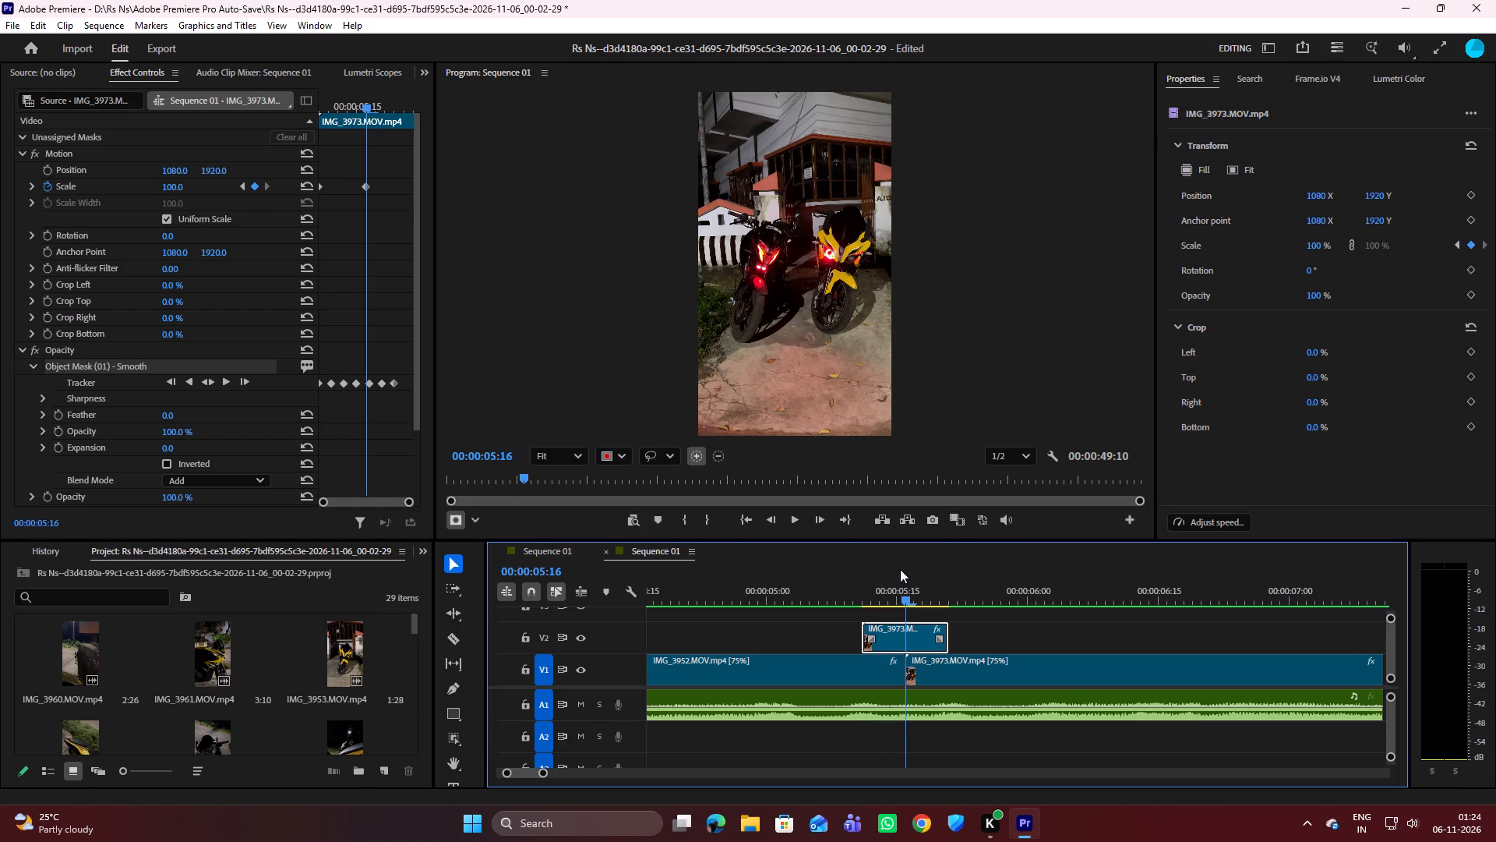
Apply Ease In to the Scale keyframe at 00:00:05:16 and Ease Out to the one at 00:00:05:11.
right_click(369, 187)
right_click(369, 187)
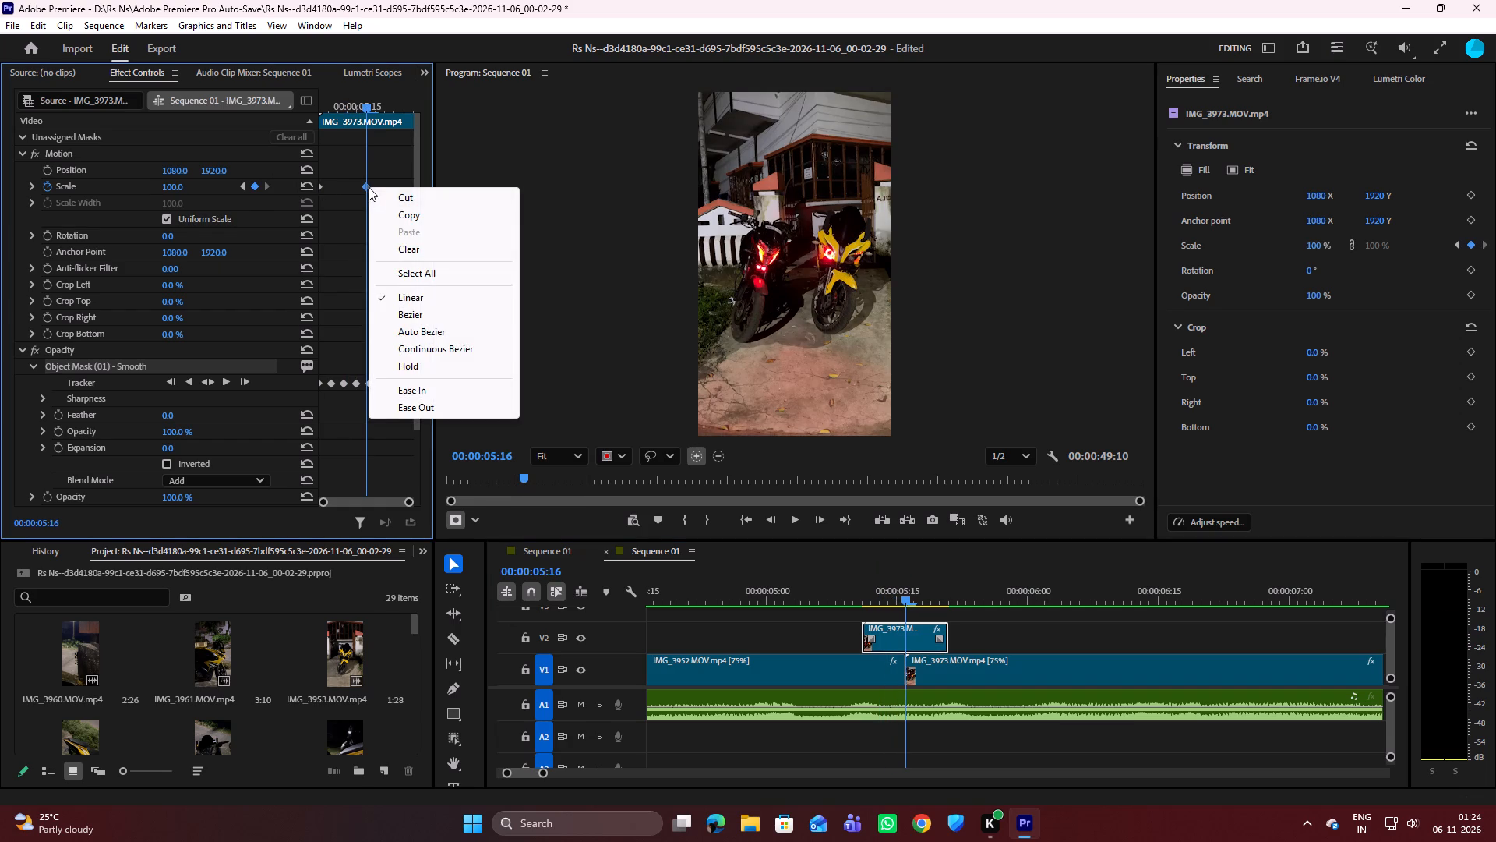
left_click(415, 390)
right_click(321, 185)
right_click(321, 185)
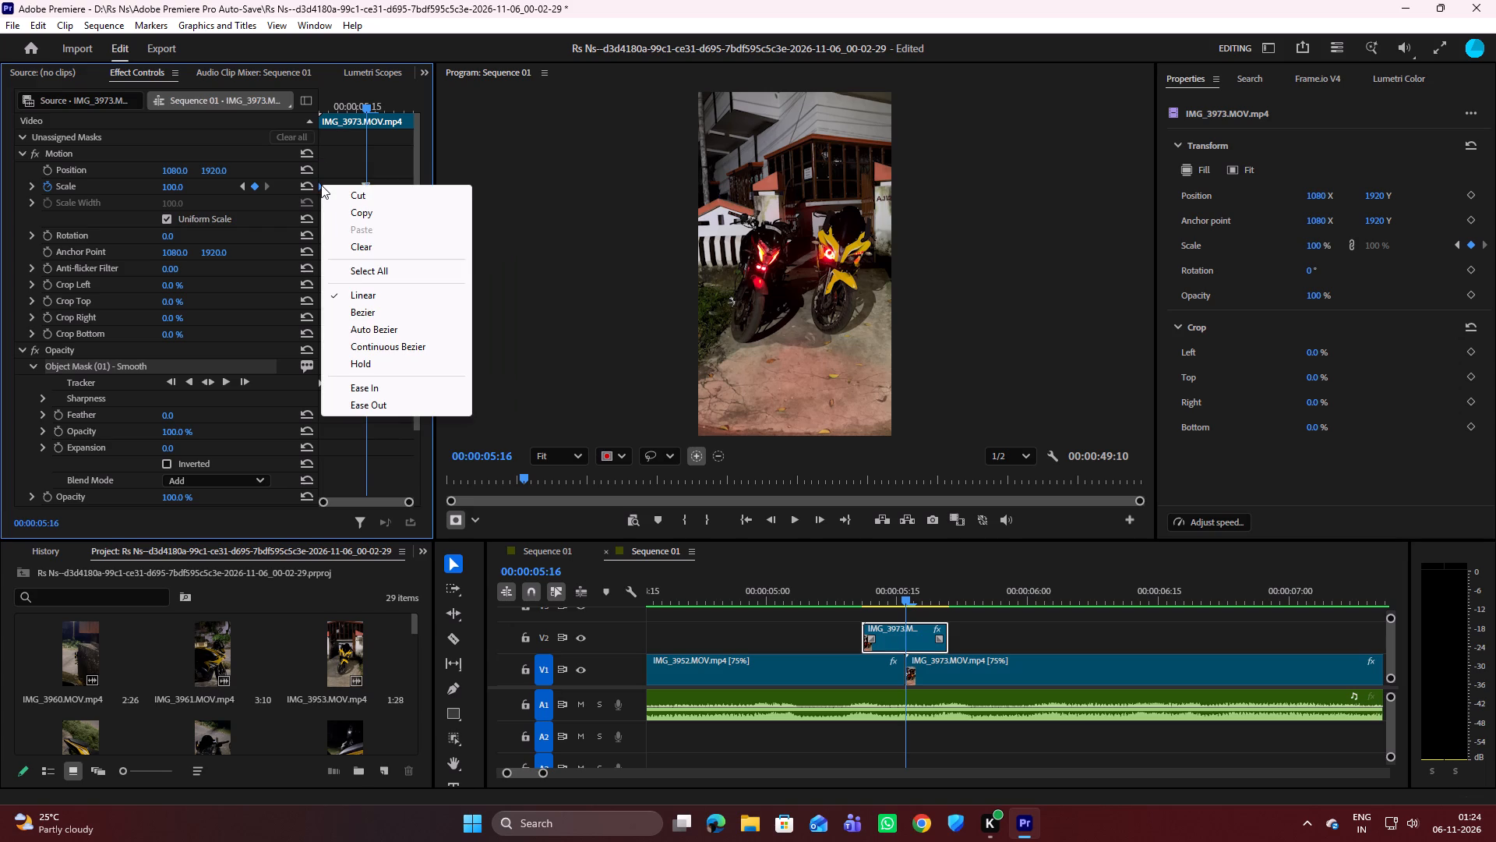
left_click(353, 402)
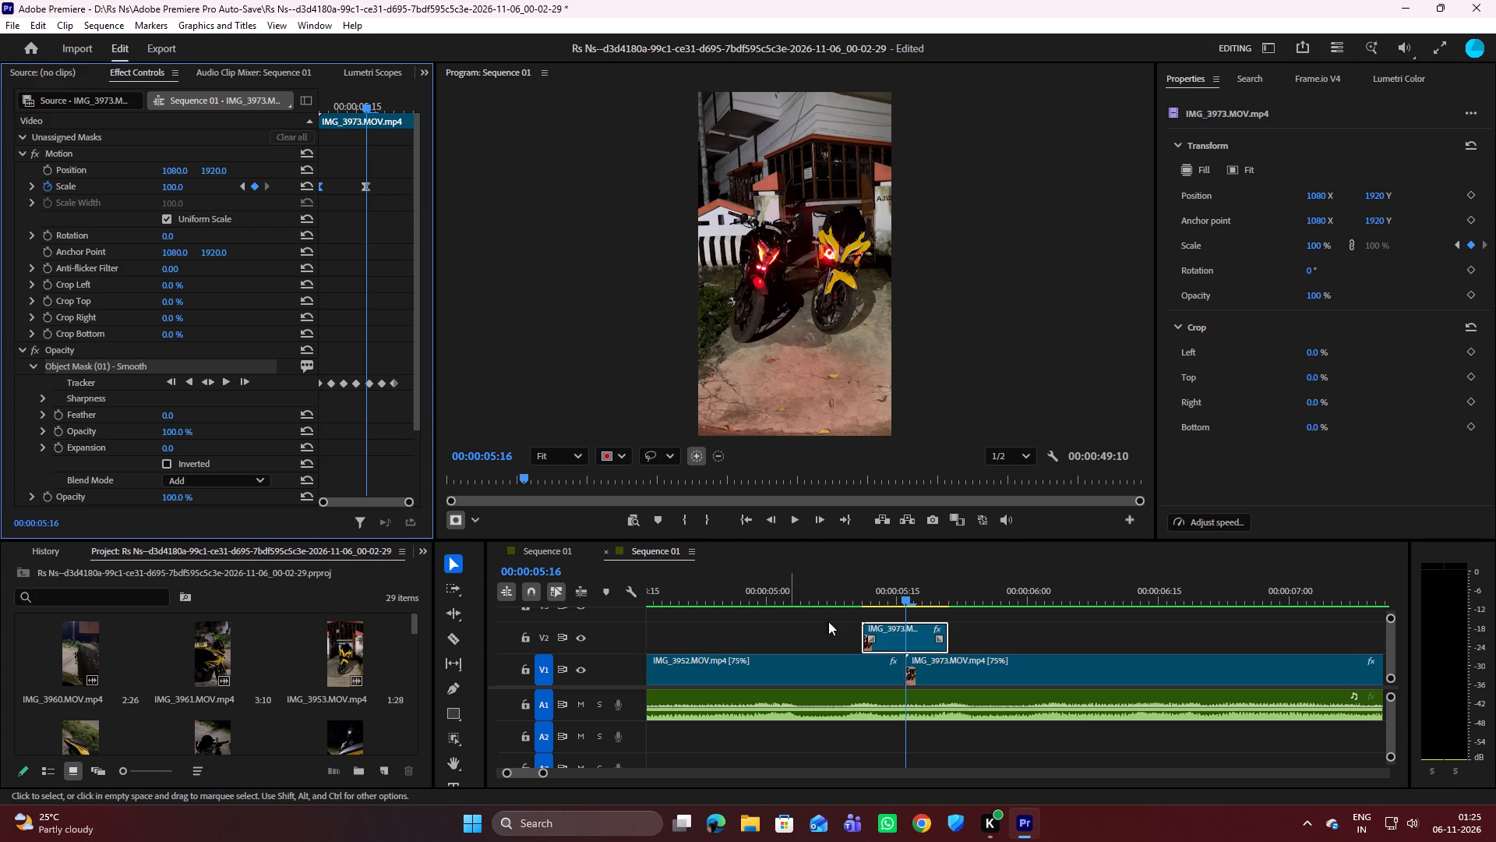
Play the eased scale-up from about 00:00:05:07, and scrub the V2 overlay from its start to check the motion.
left_click_drag(902, 597, 825, 595)
key("space")
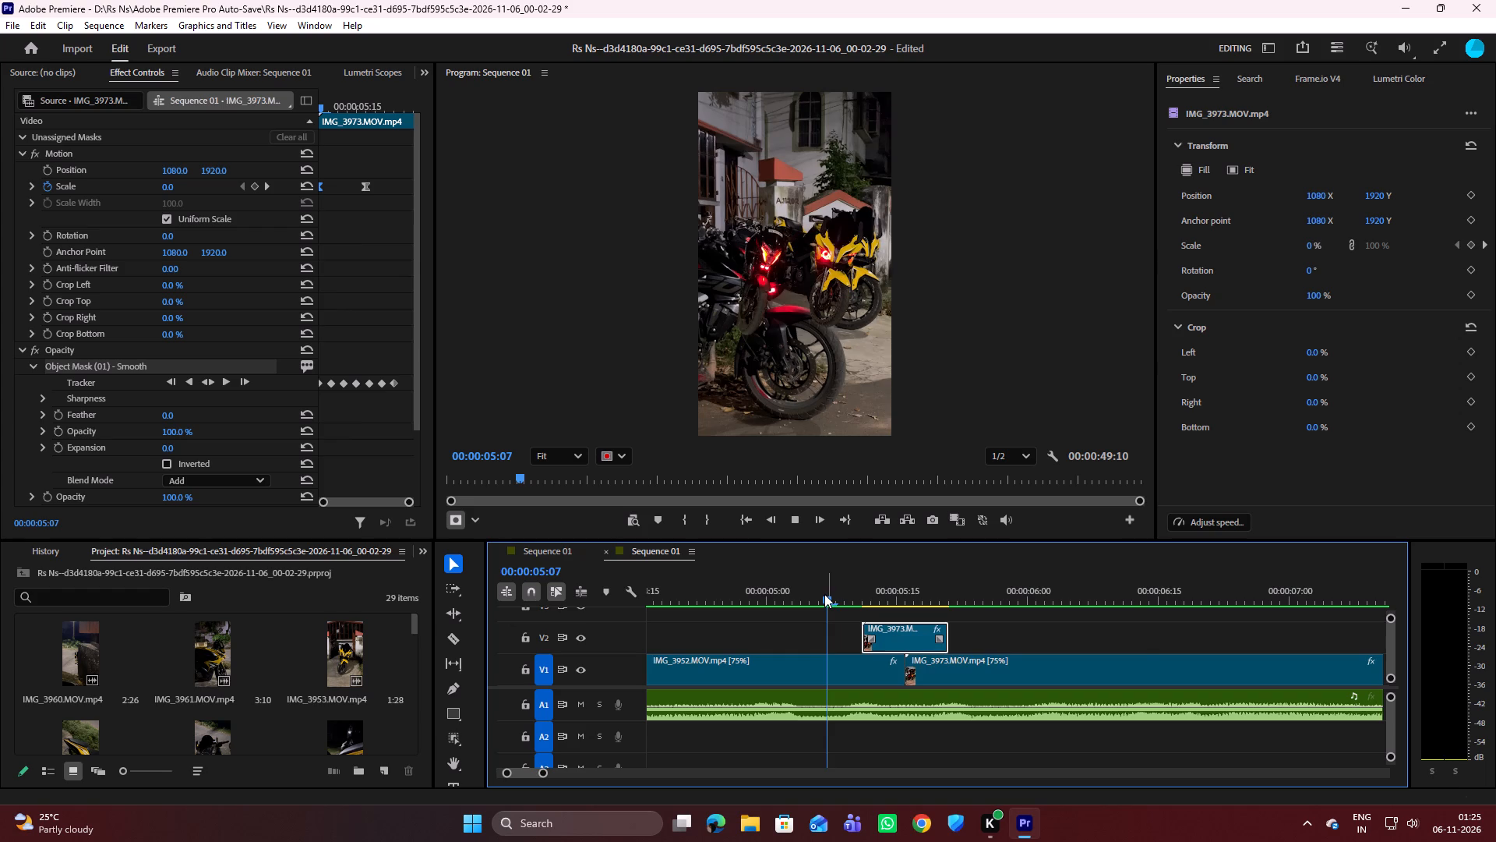
key("space")
left_click_drag(1017, 597, 951, 589)
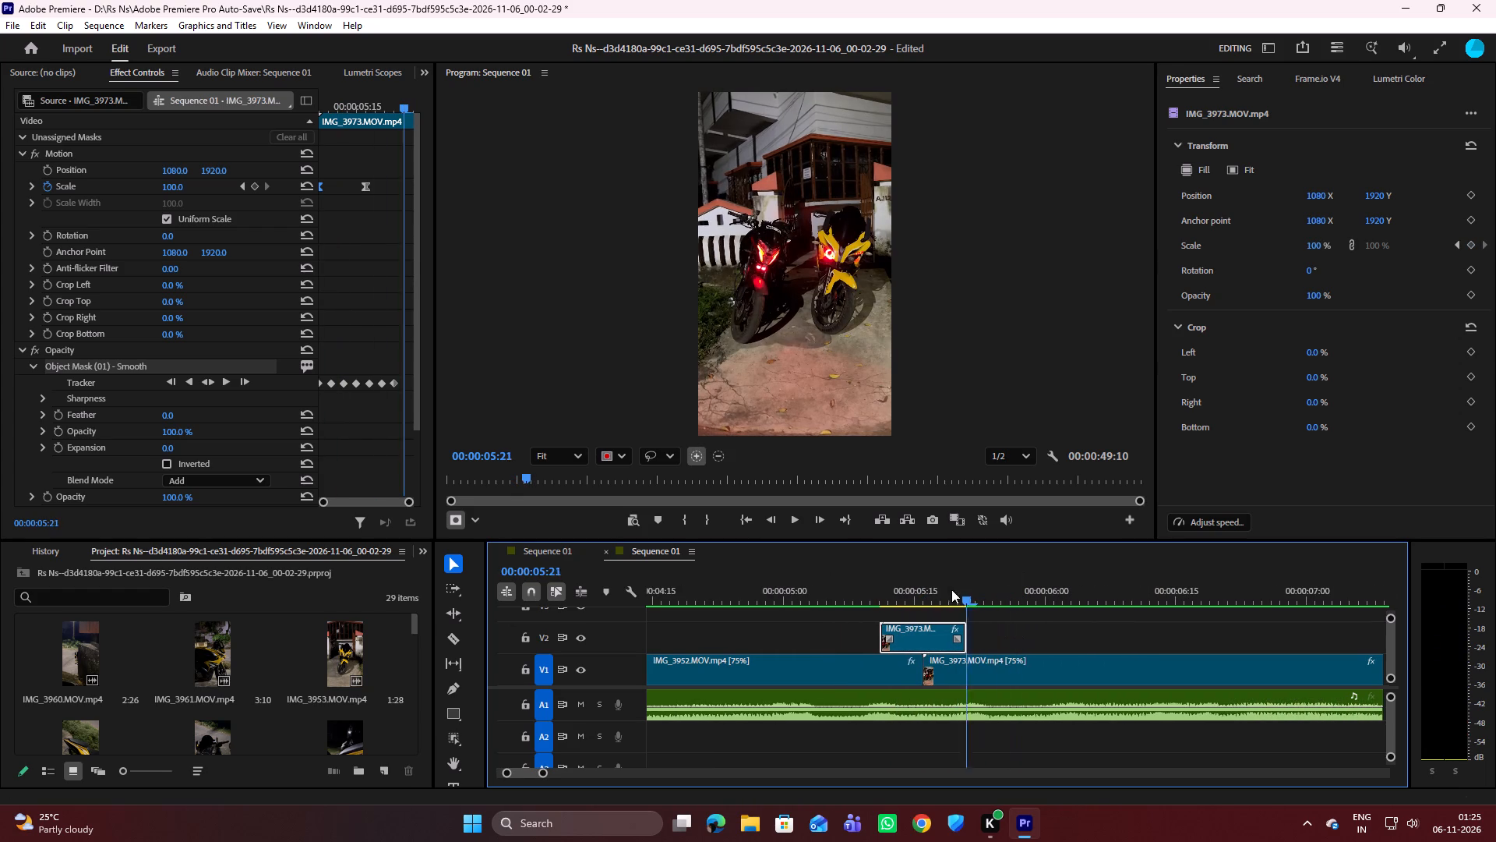
left_click_drag(951, 589, 880, 586)
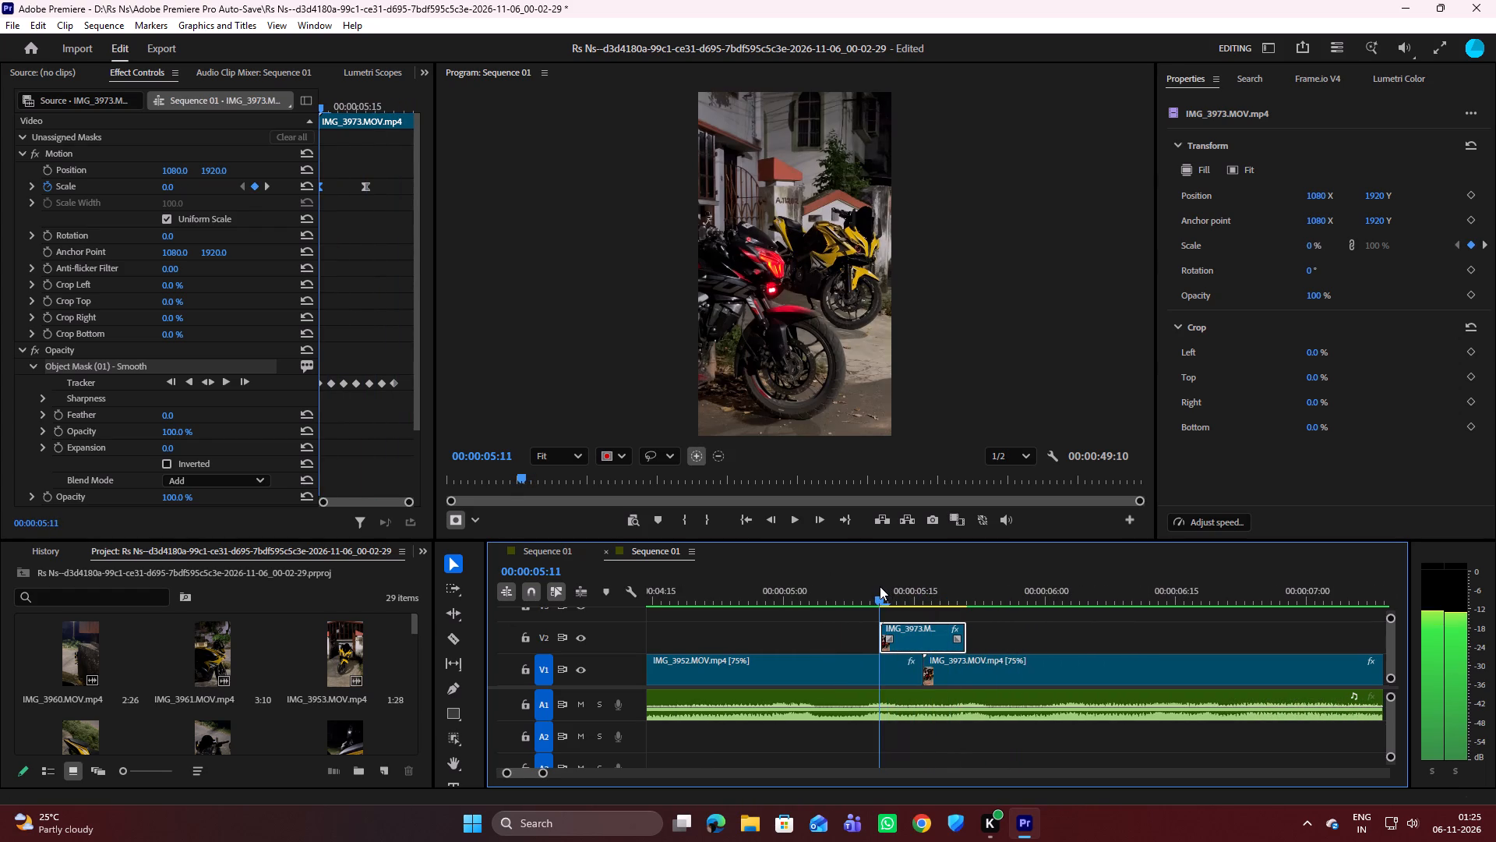
left_click_drag(880, 586, 899, 578)
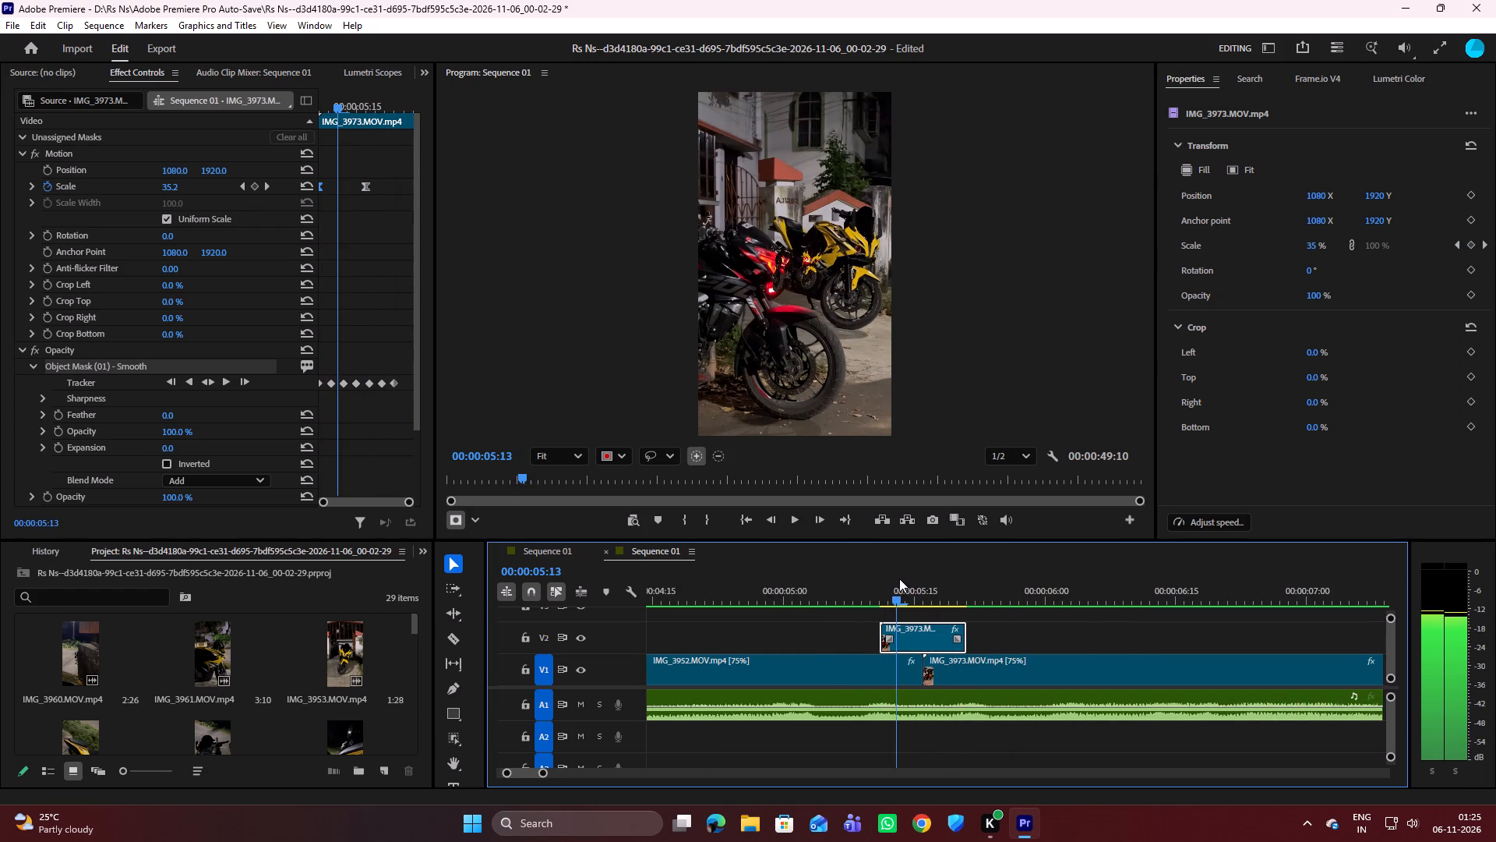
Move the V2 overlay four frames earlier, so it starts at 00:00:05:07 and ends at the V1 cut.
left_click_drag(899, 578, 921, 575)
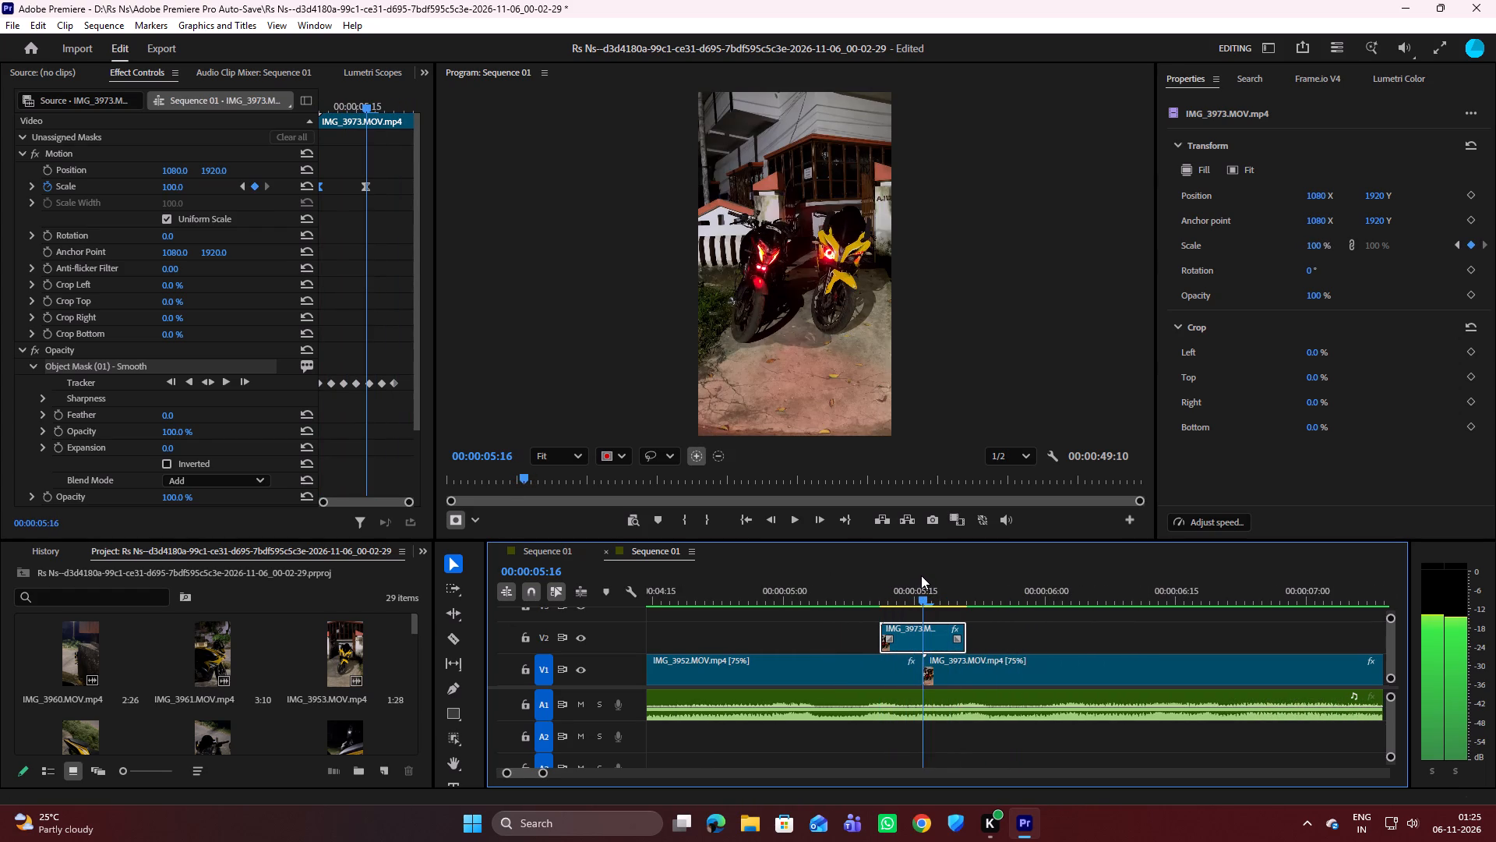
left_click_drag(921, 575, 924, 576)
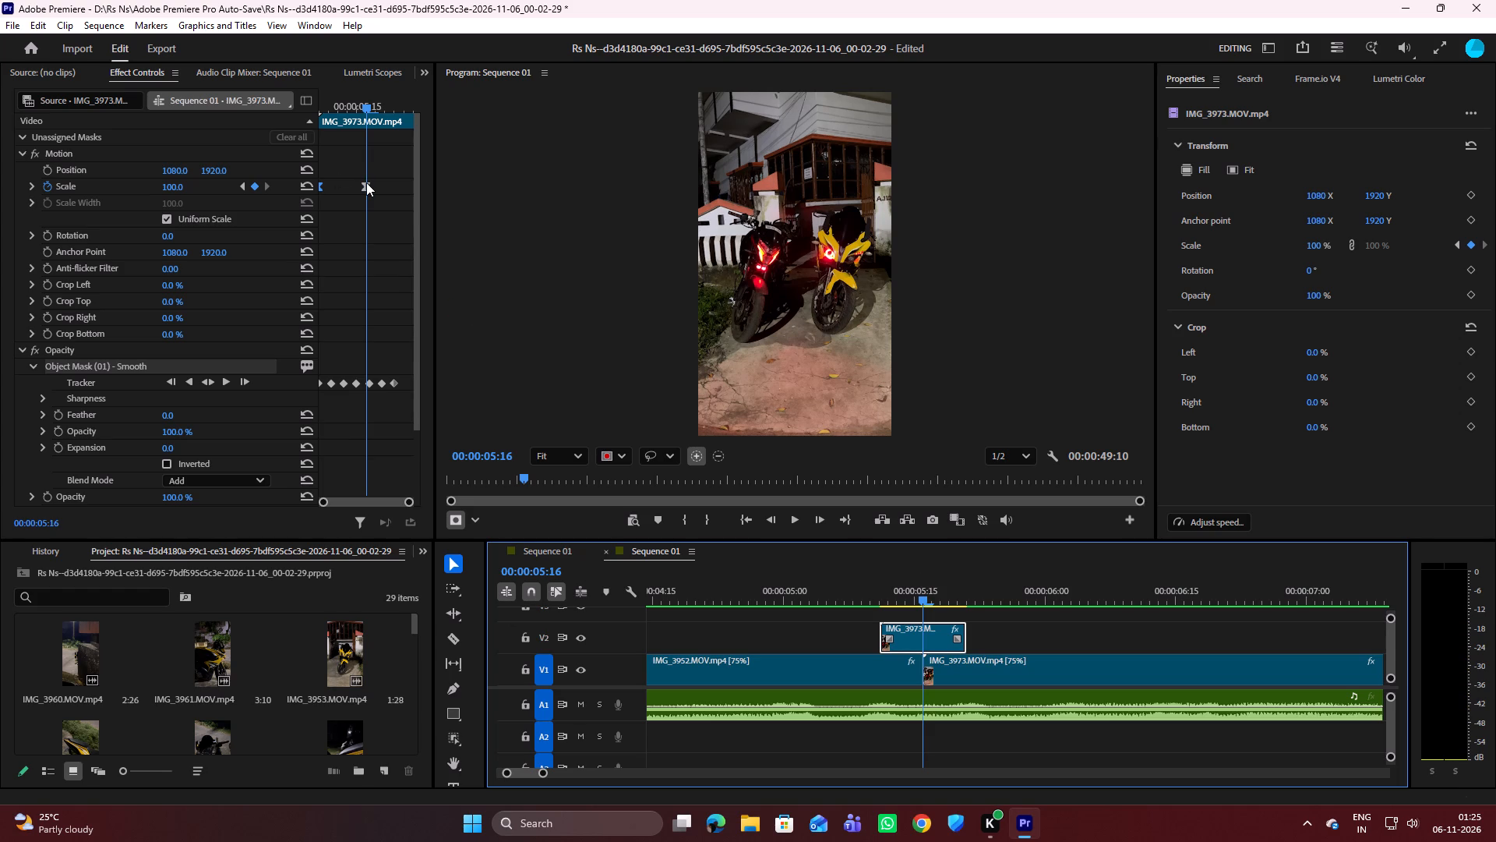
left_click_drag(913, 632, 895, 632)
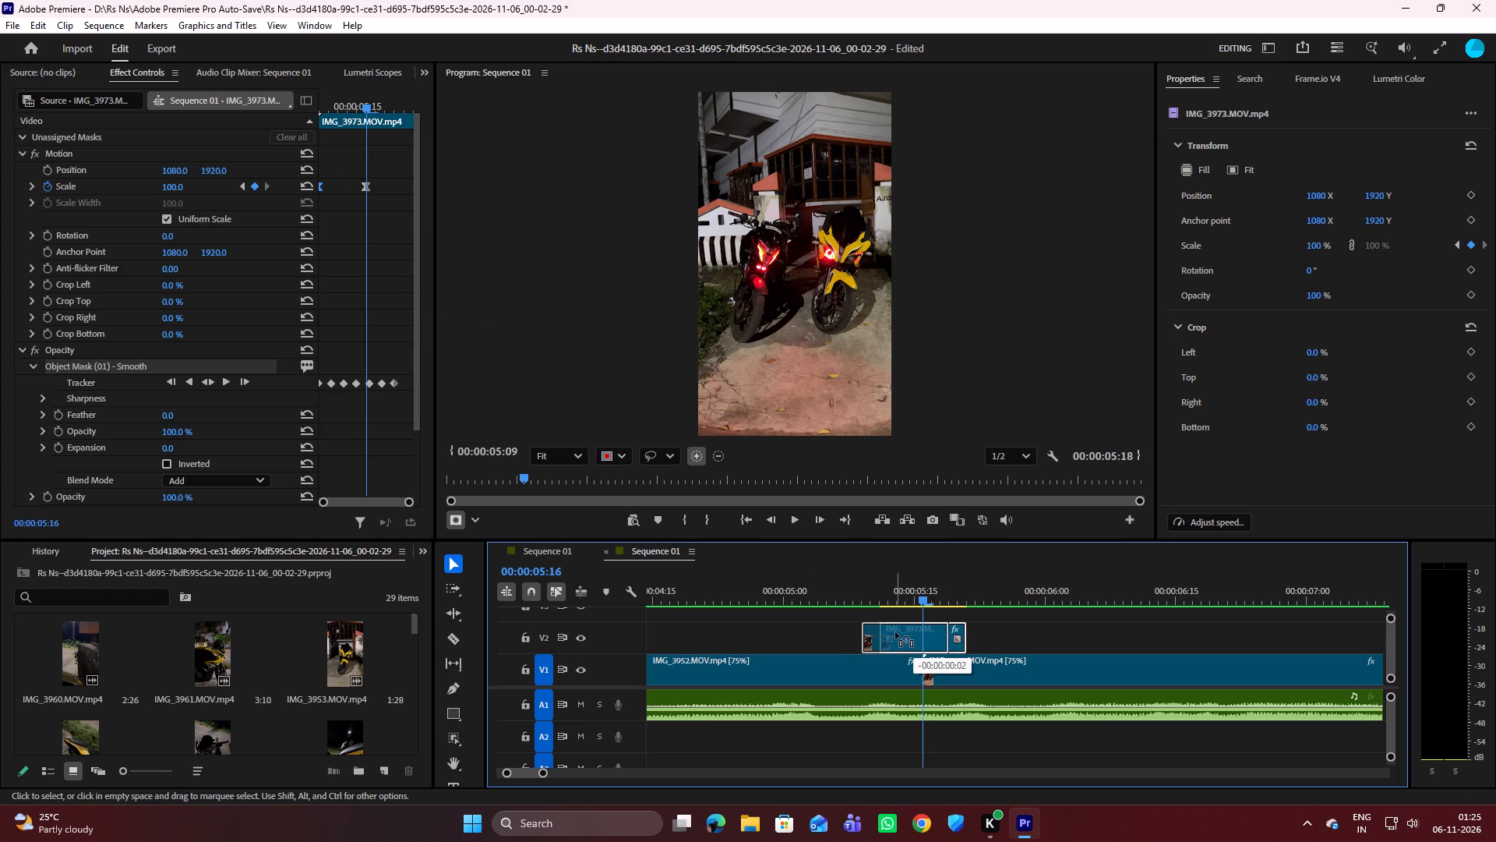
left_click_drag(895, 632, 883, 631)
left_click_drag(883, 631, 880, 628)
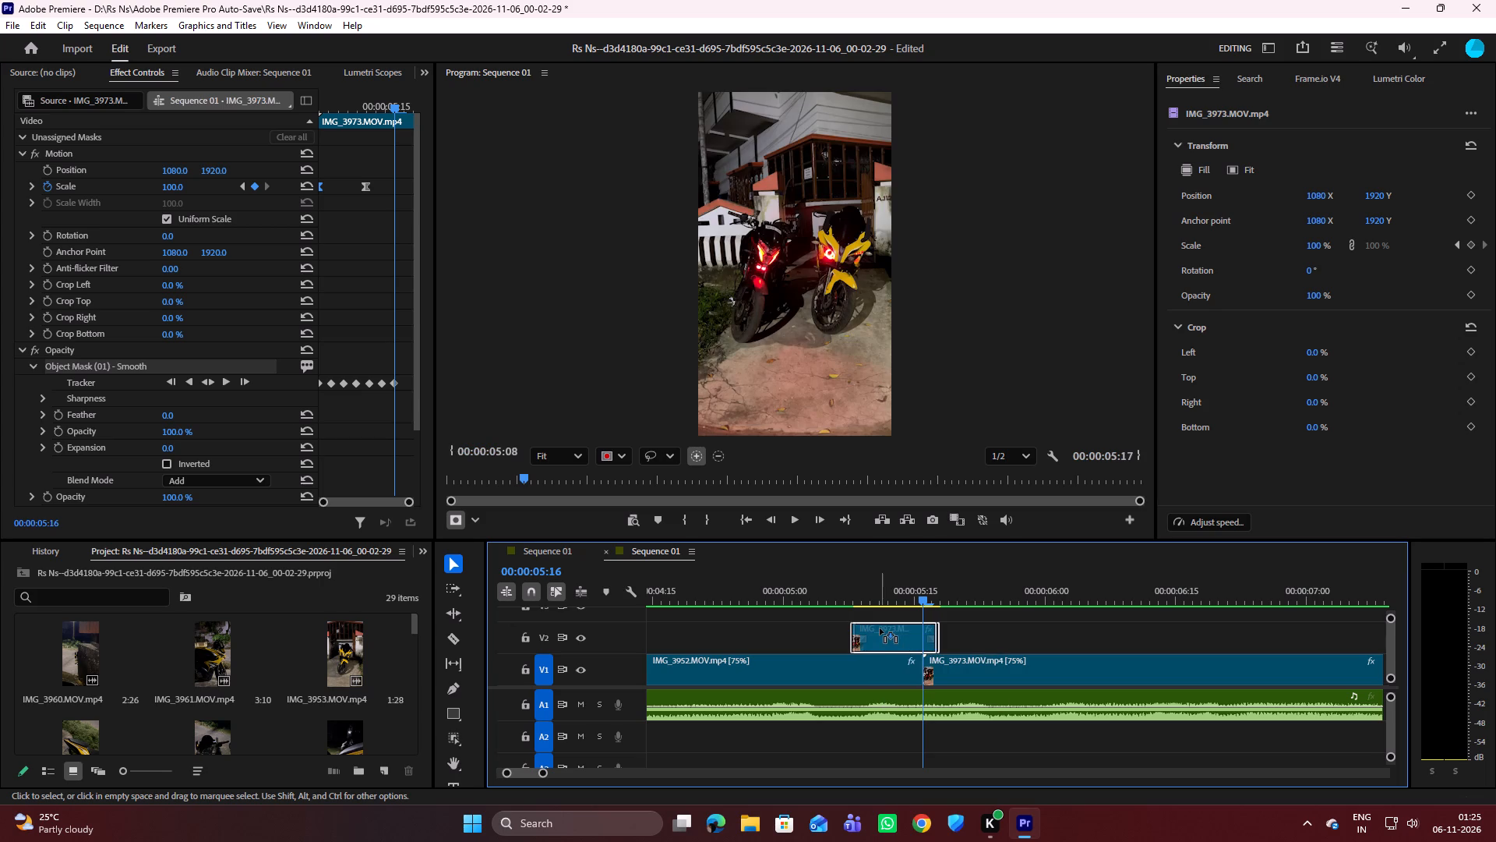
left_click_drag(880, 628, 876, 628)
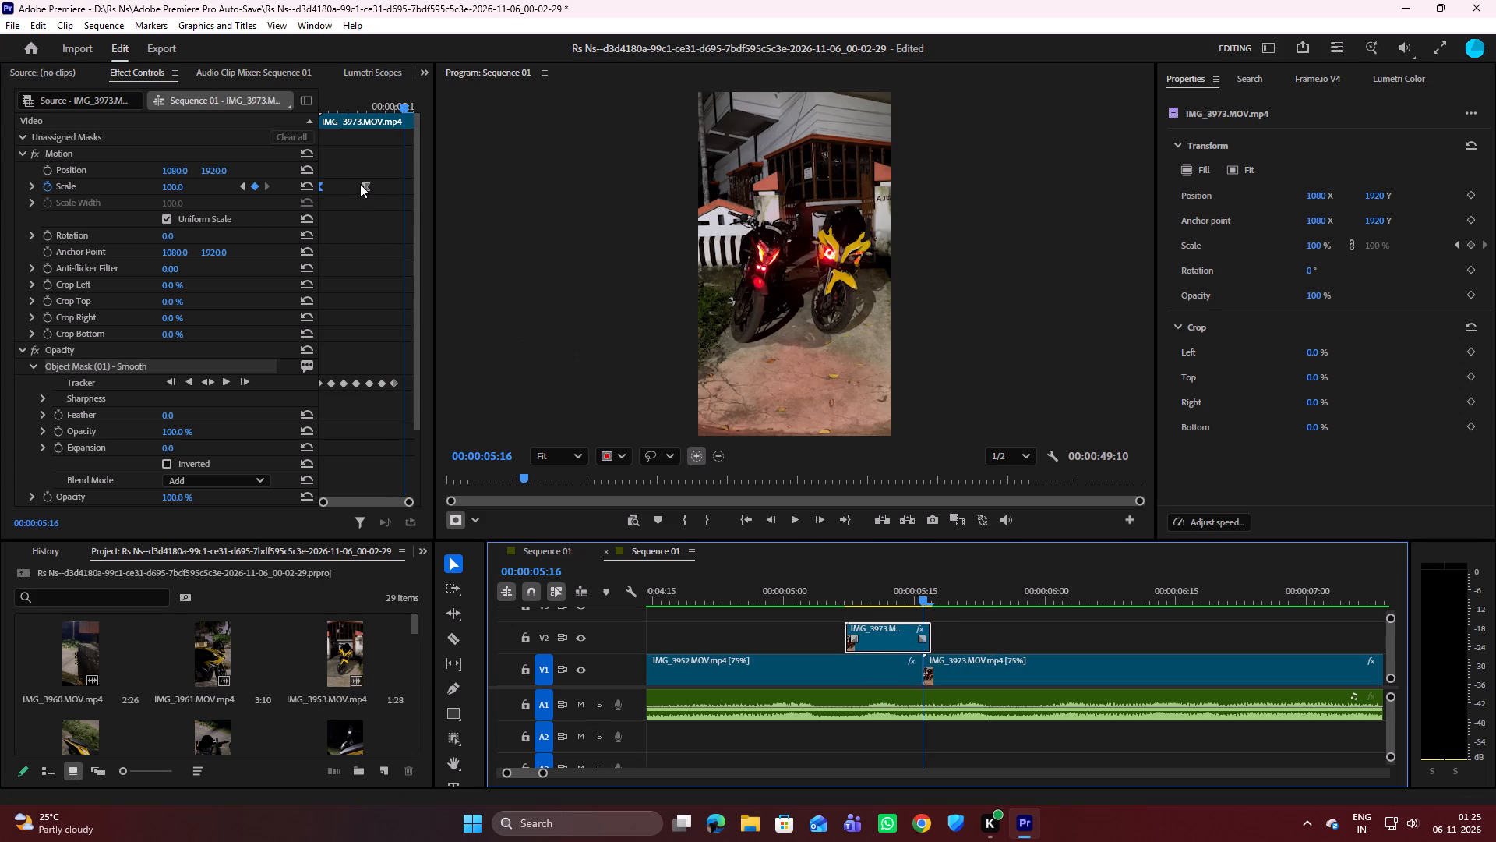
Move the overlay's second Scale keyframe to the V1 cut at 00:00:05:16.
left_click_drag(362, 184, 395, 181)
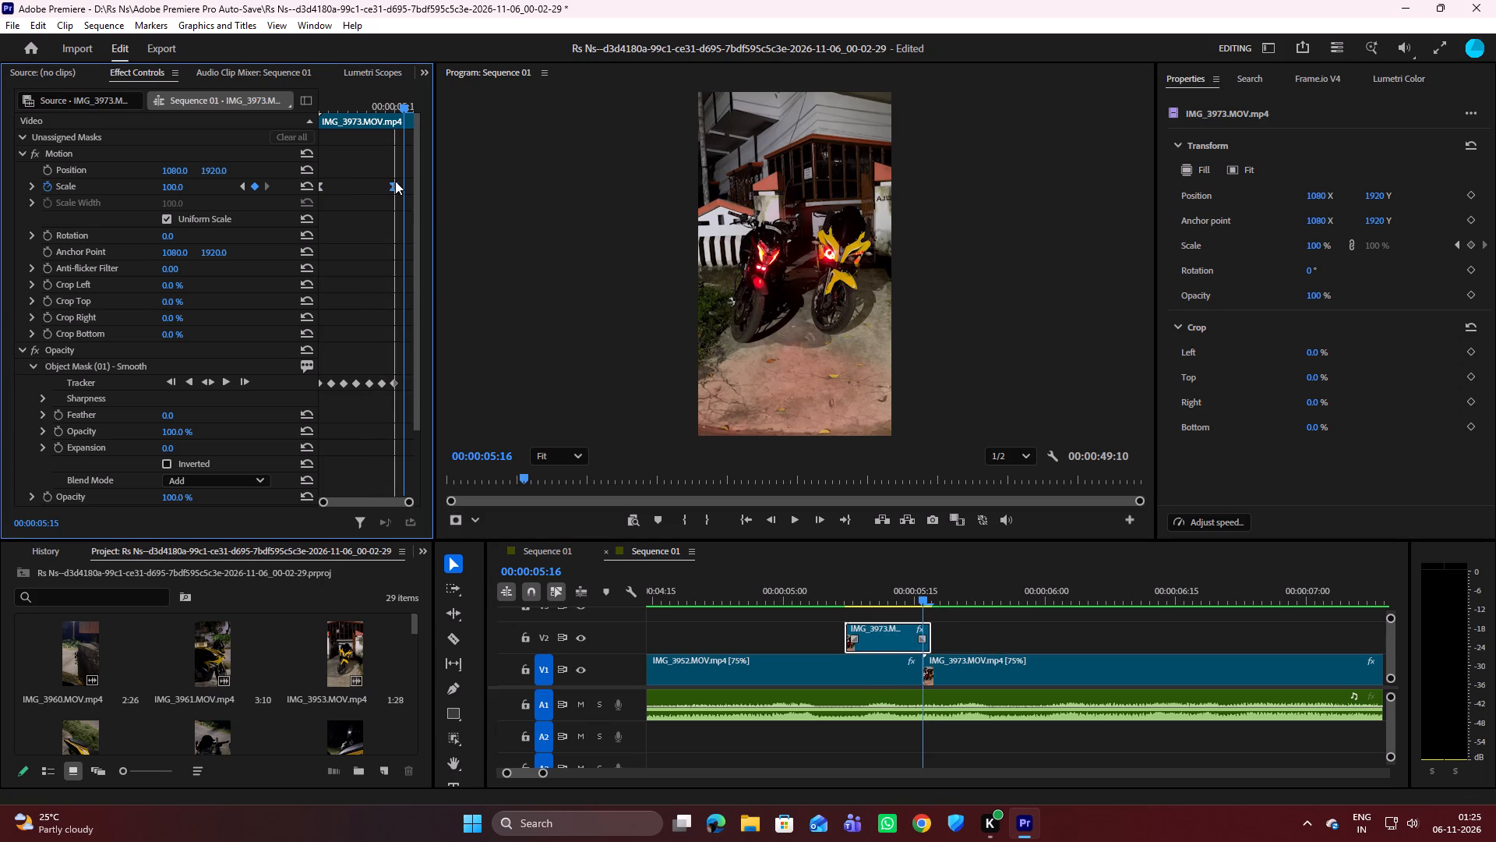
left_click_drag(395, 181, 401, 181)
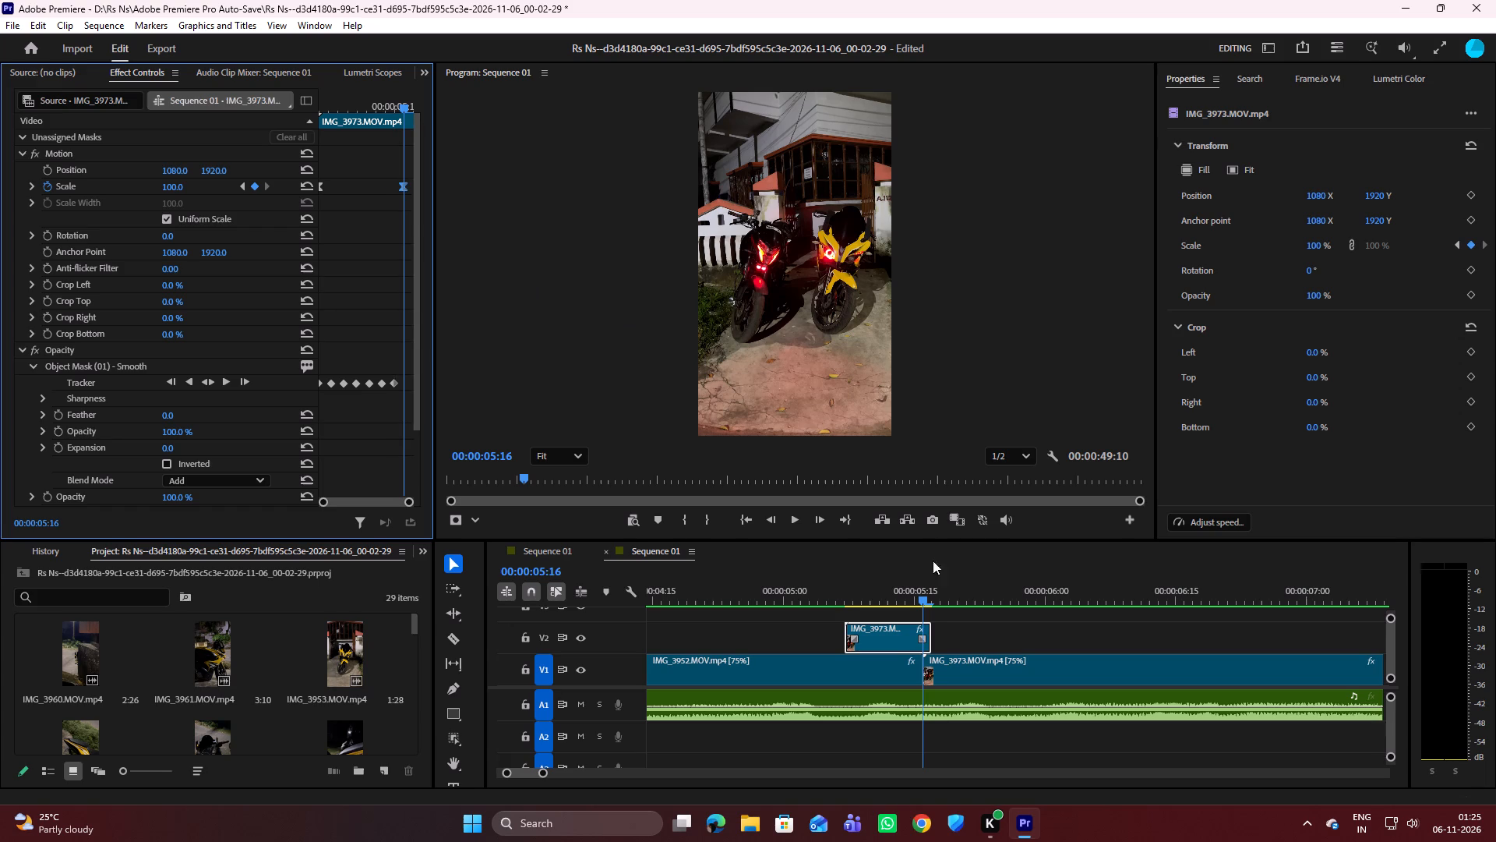
Play the retimed scale-up from just before 00:00:05:00, and replay it from the overlay's start at 00:00:05:07.
left_click_drag(923, 594, 763, 613)
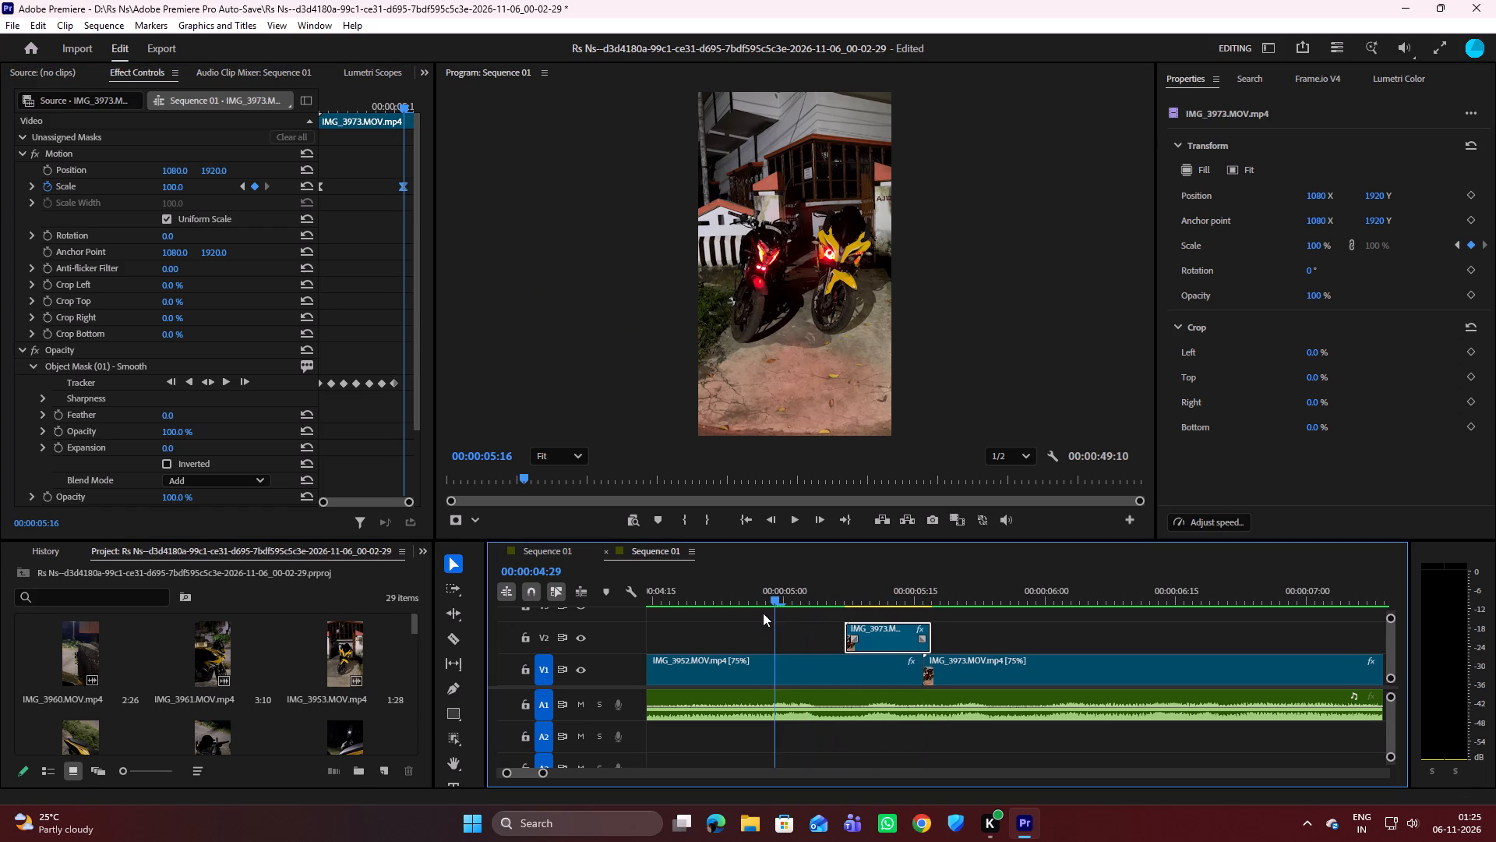
left_click_drag(763, 613, 760, 613)
key("space")
key("space")
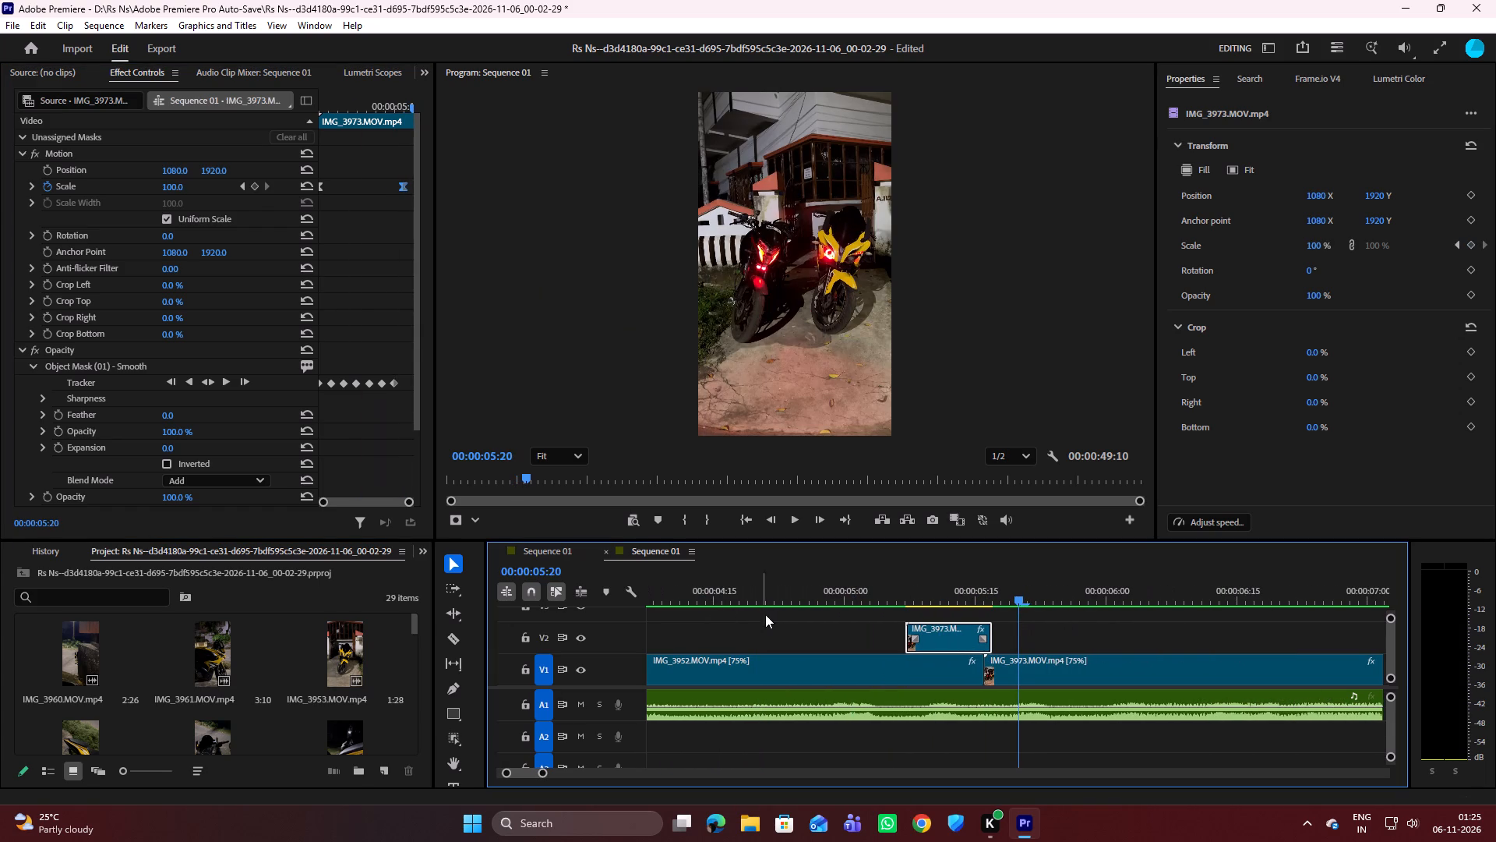
left_click_drag(1015, 597, 946, 603)
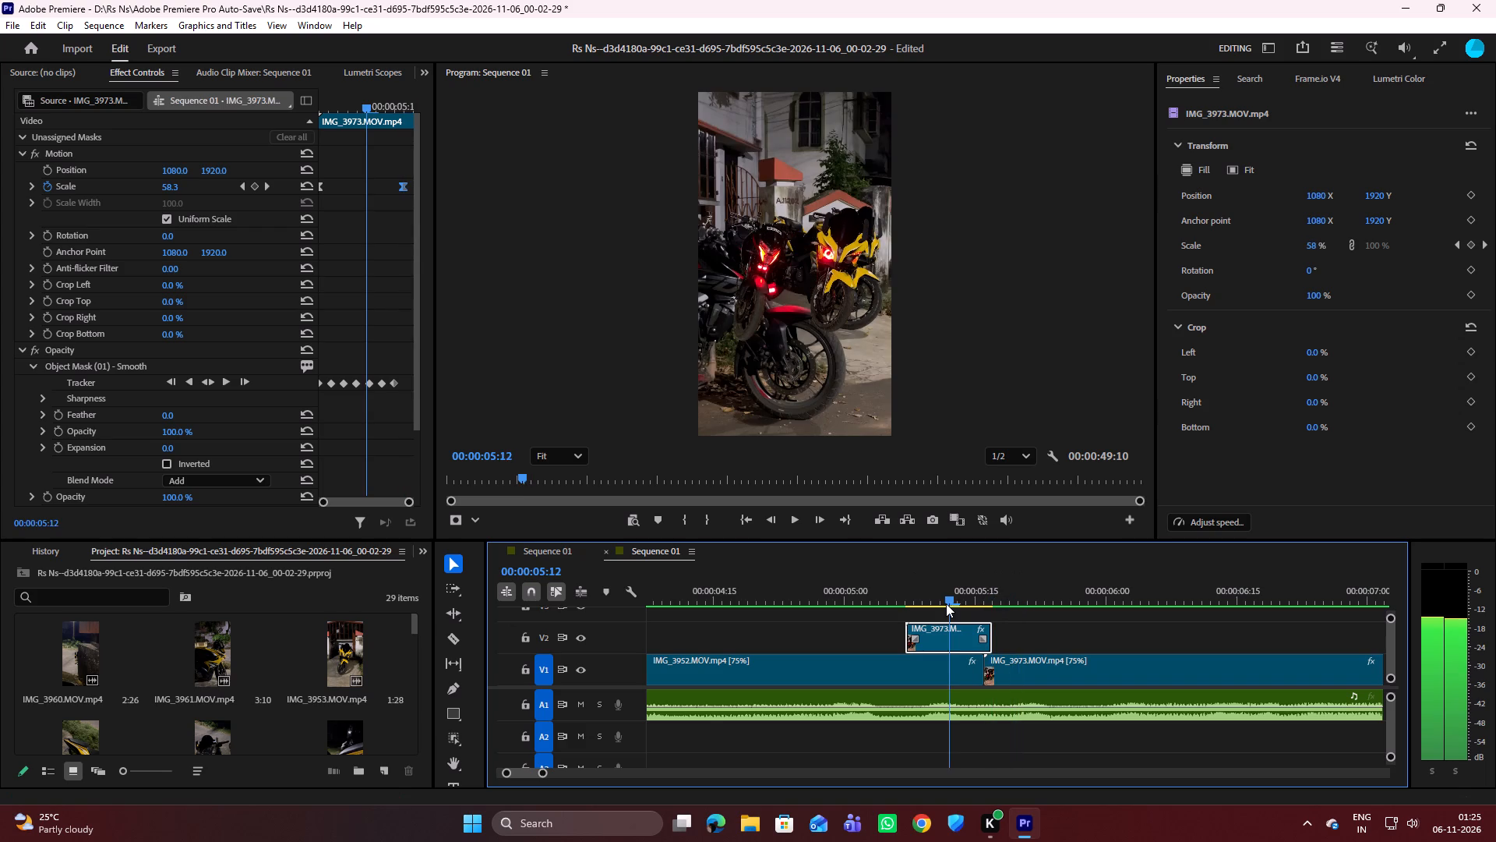
left_click_drag(946, 603, 905, 606)
key("space")
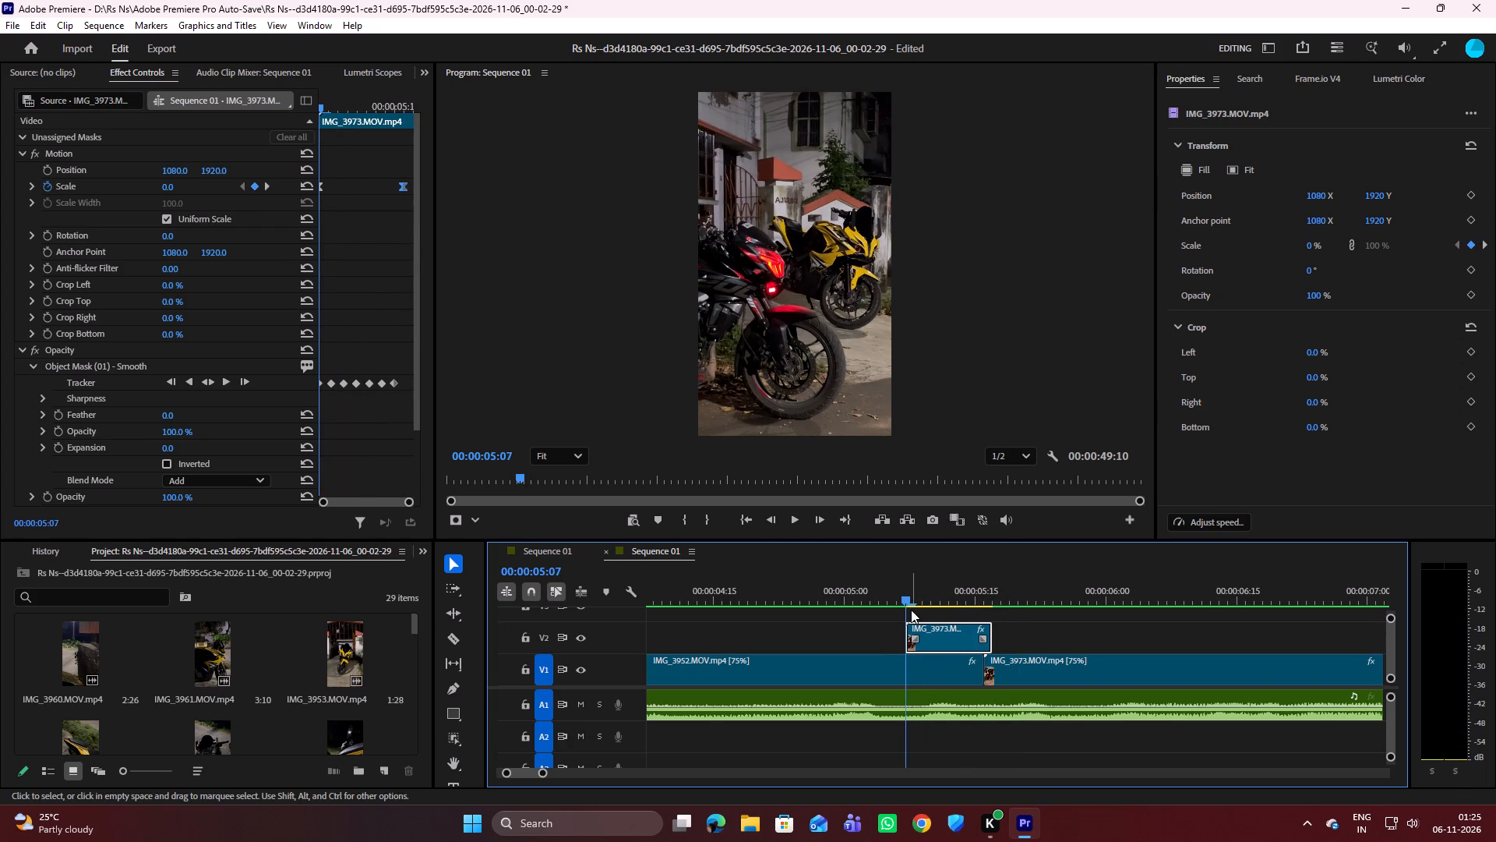
key("space")
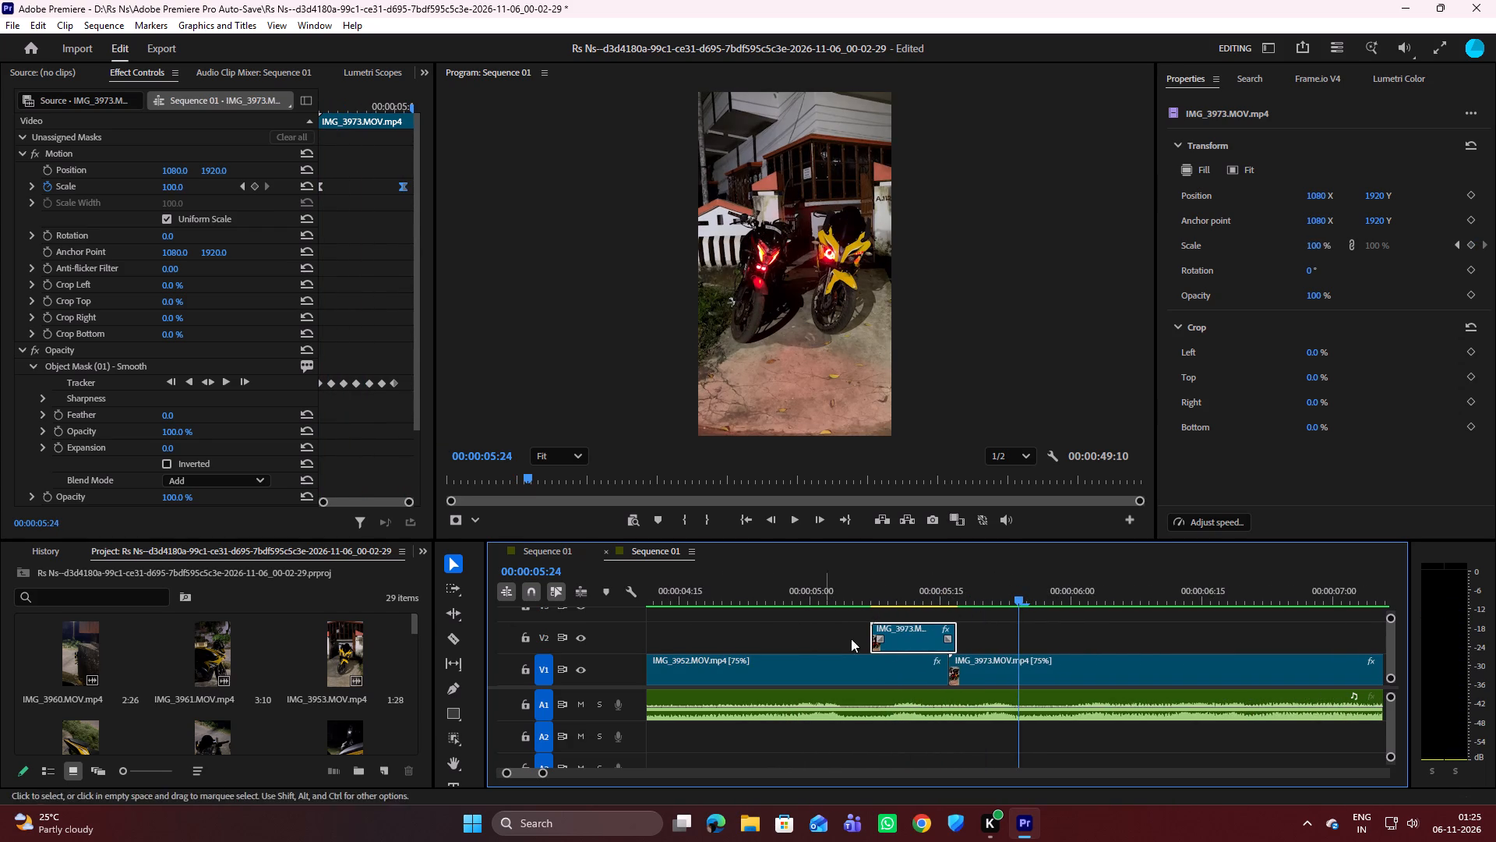
Render the sequence's effects preview and replay the overlay transition to check the scale-up against the music.
key("Return")
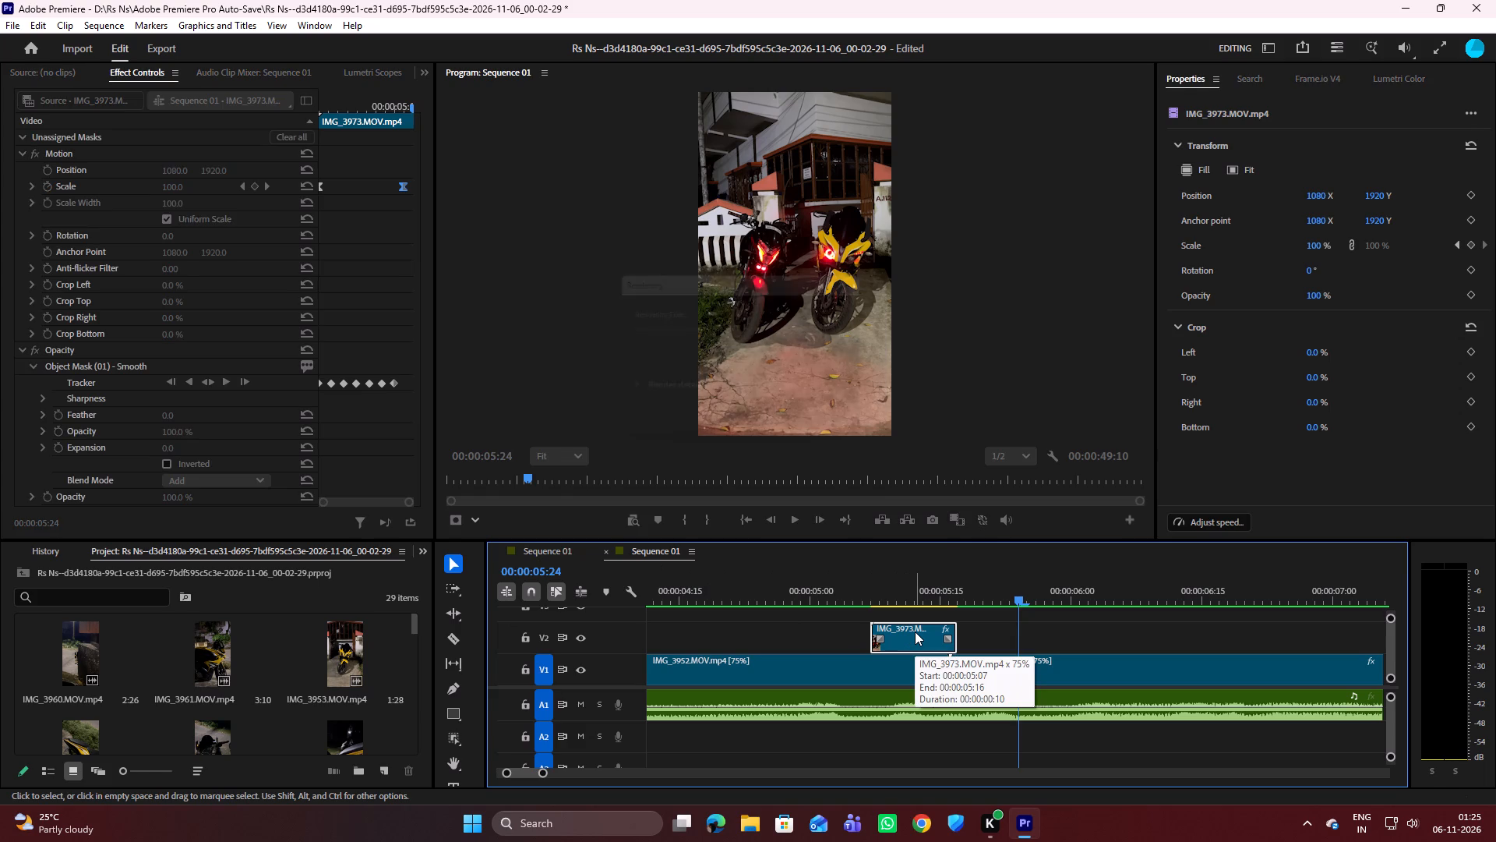
left_click(624, 394)
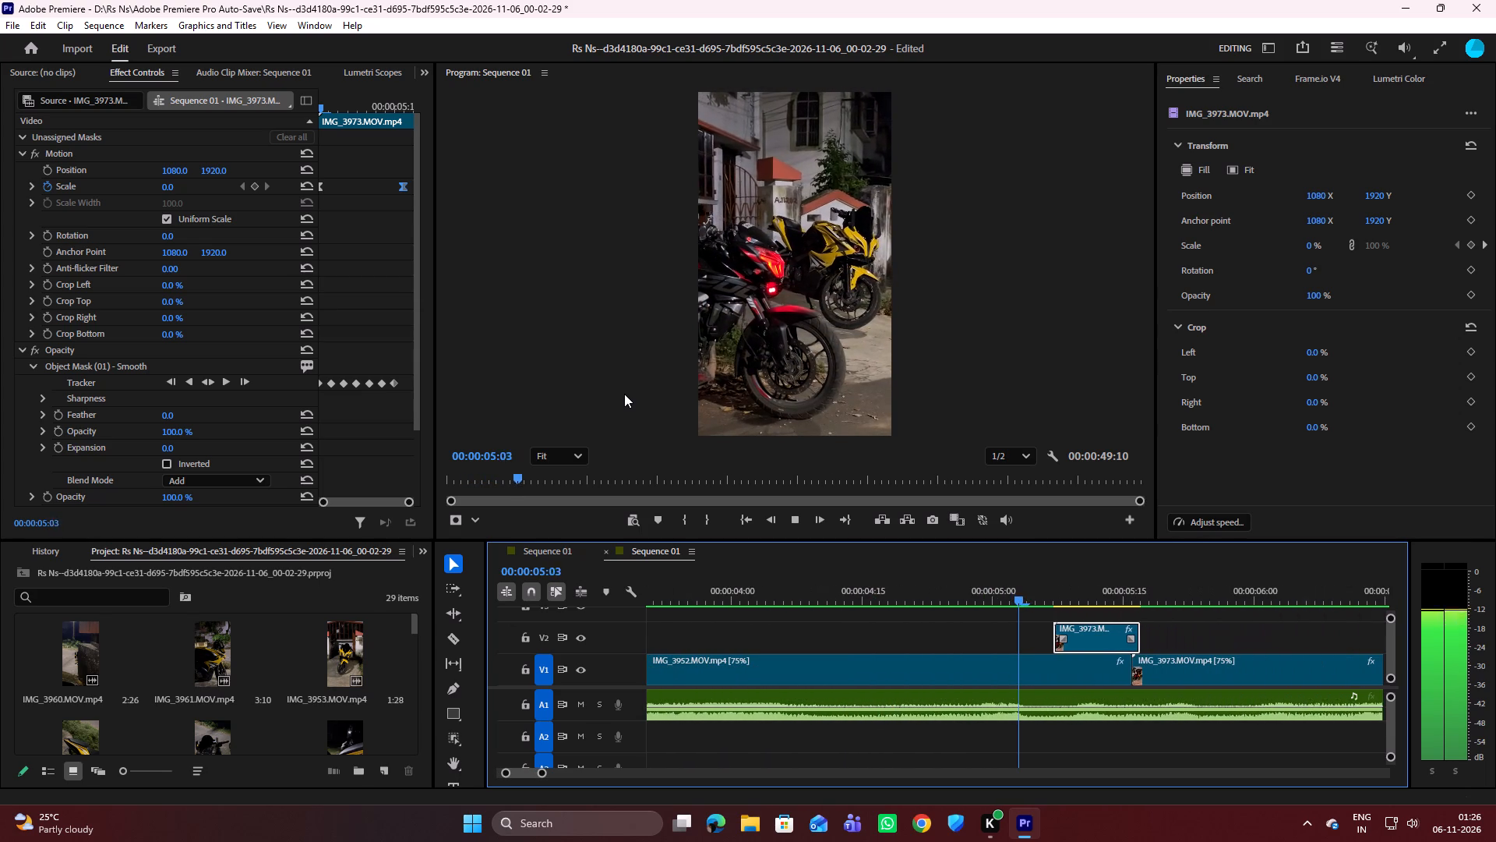
key("space")
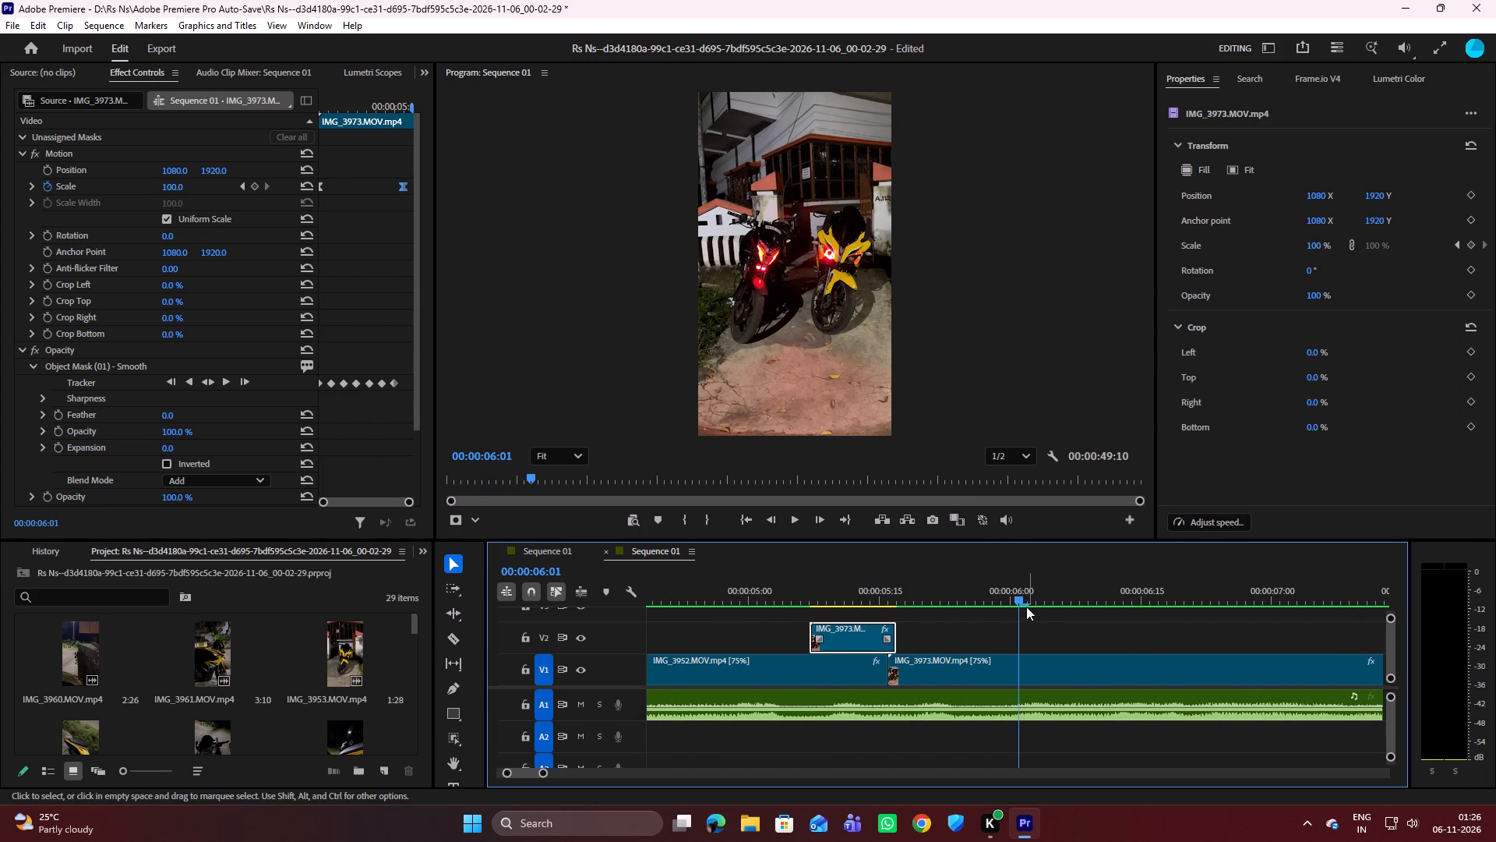
left_click_drag(1021, 600, 767, 613)
key("space")
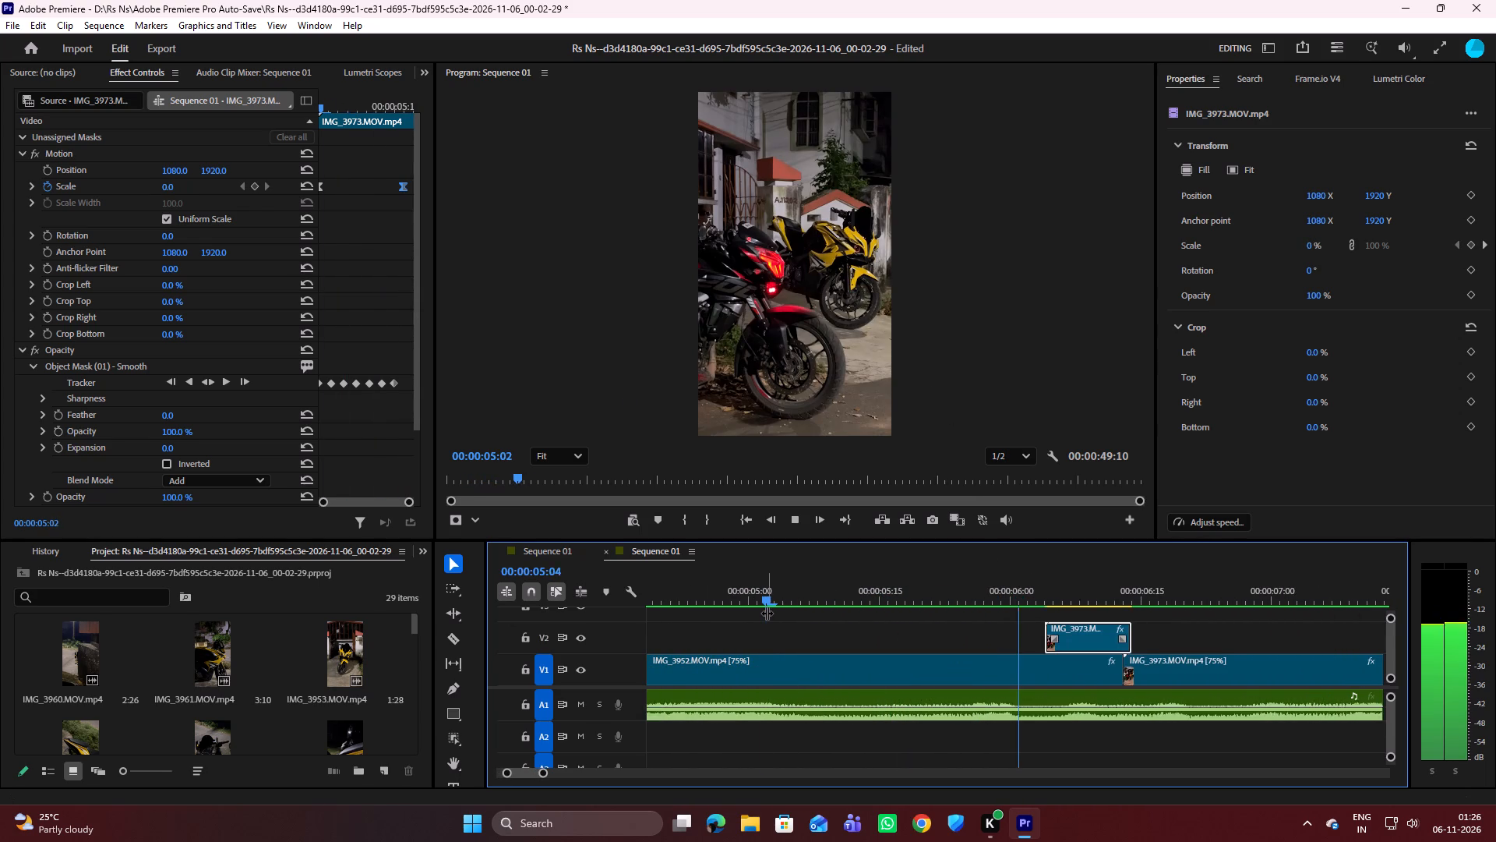
key("space")
Play the edited clips from before the overlay on to about 00:00:19:11 to review the rest of the cut.
left_click_drag(1025, 593, 844, 603)
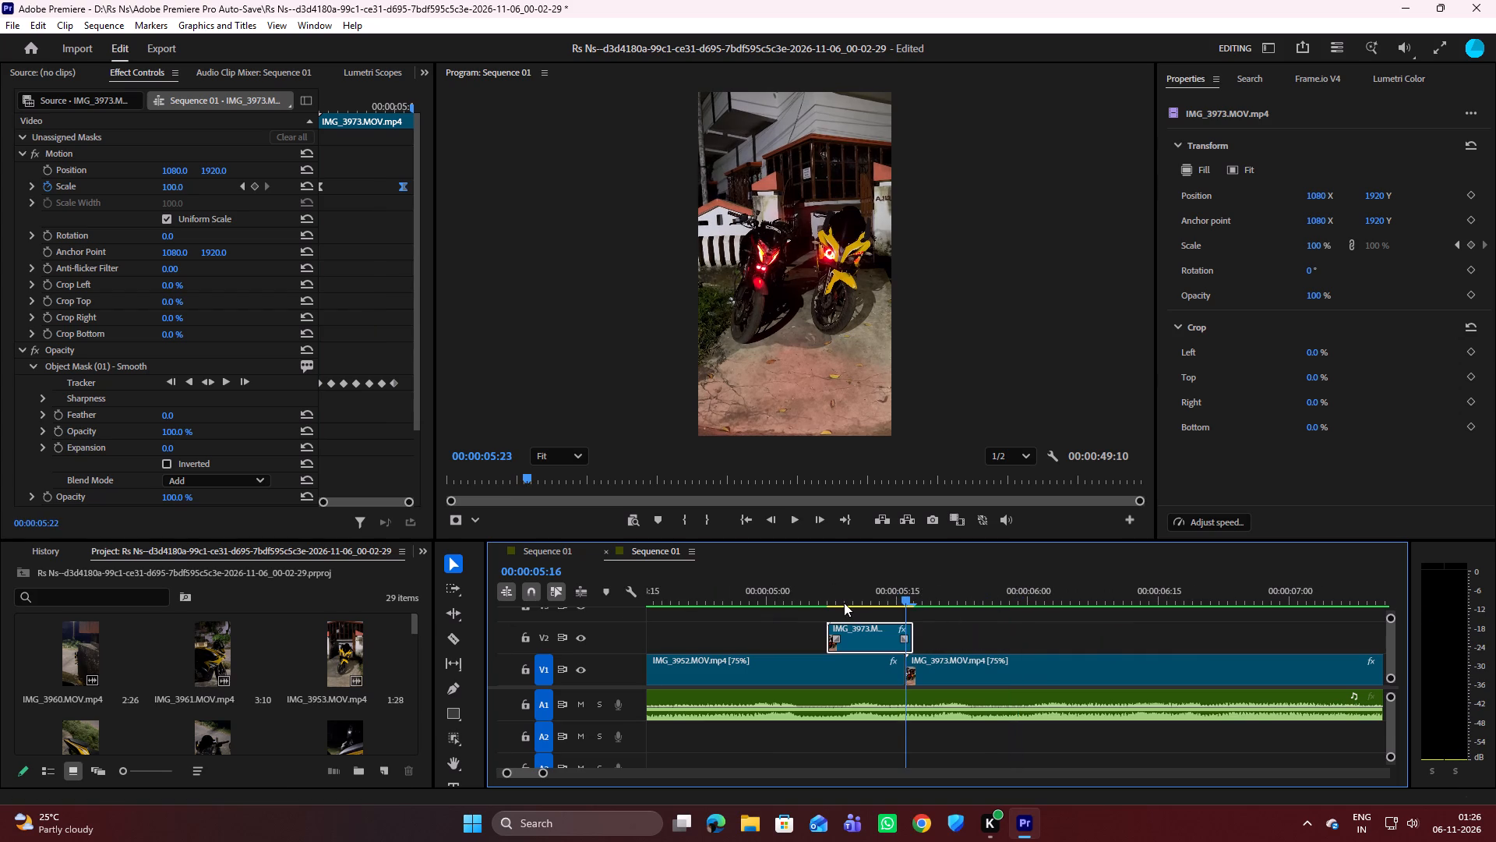
left_click_drag(844, 603, 625, 604)
key("space")
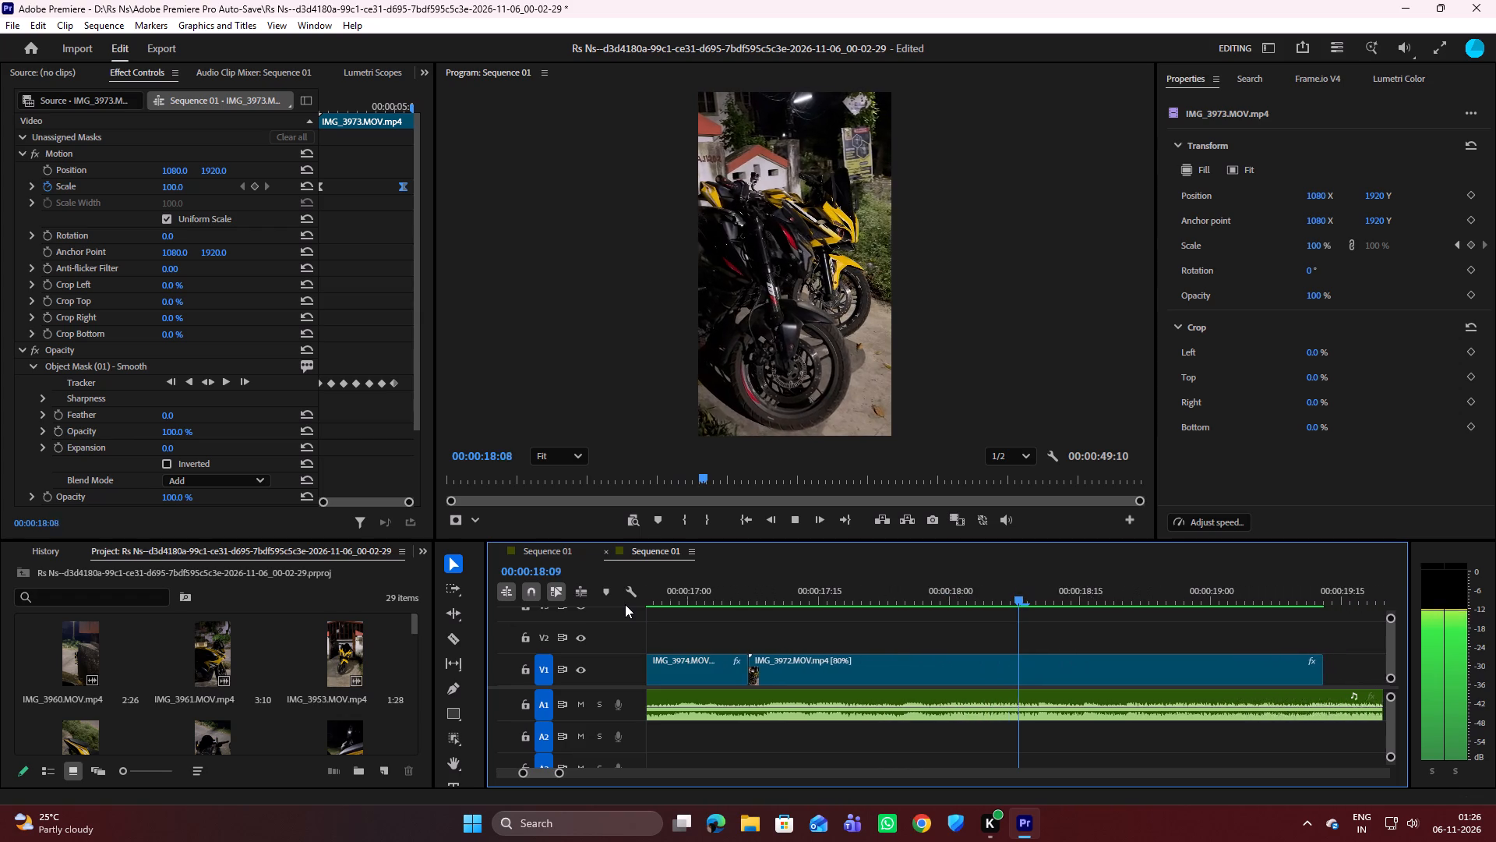
key("space")
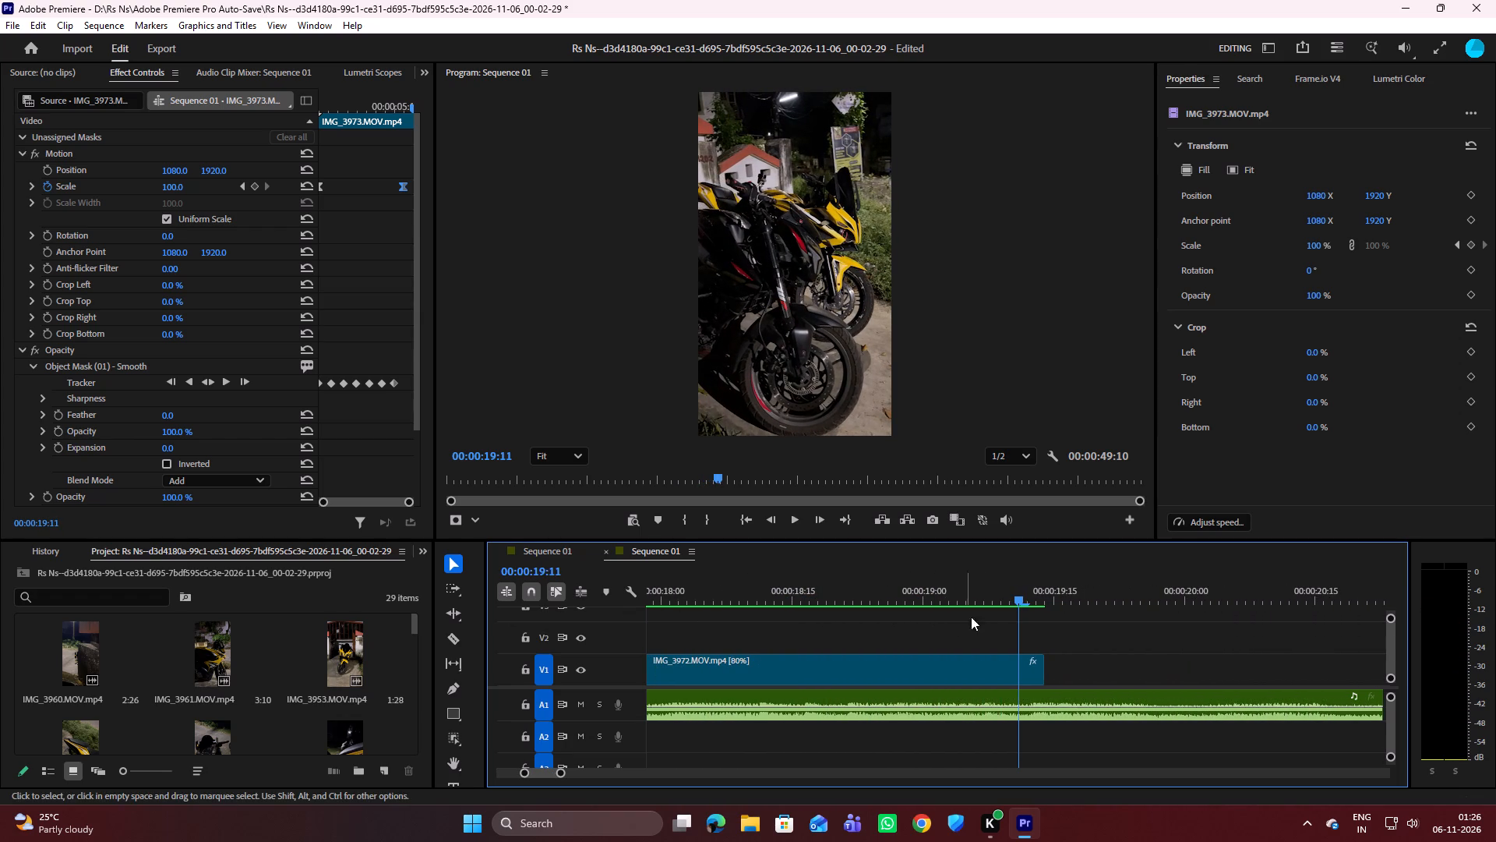
Delete the scale-animated IMG_3973 overlay from V2.
left_click_drag(1016, 600, 545, 578)
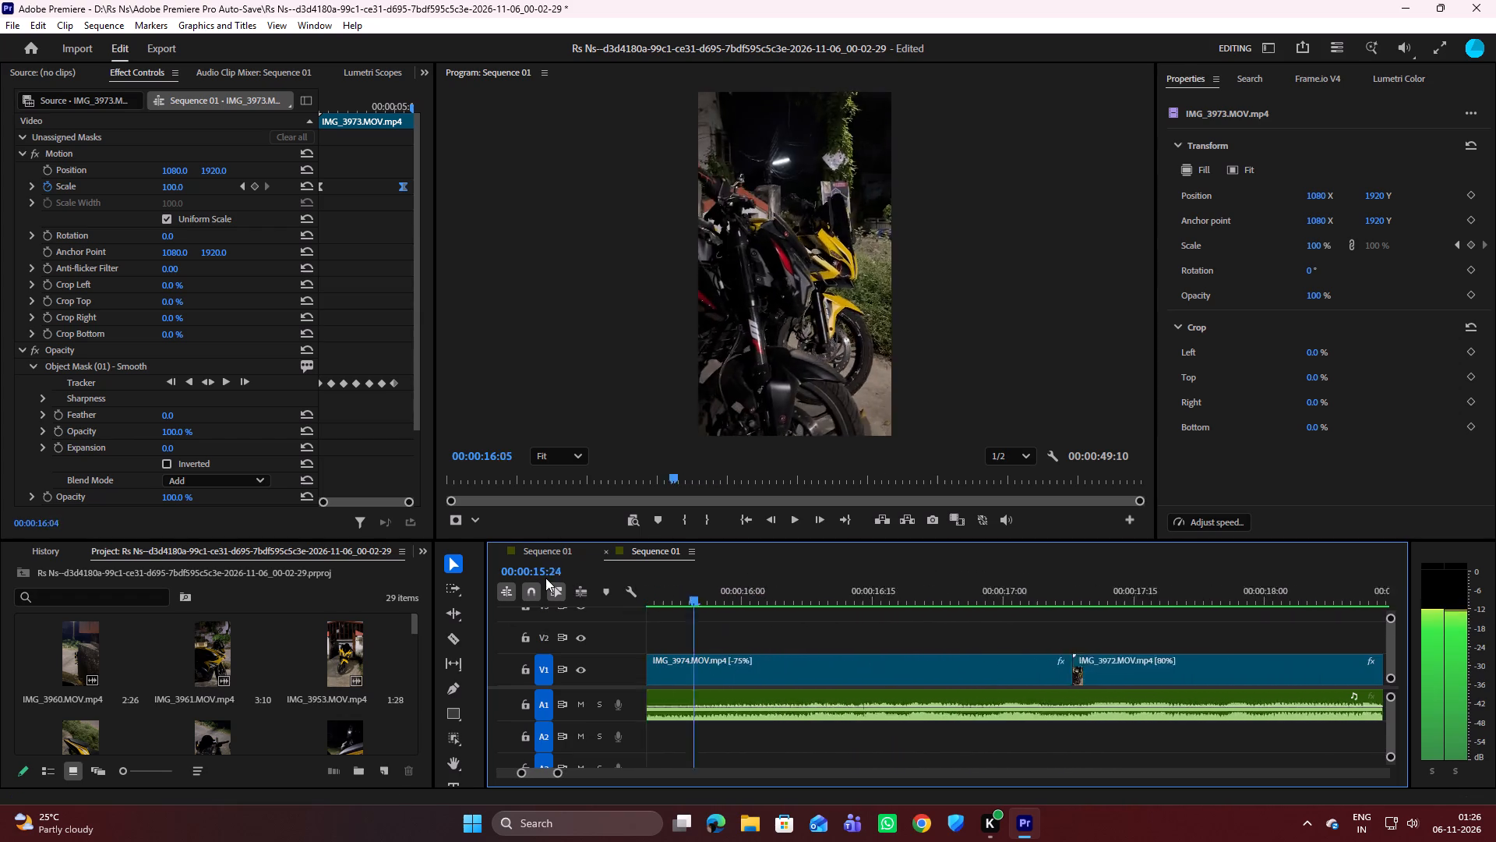
left_click_drag(545, 578, 506, 578)
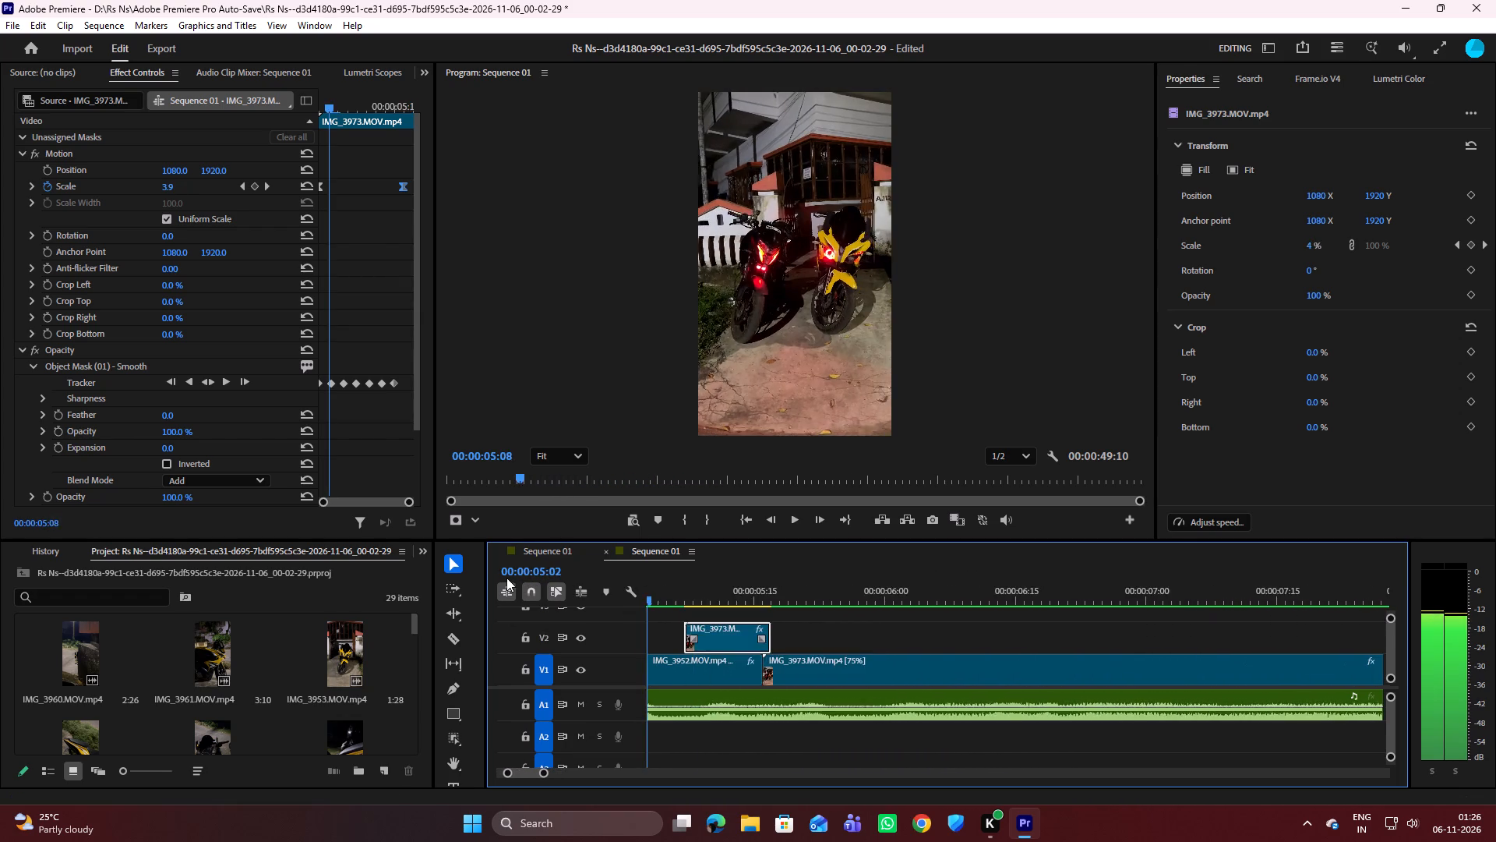
left_click_drag(506, 578, 503, 577)
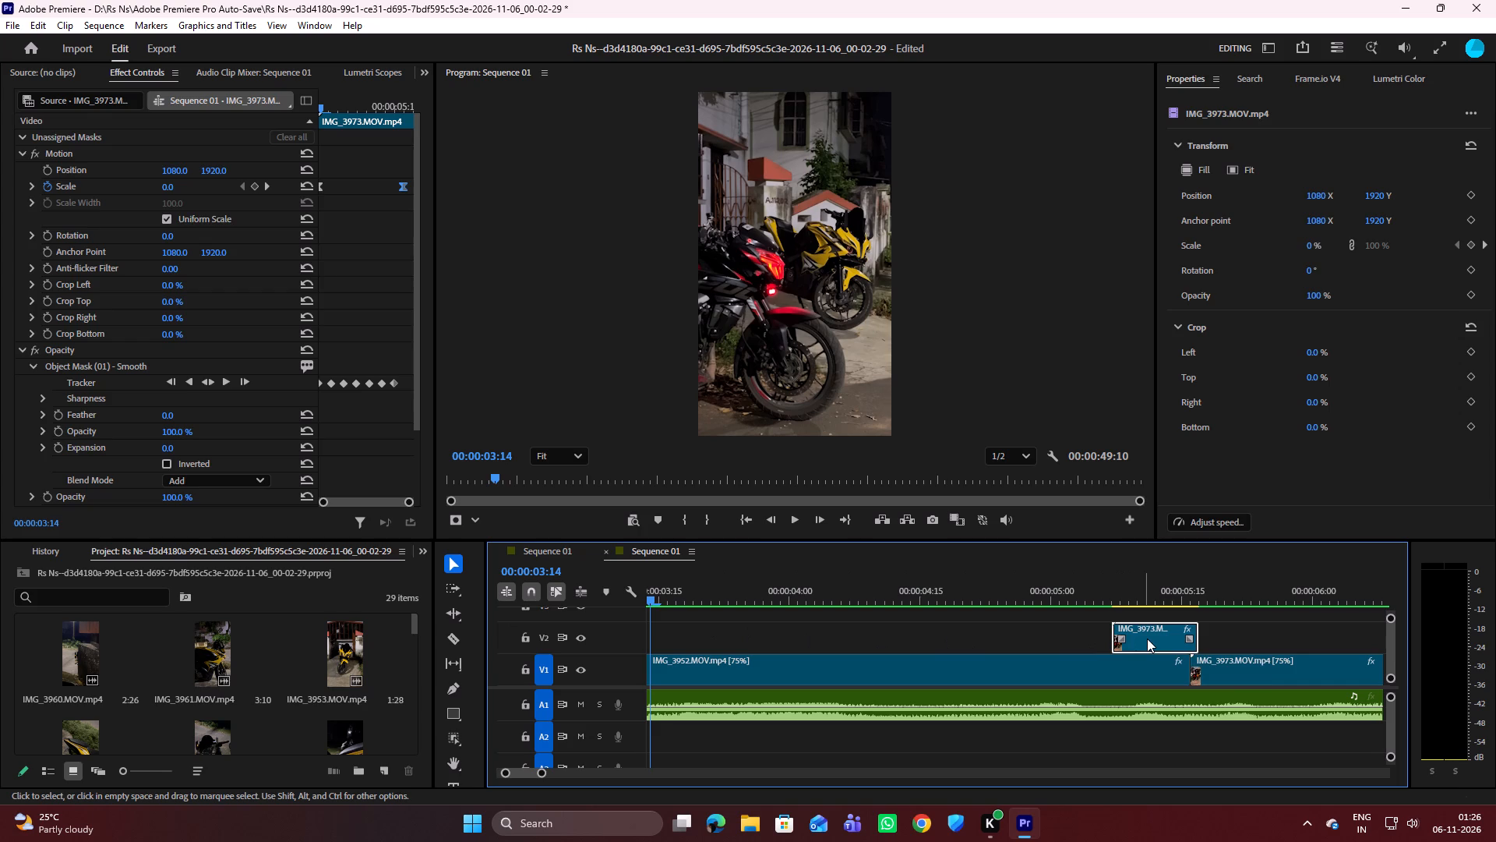
key("Delete")
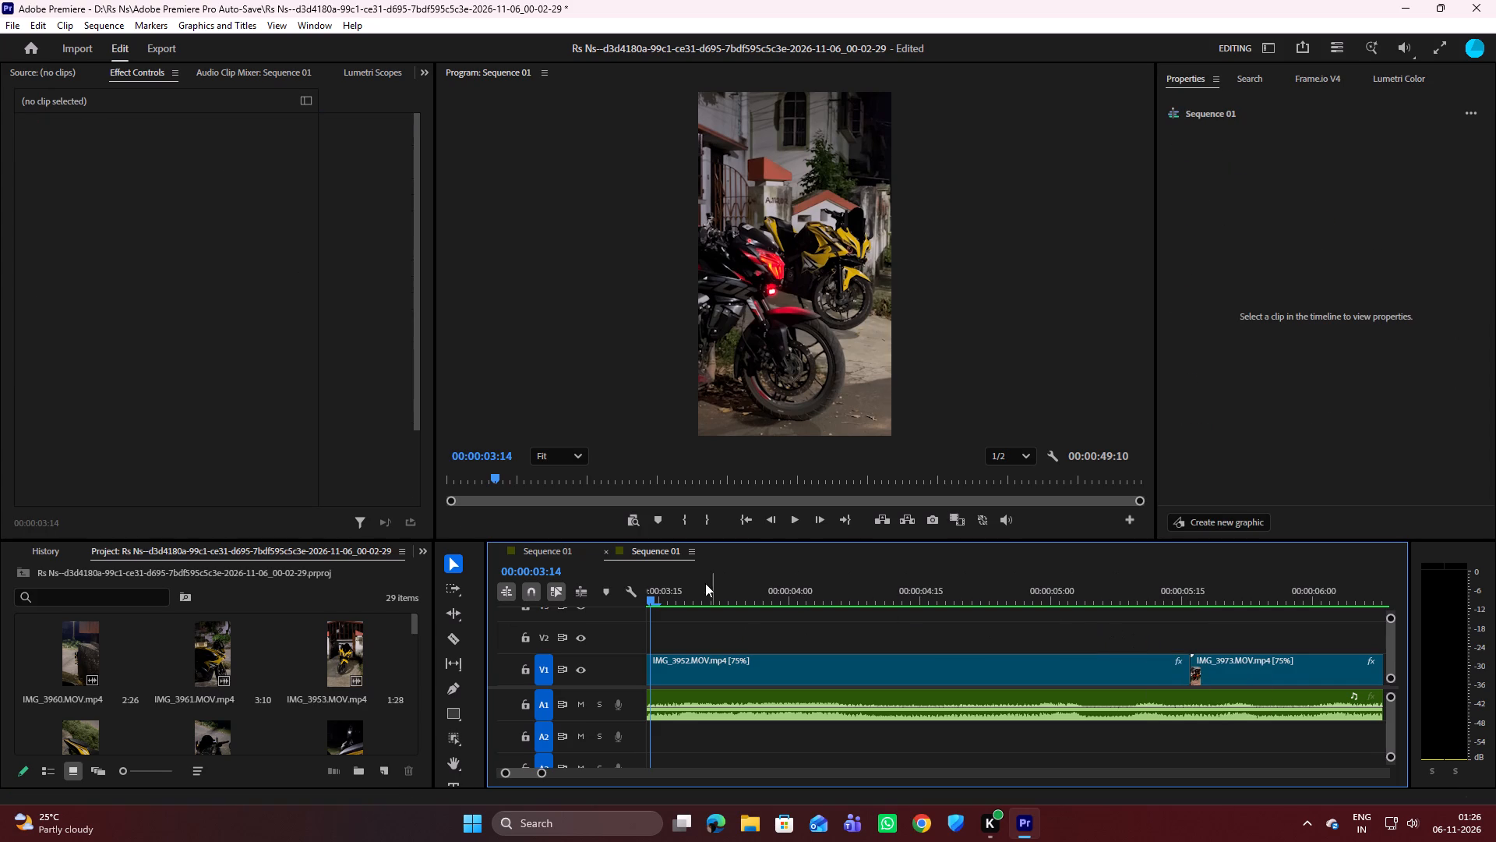
Play the video from its start without the overlay, and scrub around the IMG_3973 cut at 00:00:05:16 to check its timing.
left_click_drag(654, 603, 621, 605)
left_click_drag(537, 774, 663, 780)
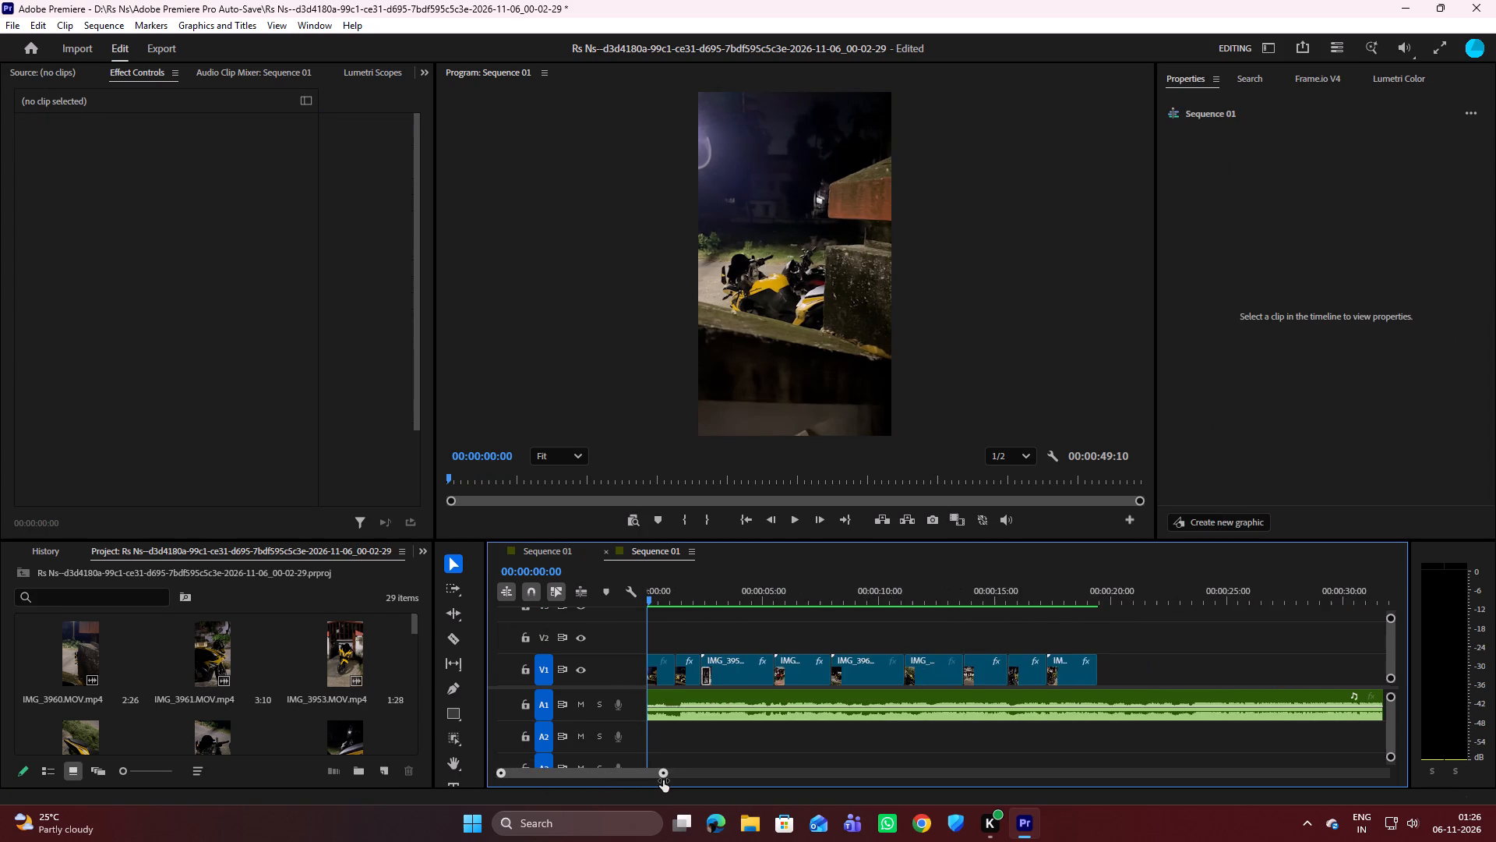
left_click_drag(663, 780, 630, 776)
key("space")
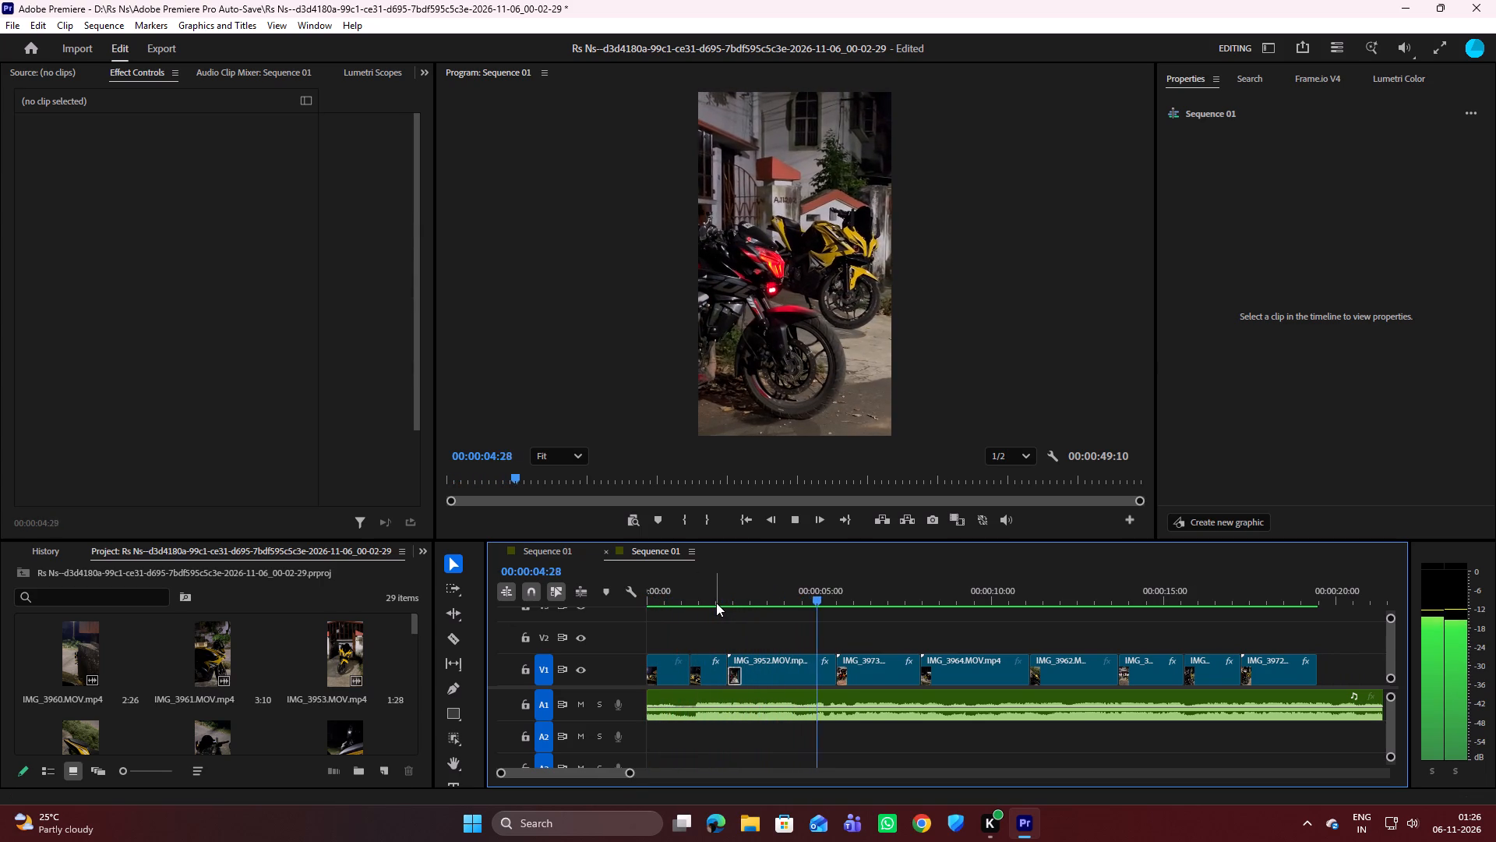
key("space")
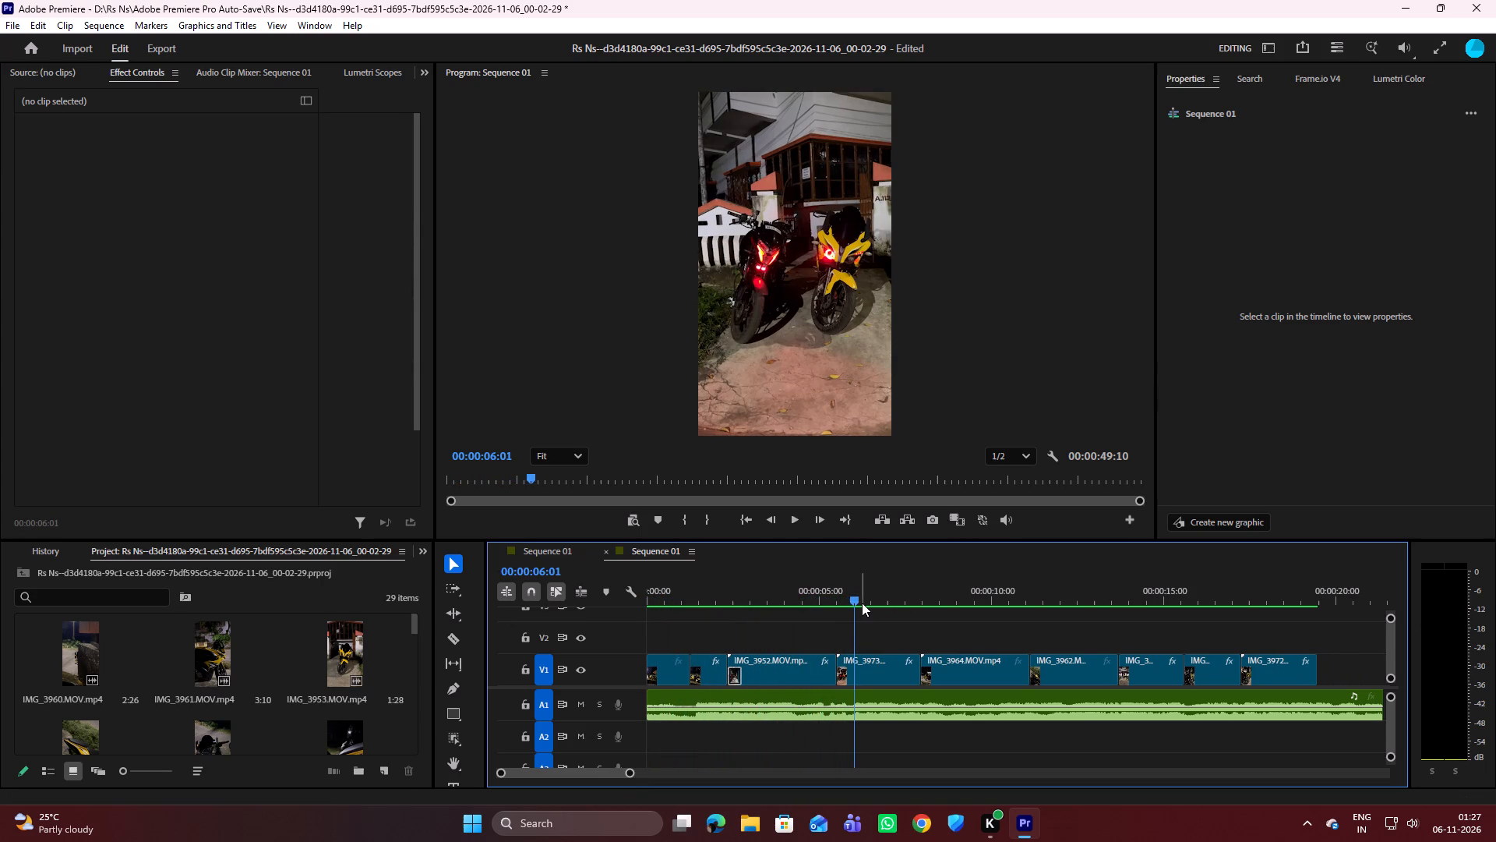
left_click_drag(854, 596, 838, 593)
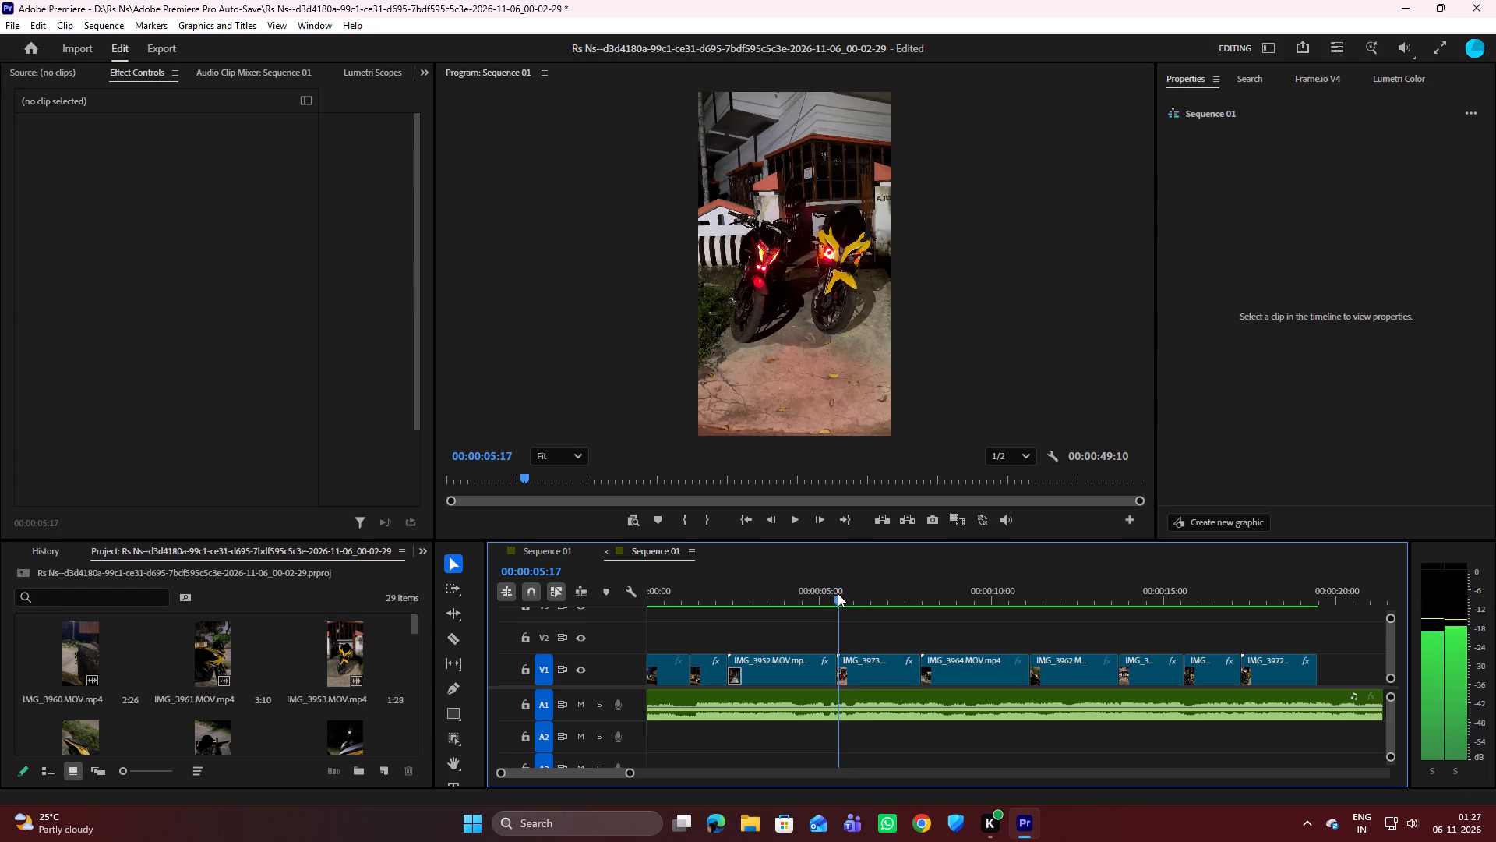
left_click_drag(838, 593, 837, 593)
key("space")
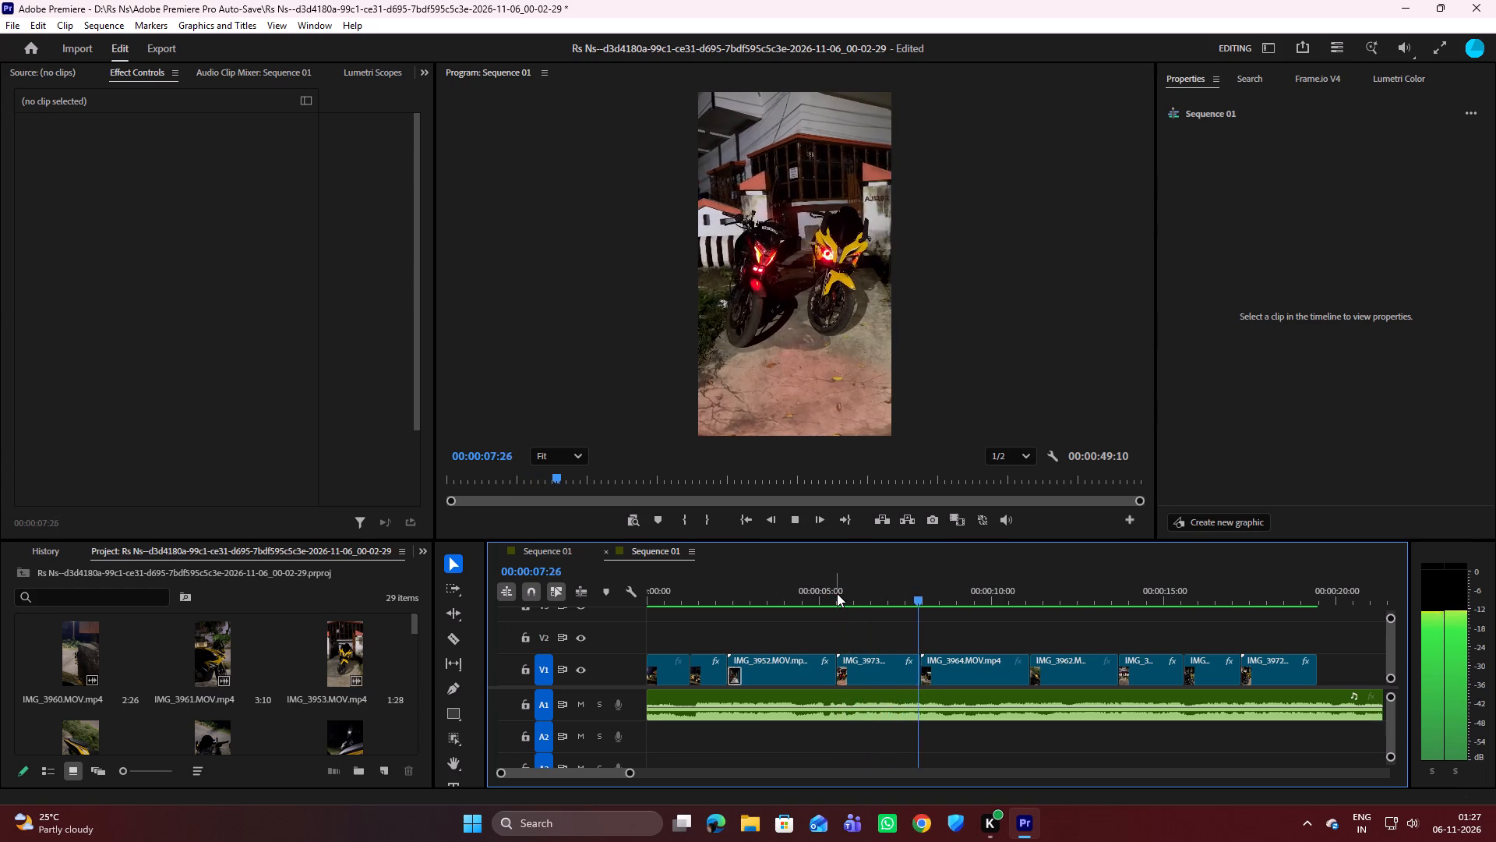
key("space")
left_click_drag(938, 601, 893, 607)
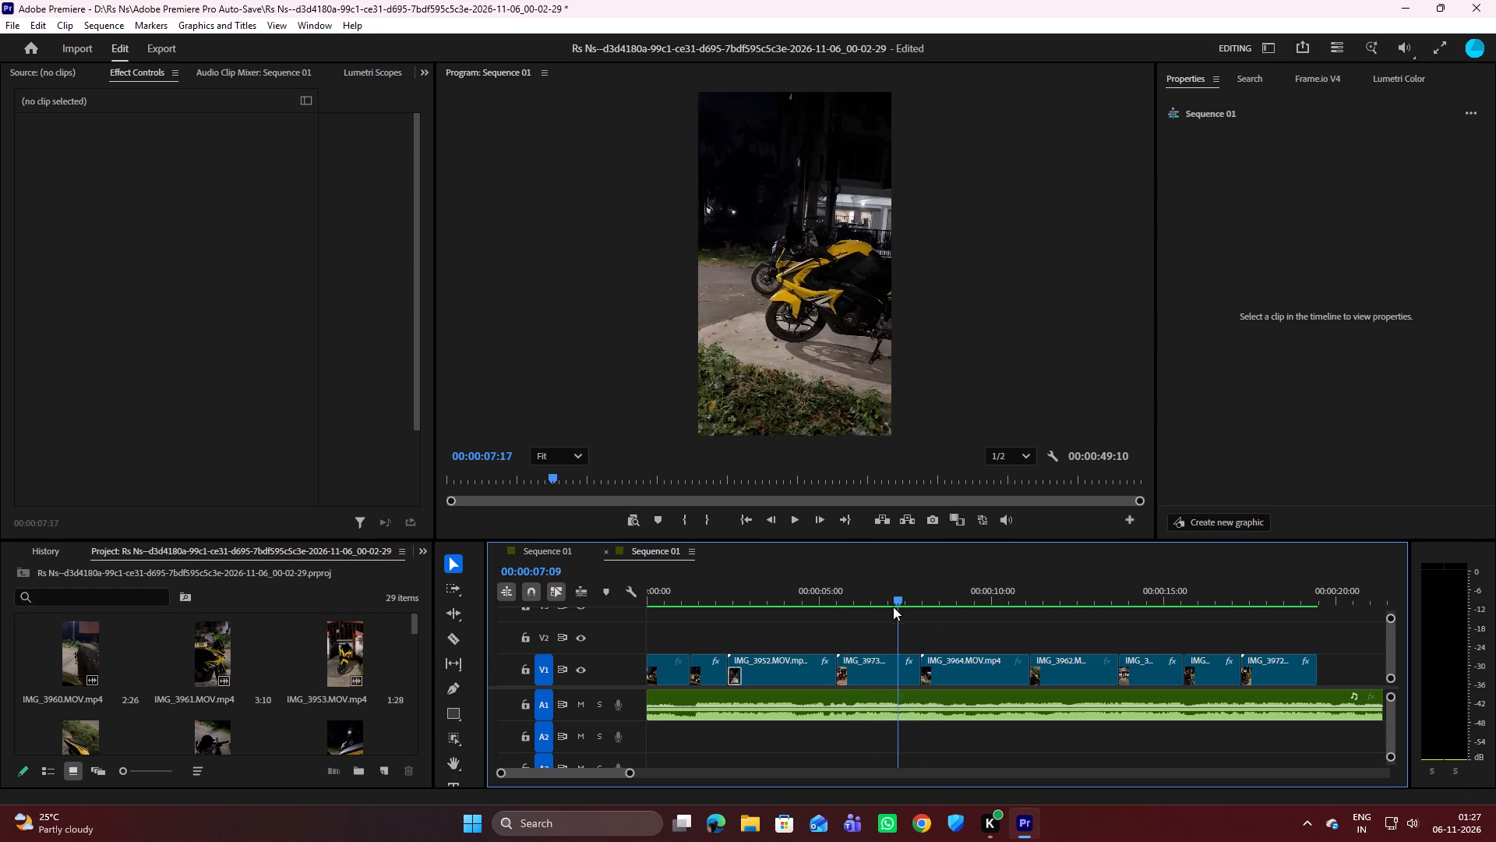
left_click_drag(893, 607, 837, 603)
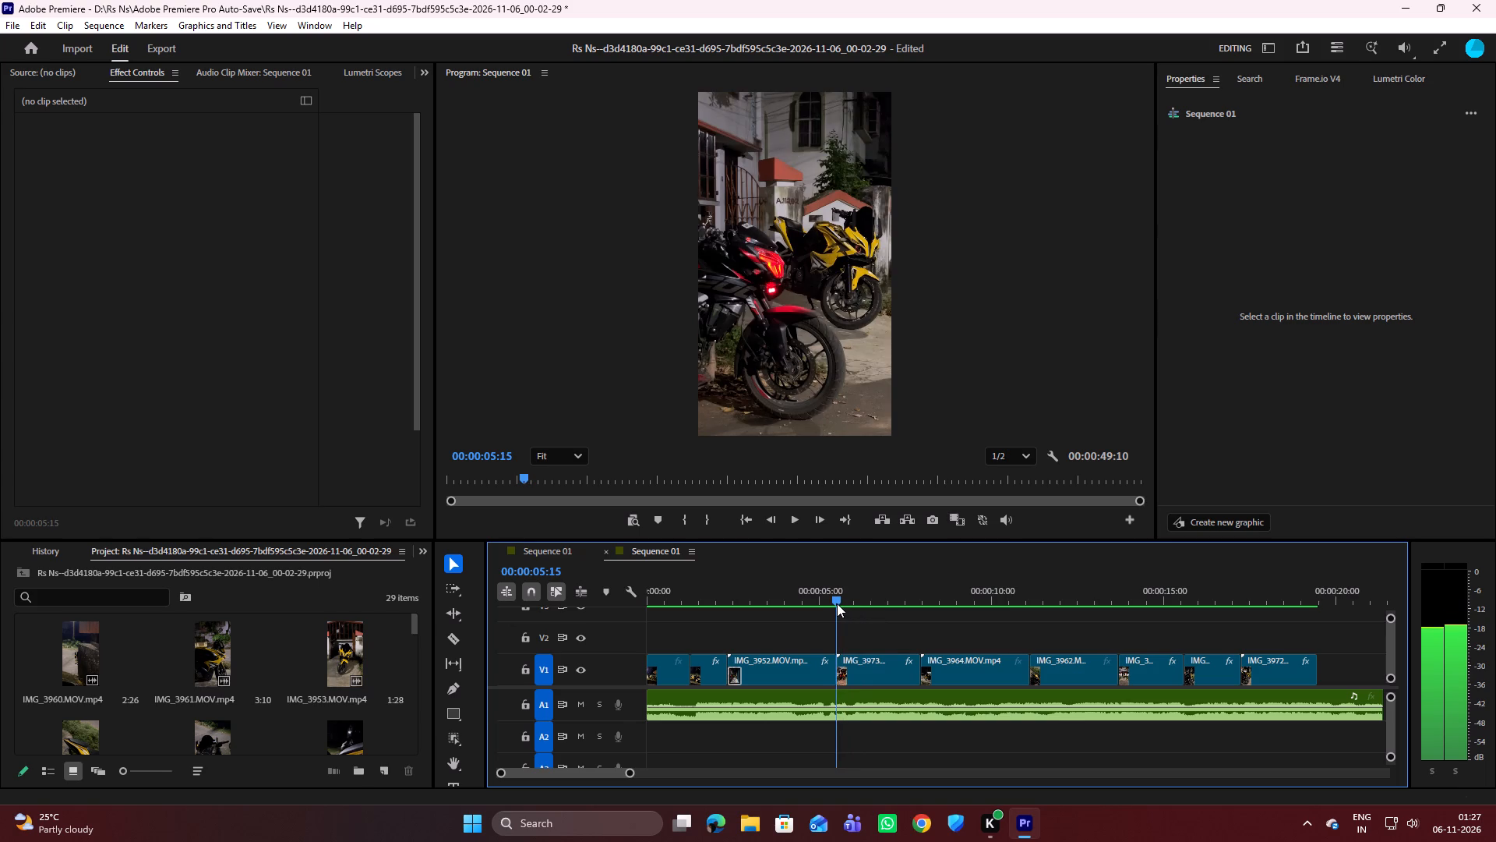
left_click_drag(837, 603, 841, 600)
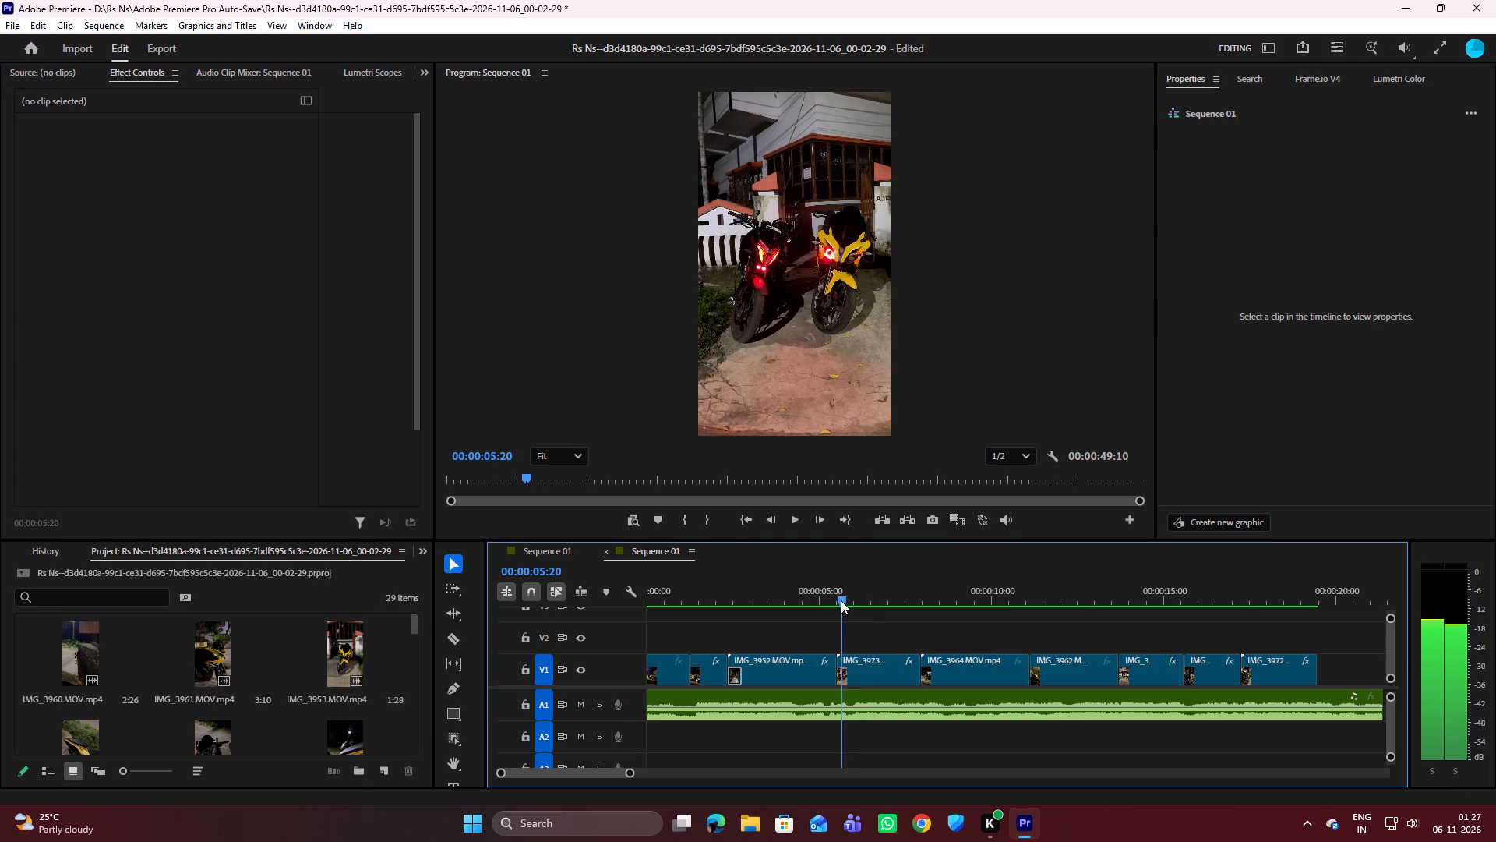
left_click_drag(841, 600, 838, 600)
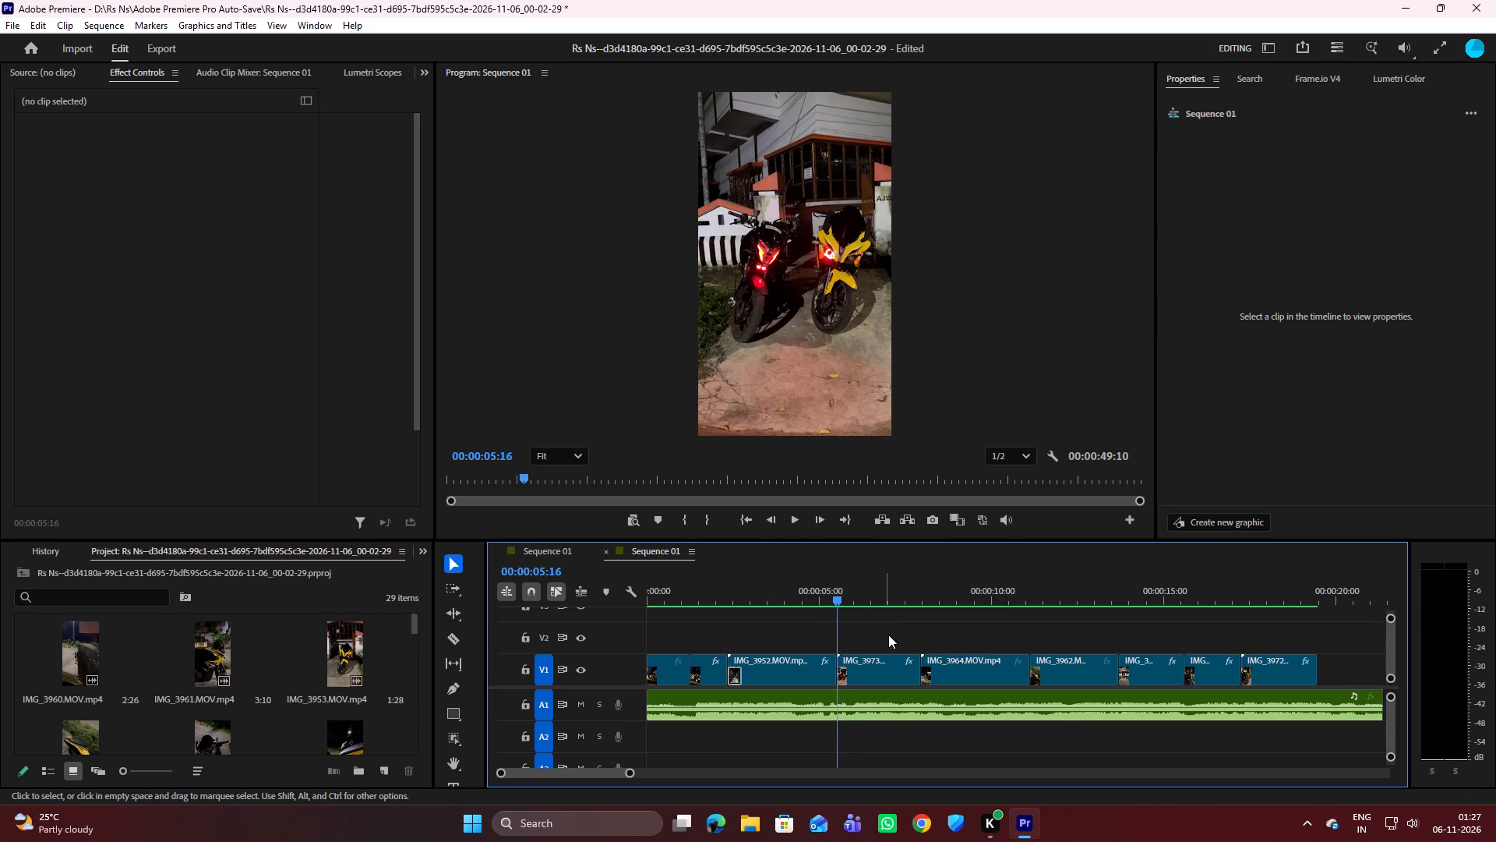
Duplicate the V1 clip IMG_3973 onto V2 directly above it, starting at 00:00:05:16.
left_click(887, 658)
left_click_drag(887, 658, 884, 640, "alt")
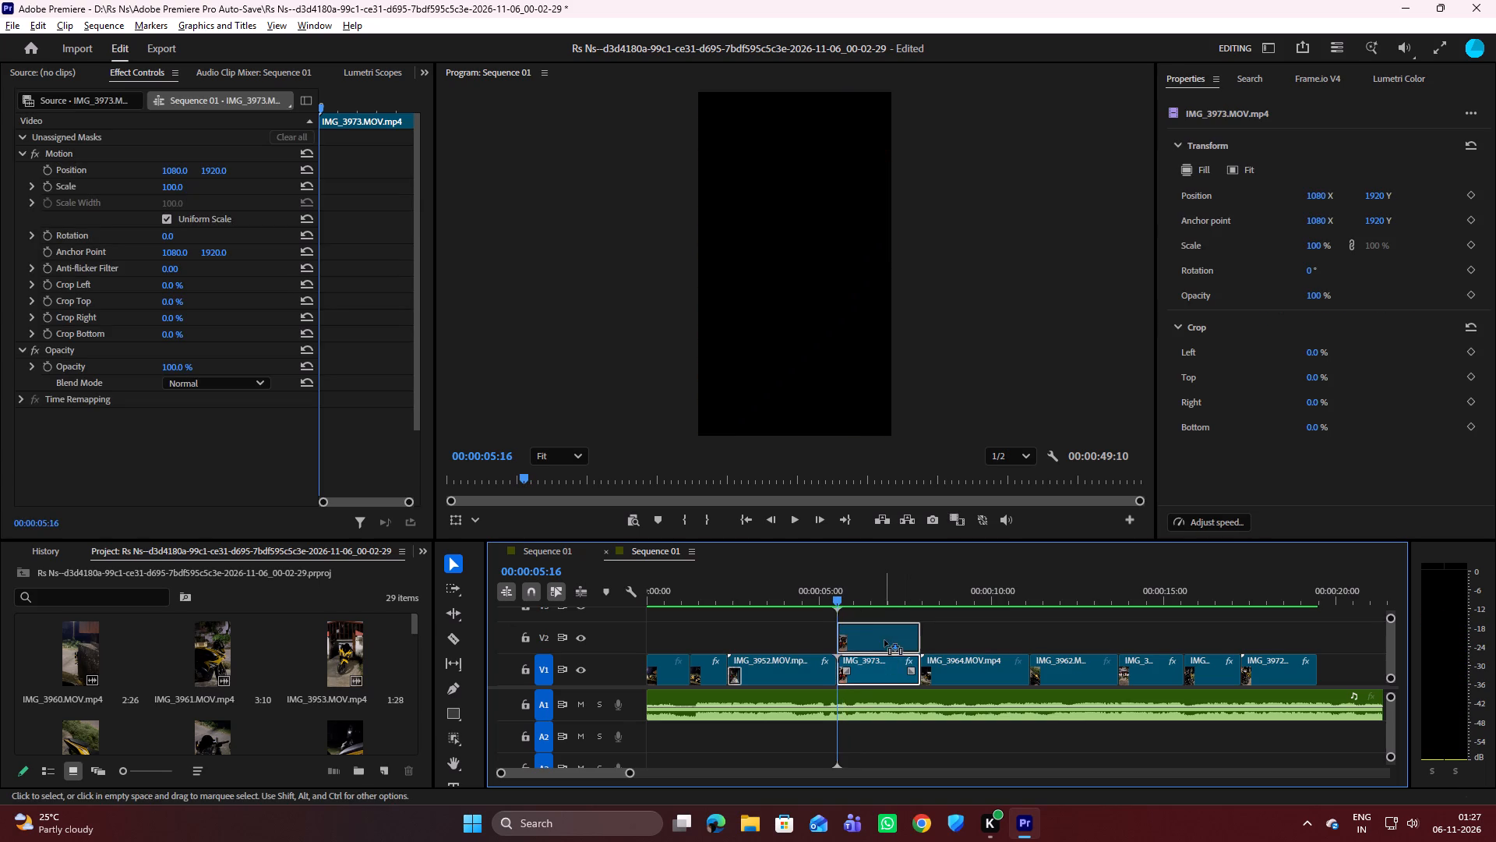
left_click_drag(884, 640, 883, 634, "alt")
Step frame by frame between 00:00:05:08 and about 00:00:05:25 to examine the picture and music around the IMG_3973 cut.
key("Right")
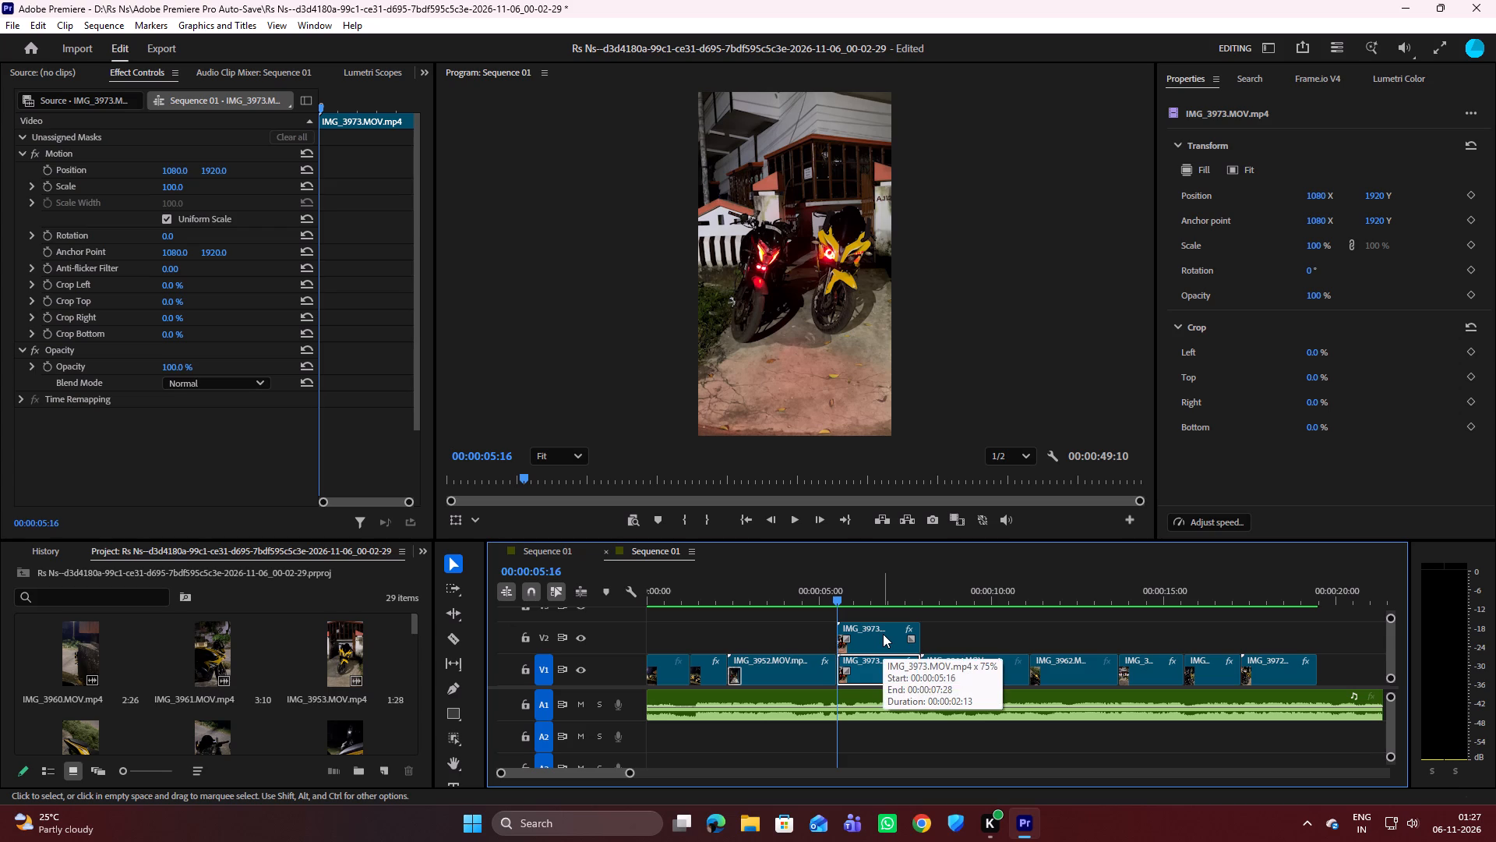
key("Right")
key("Right")
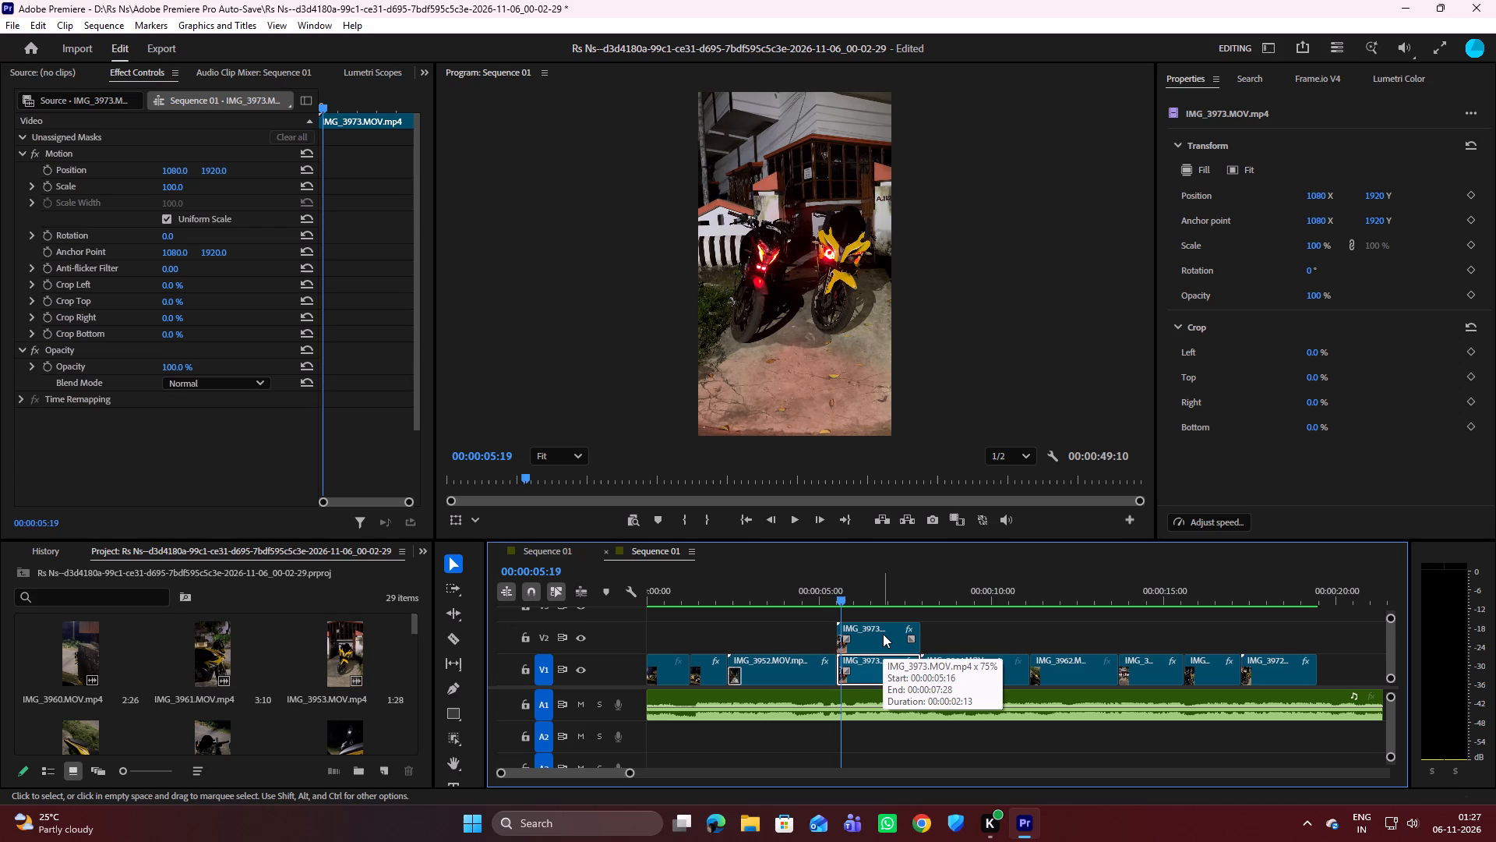
key("Right")
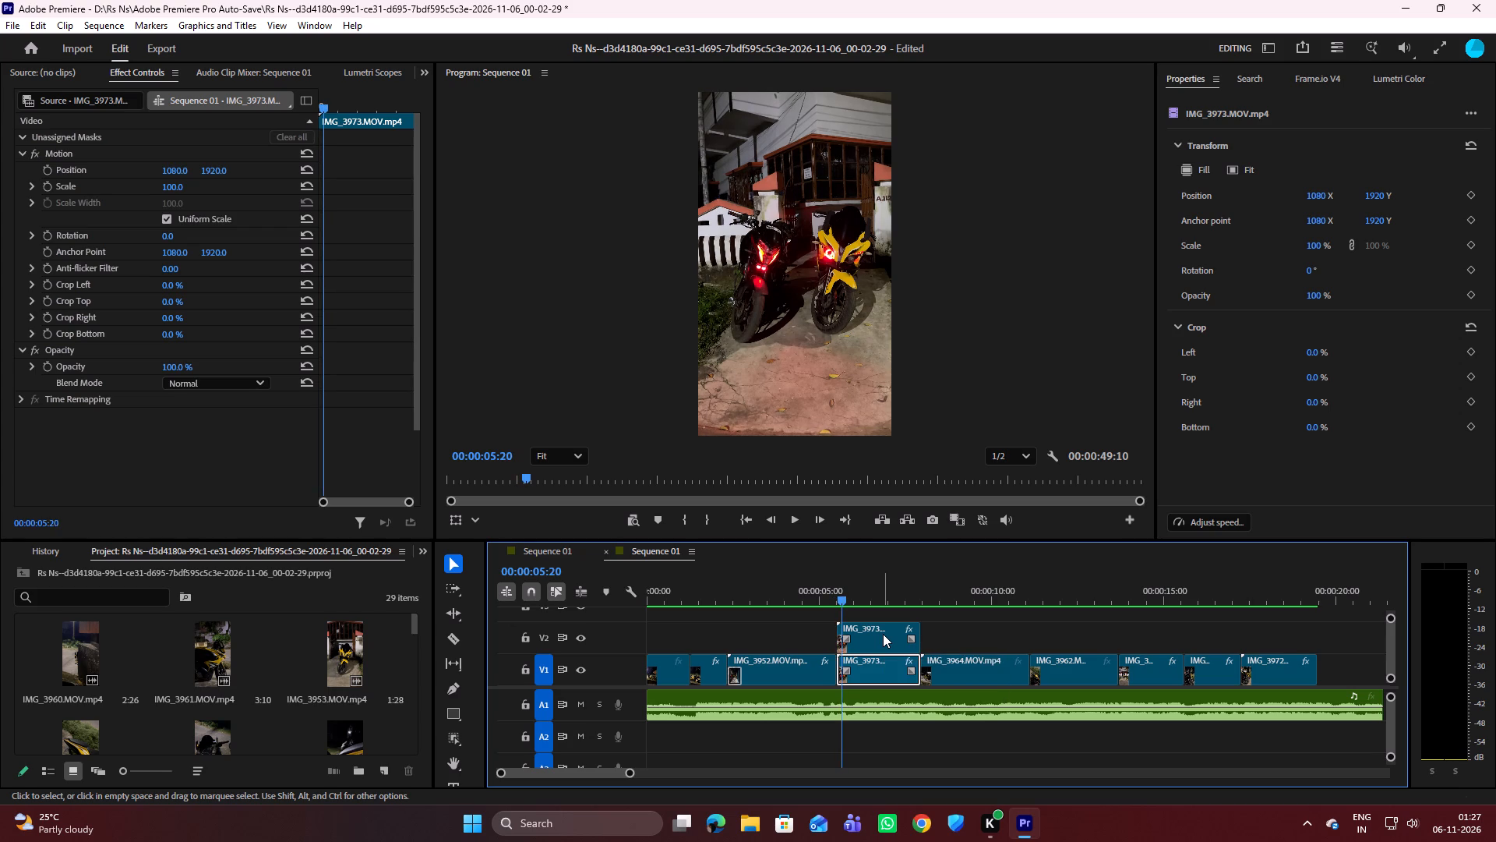
key("Right")
key("Right")
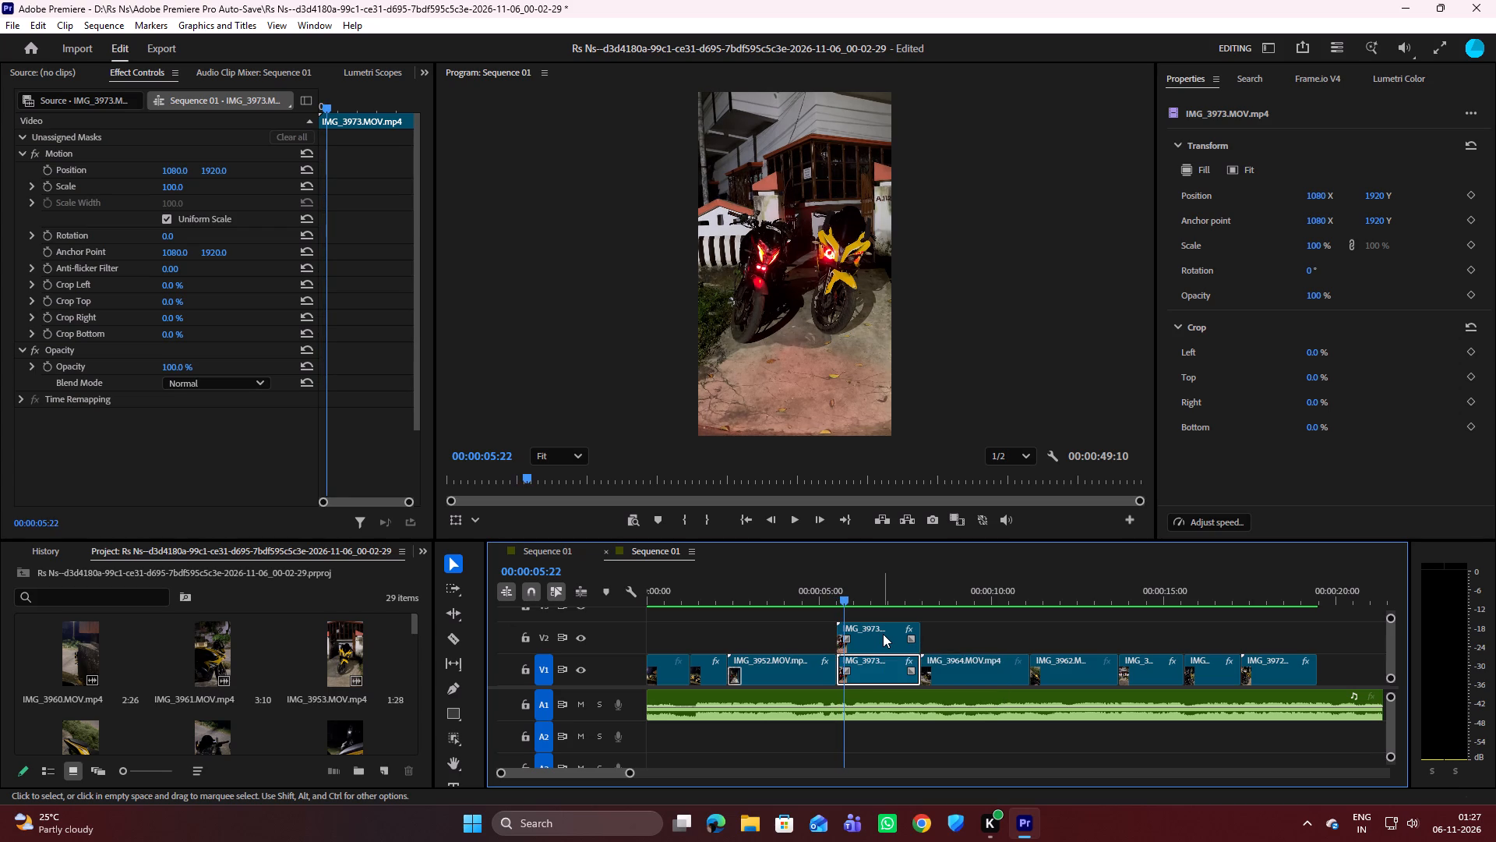
key("Right")
key("Right")
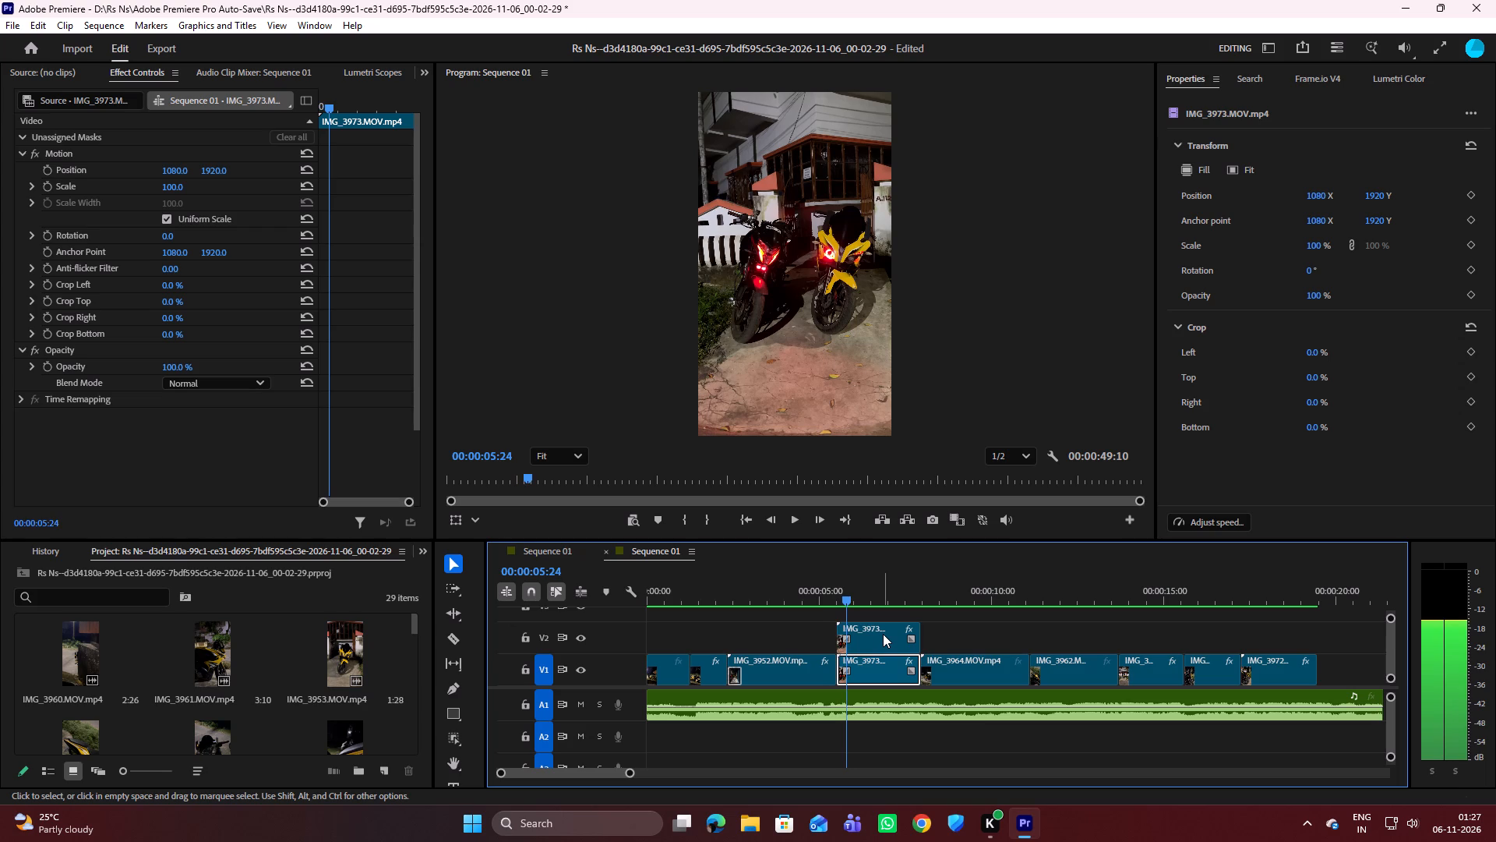
key("Right")
key("Left")
key("Left")
key("Left")
key("Left")
key("Left")
key("Left")
key("Left")
key("Left")
key("Left")
key("Left")
key("Left")
key("Left")
key("Left")
key("Left")
key("Left")
key("Left")
key("Left")
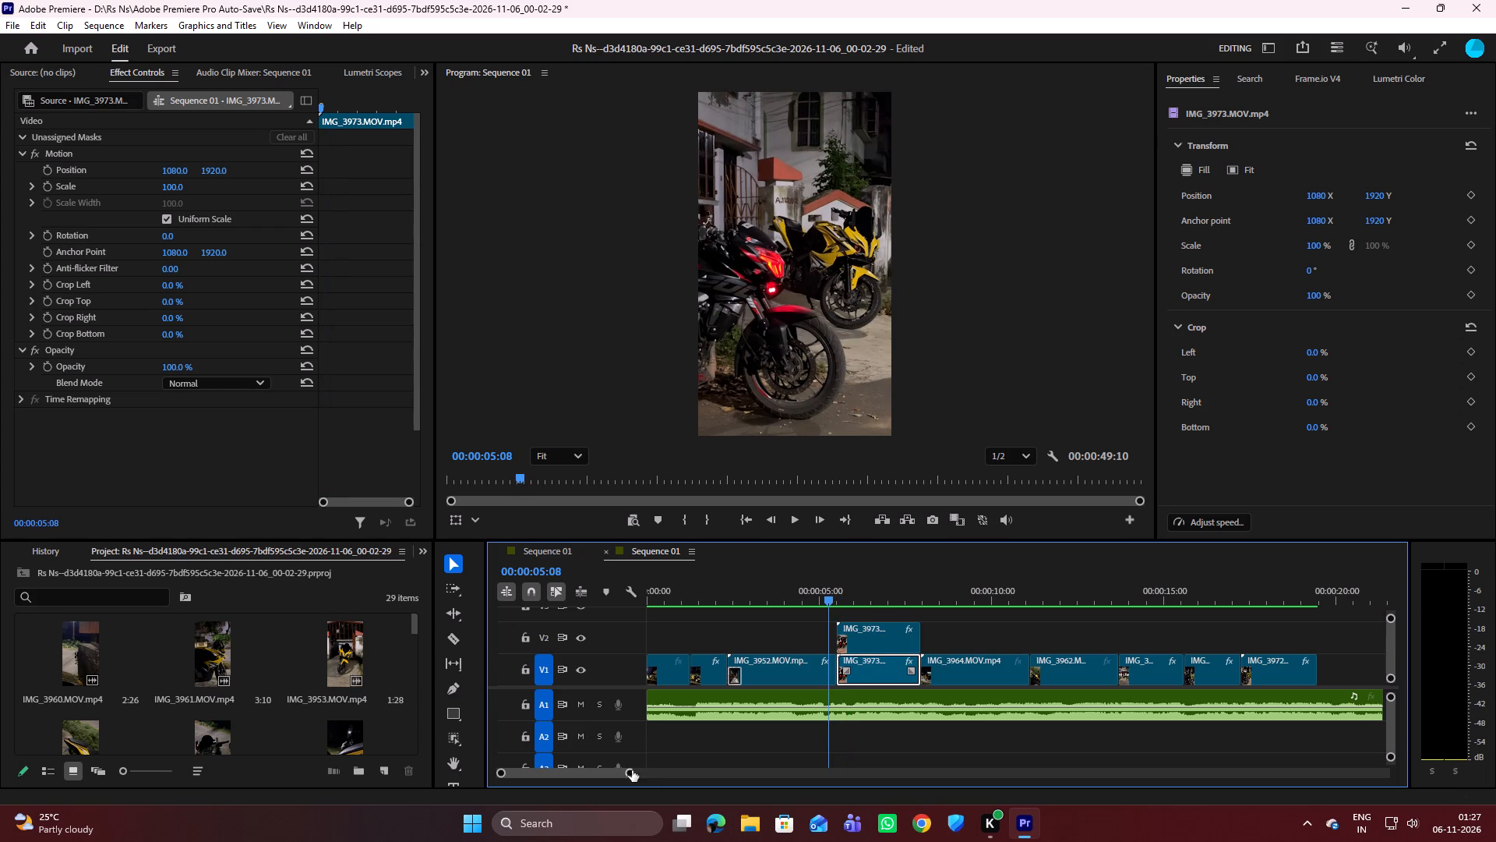
Split the V2 IMG_3973 clip at 00:00:05:25 and delete the part after the split, keeping the short opening piece.
left_click_drag(630, 769, 563, 802)
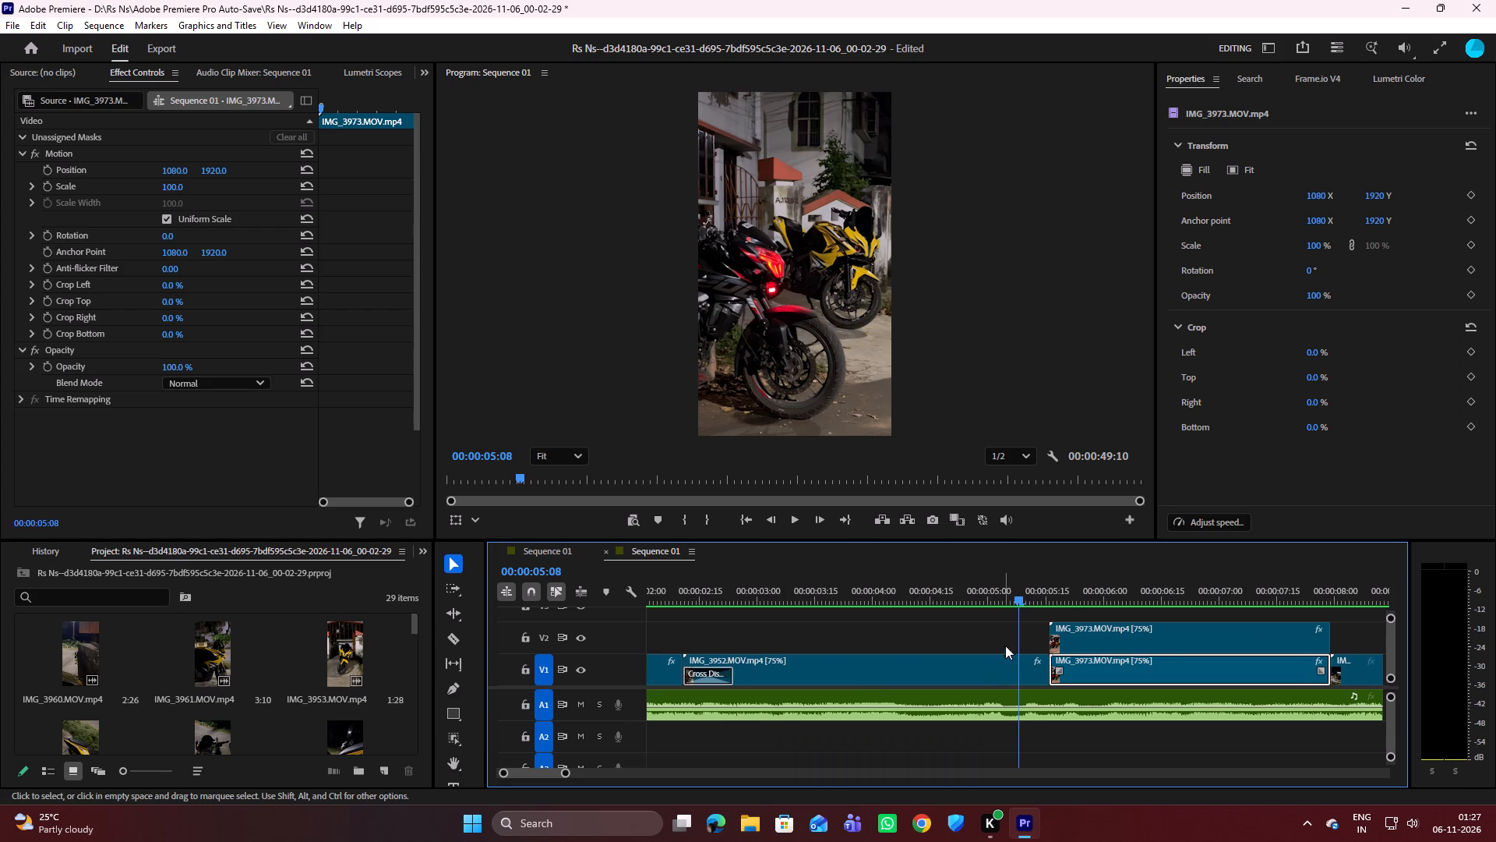
left_click_drag(1020, 601, 1048, 585)
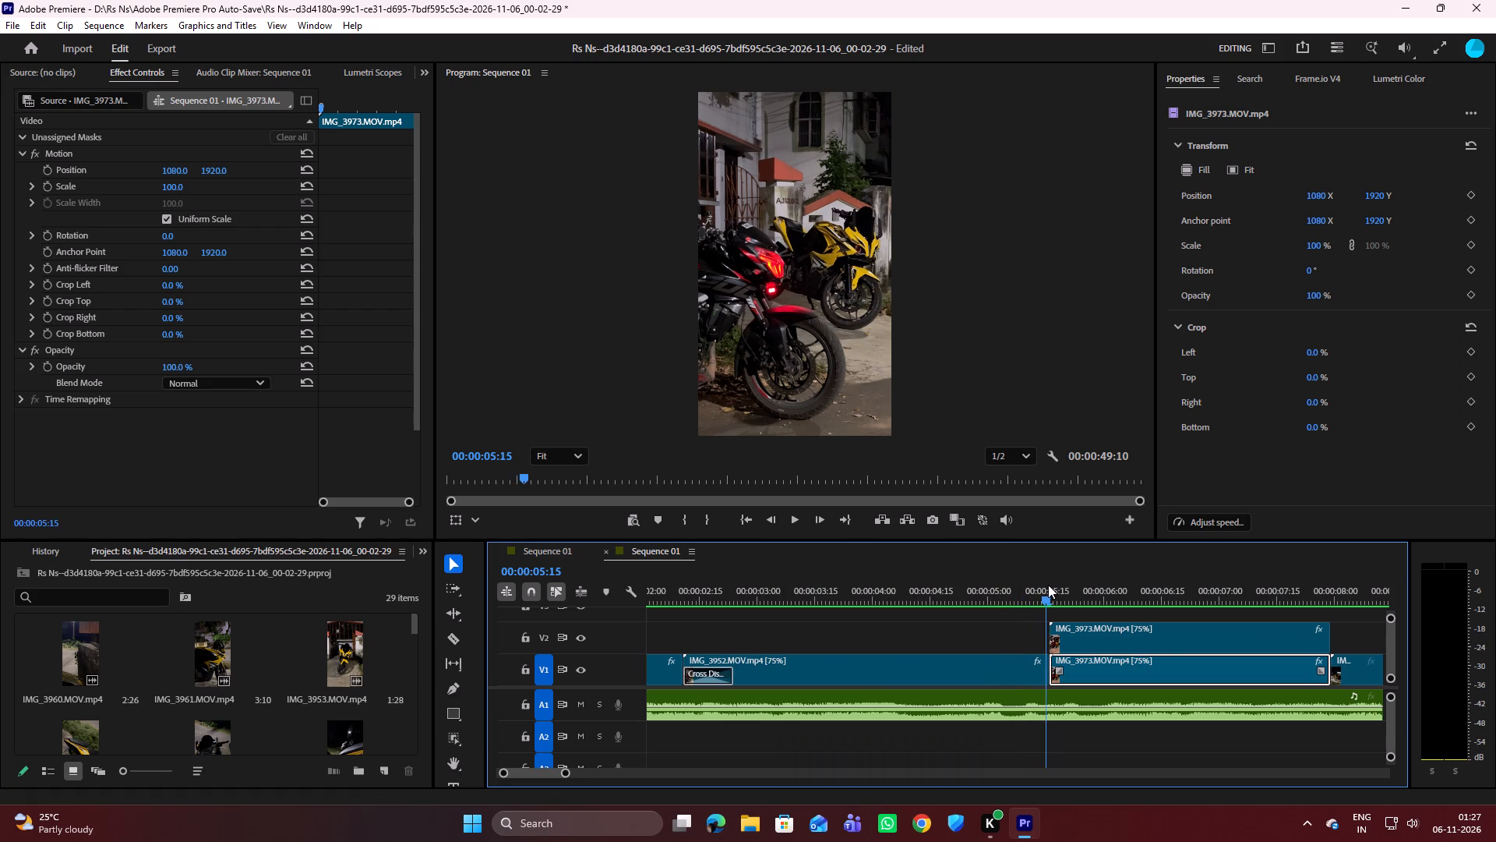
key("Right")
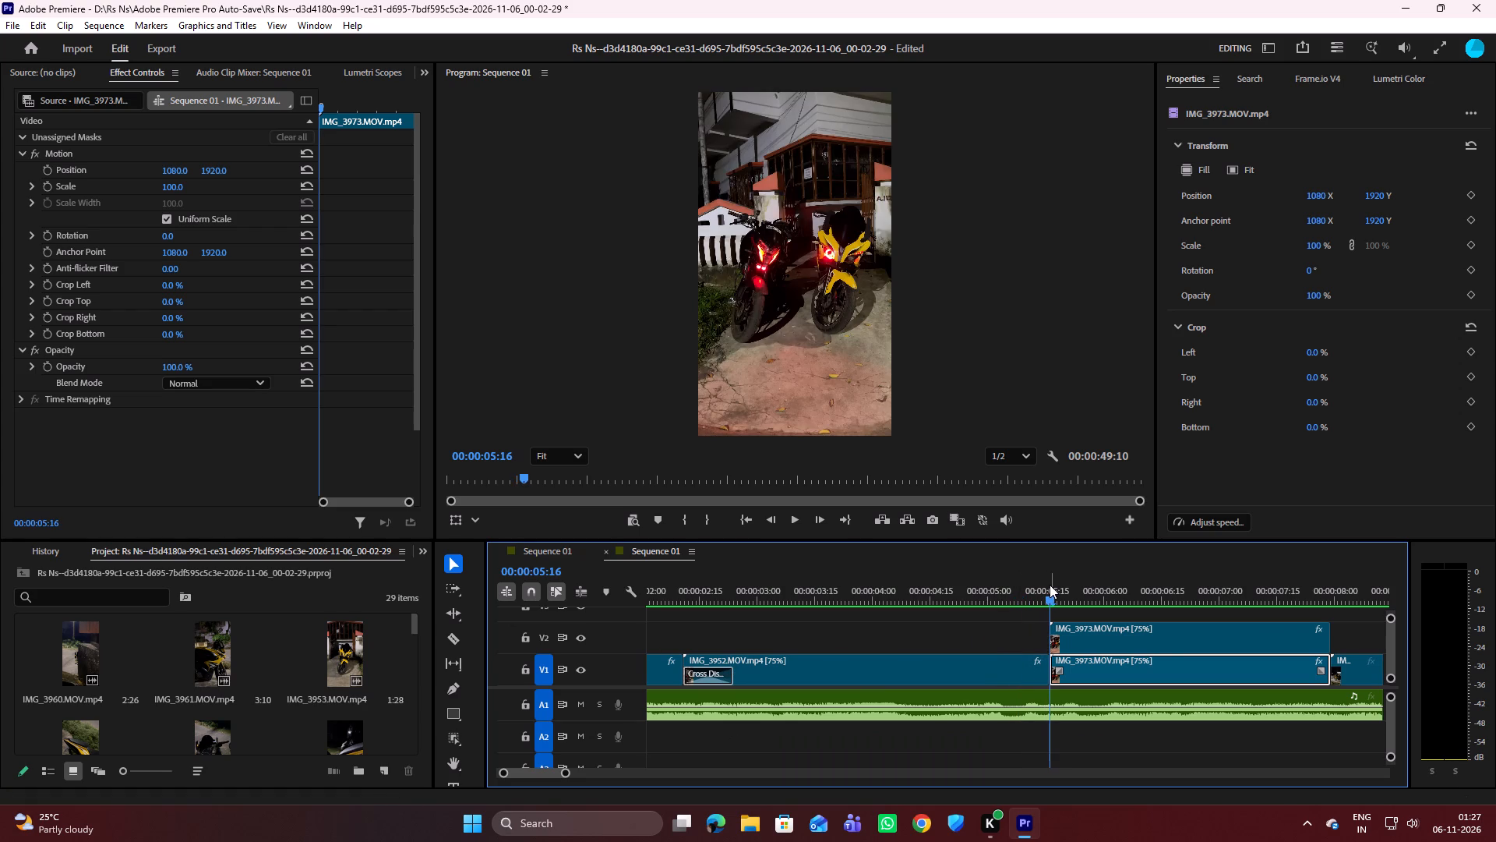
key("Left")
key("Right")
key("Right")
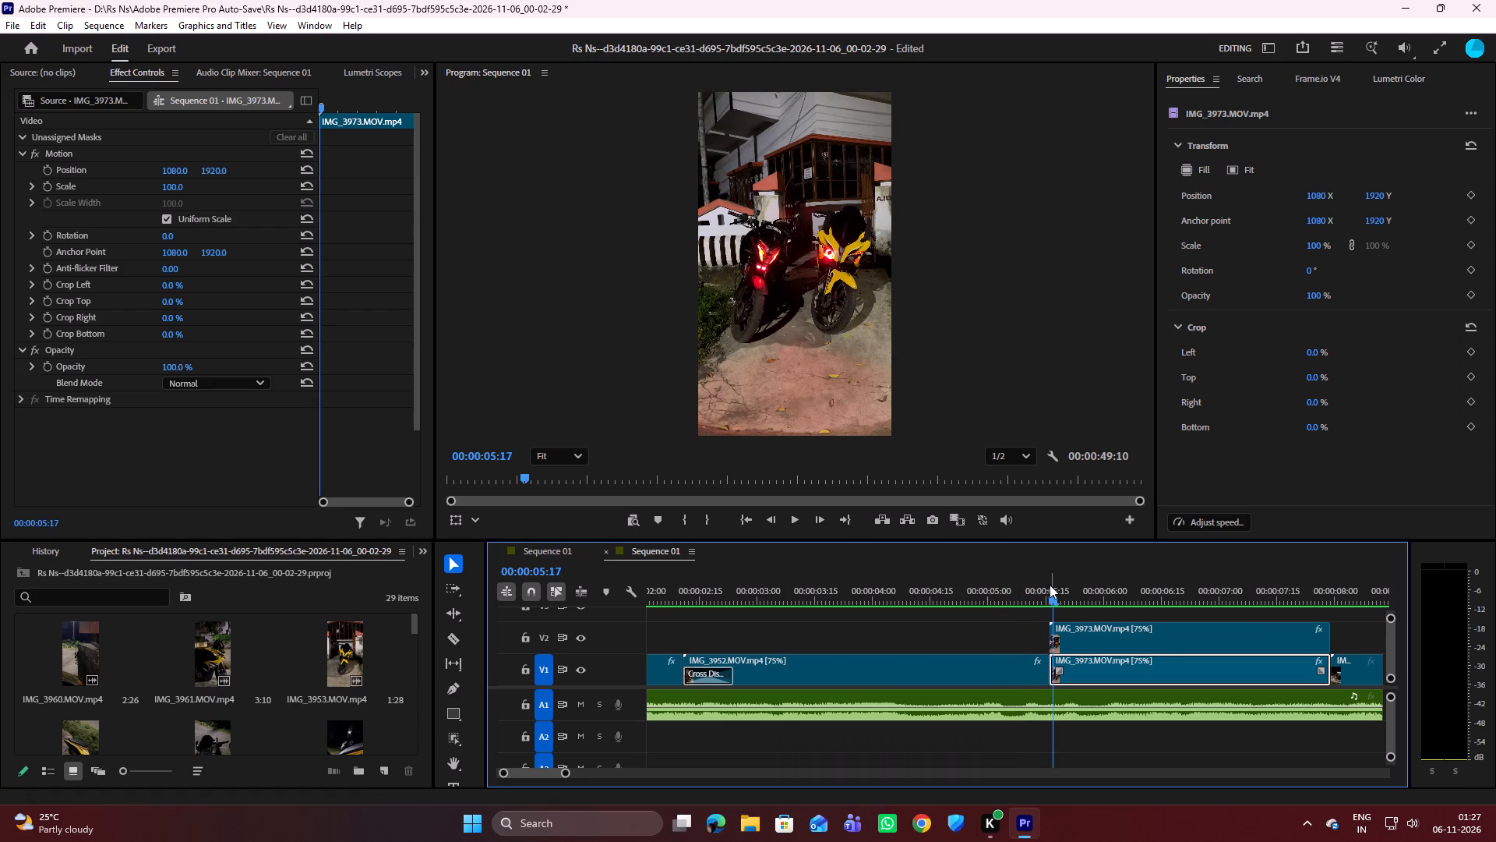
key("Right")
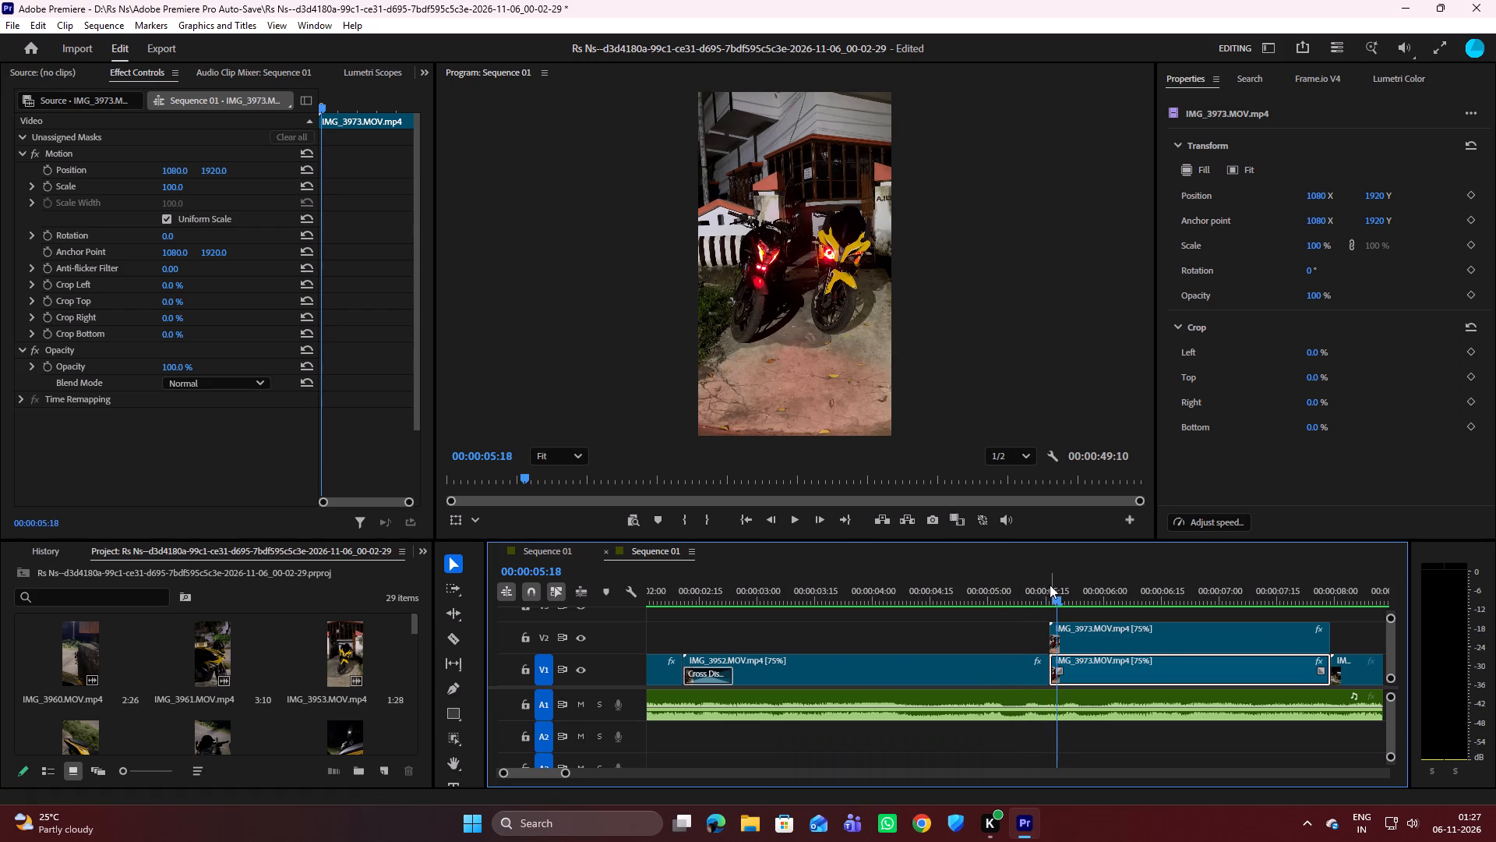
key("Right")
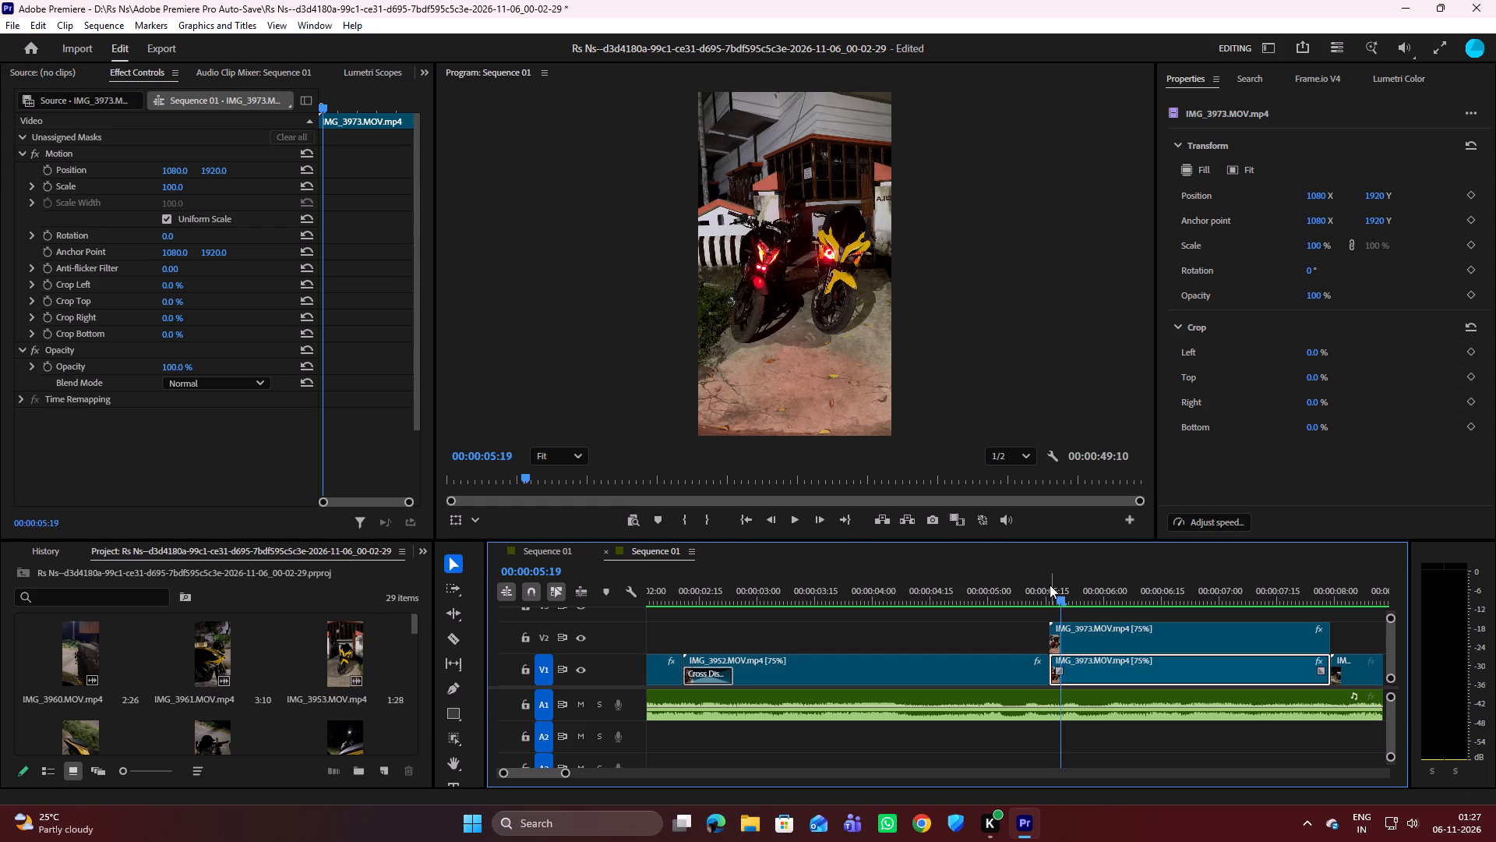
key("Right")
key("Right")
key("Right")
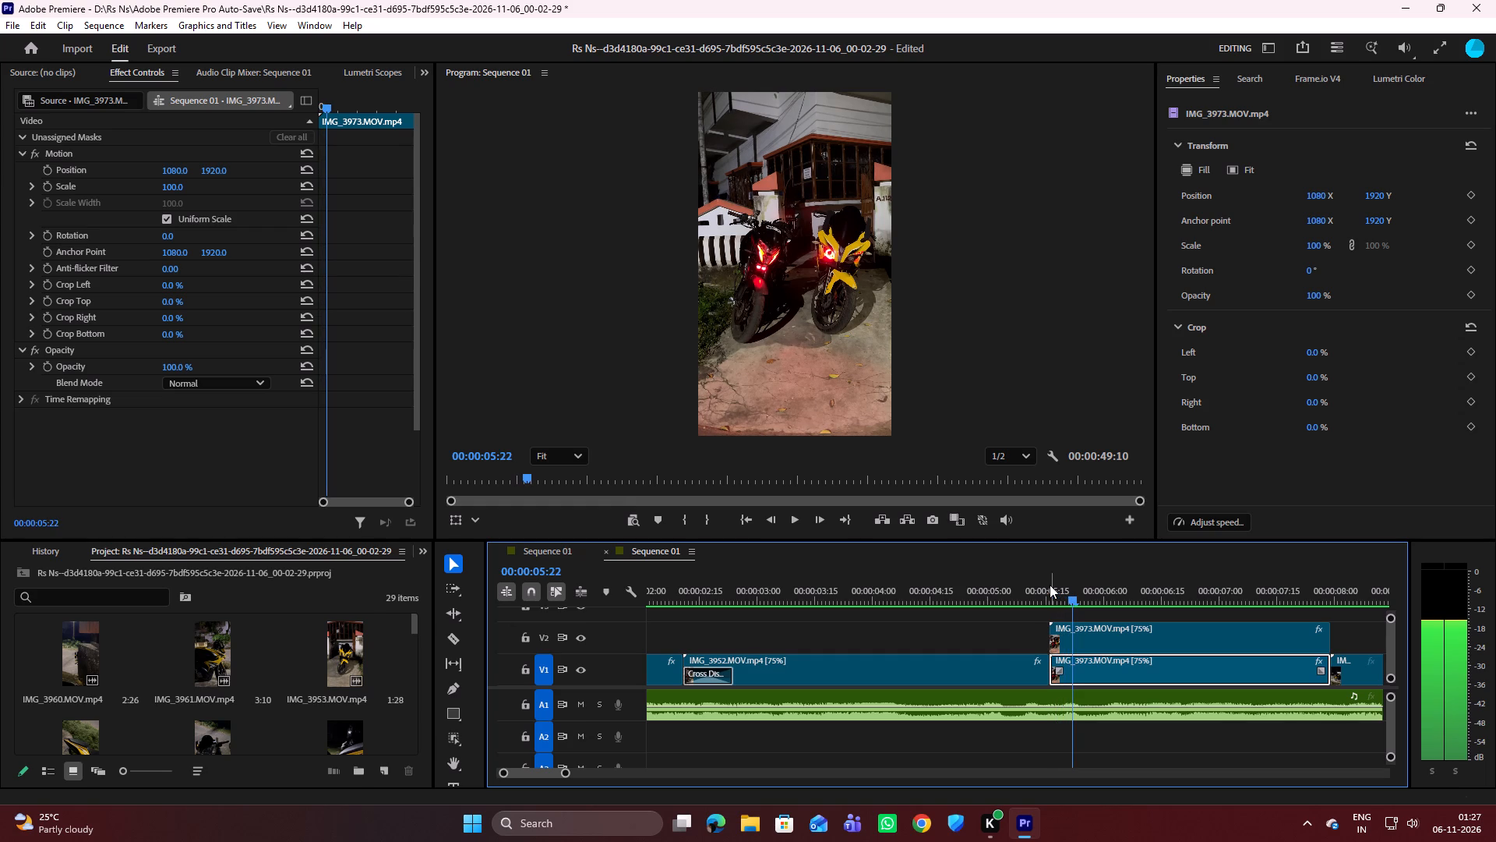
key("Right")
key("Right")
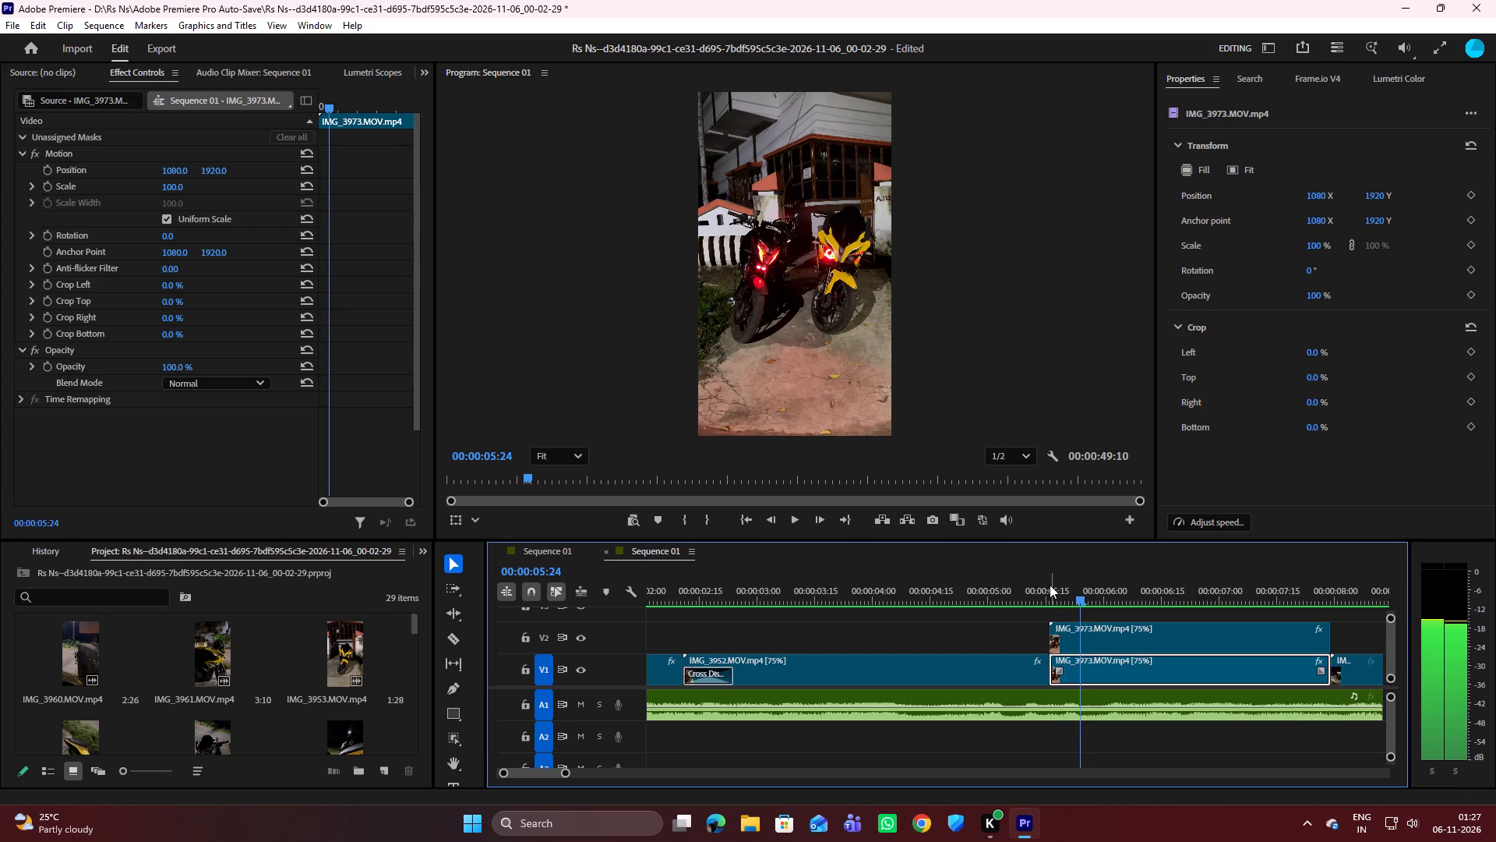
key("Right")
key("Right")
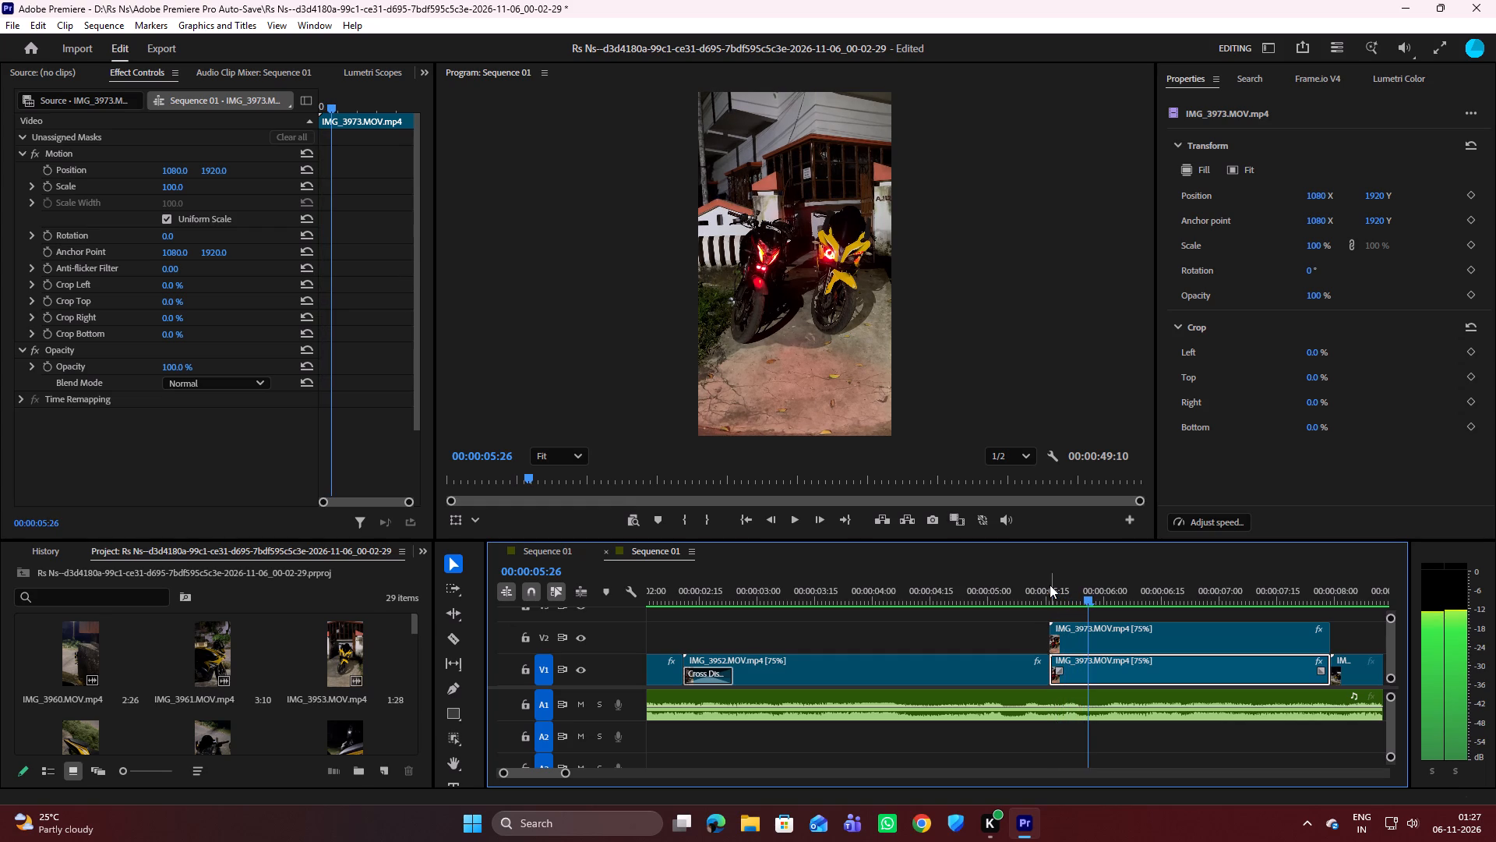
key("Left")
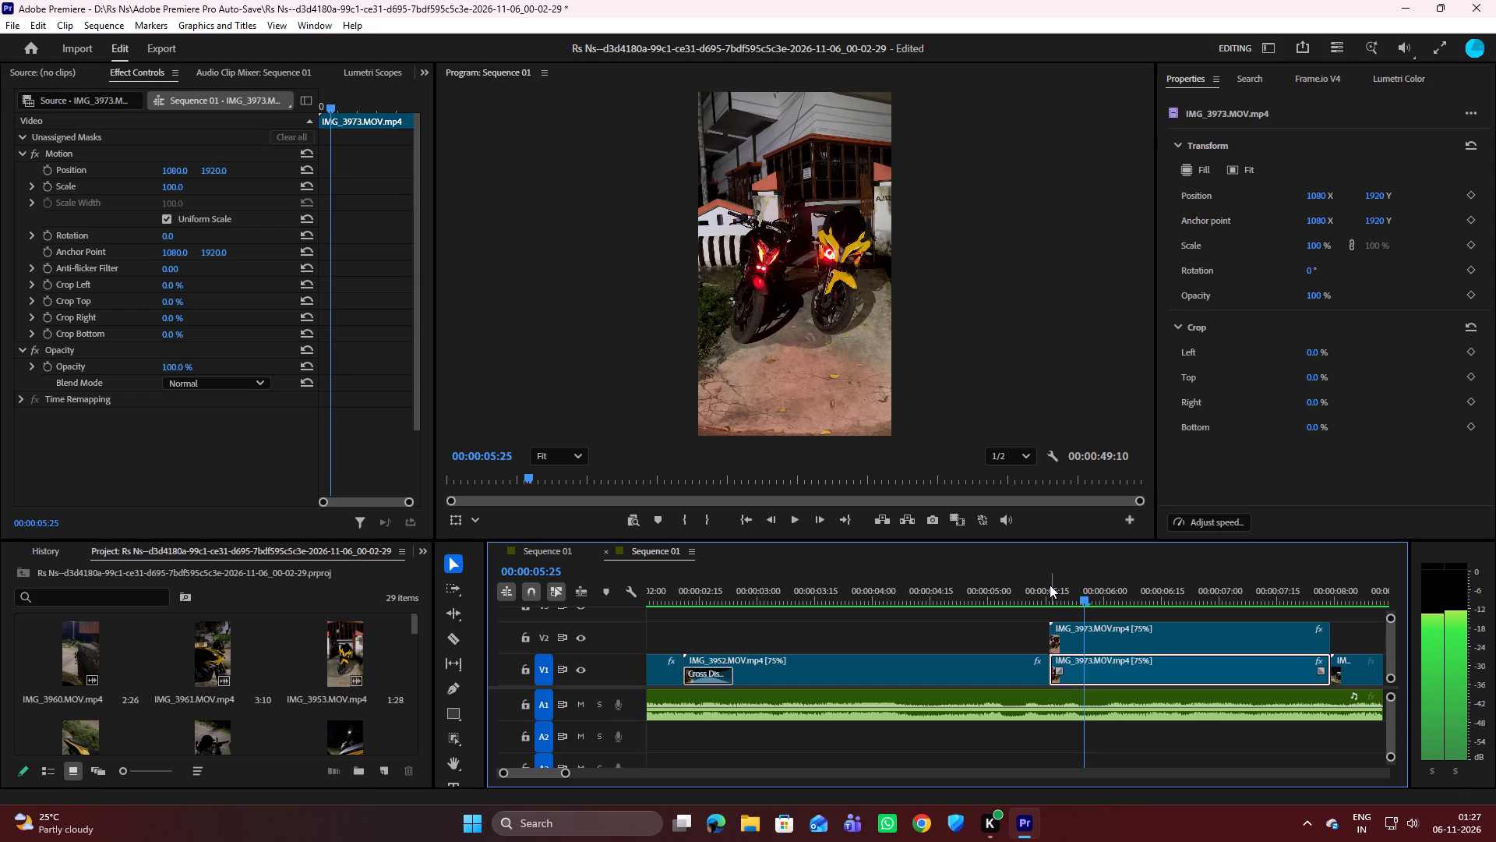
key("c")
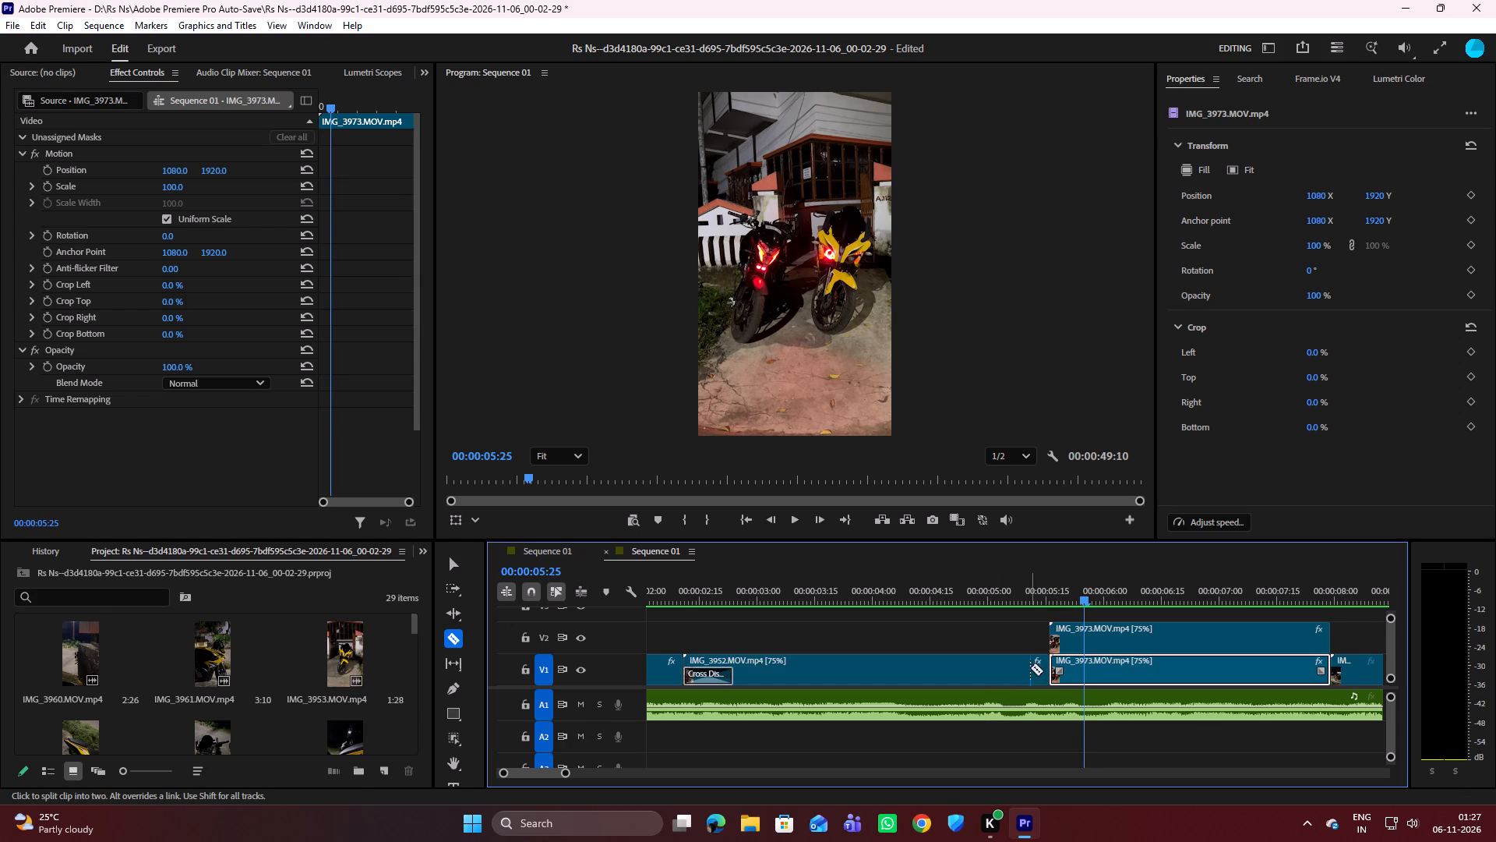
left_click(1085, 631)
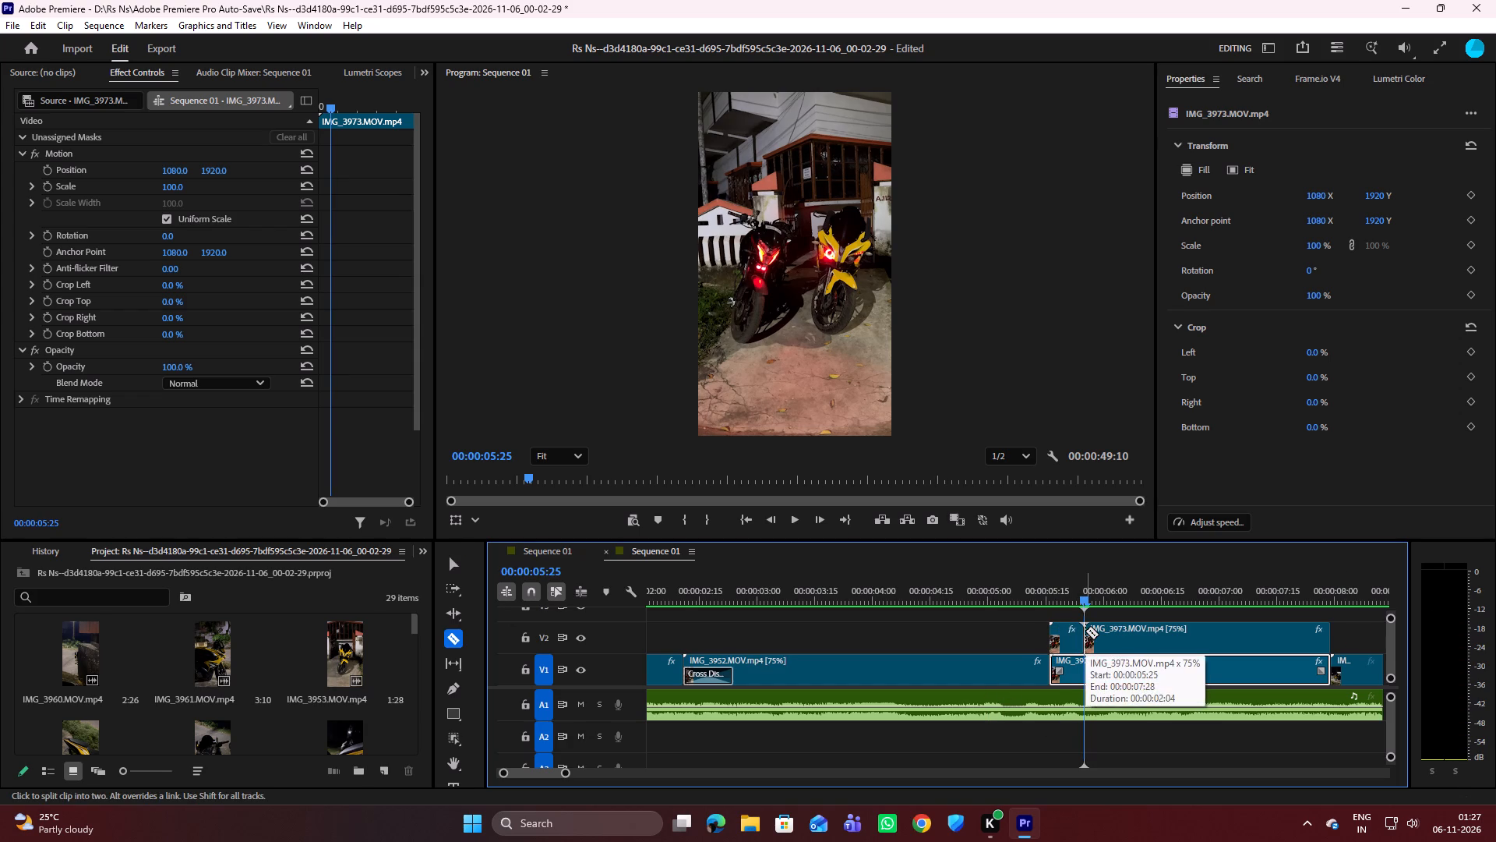
key("v")
left_click(1114, 628)
key("Delete")
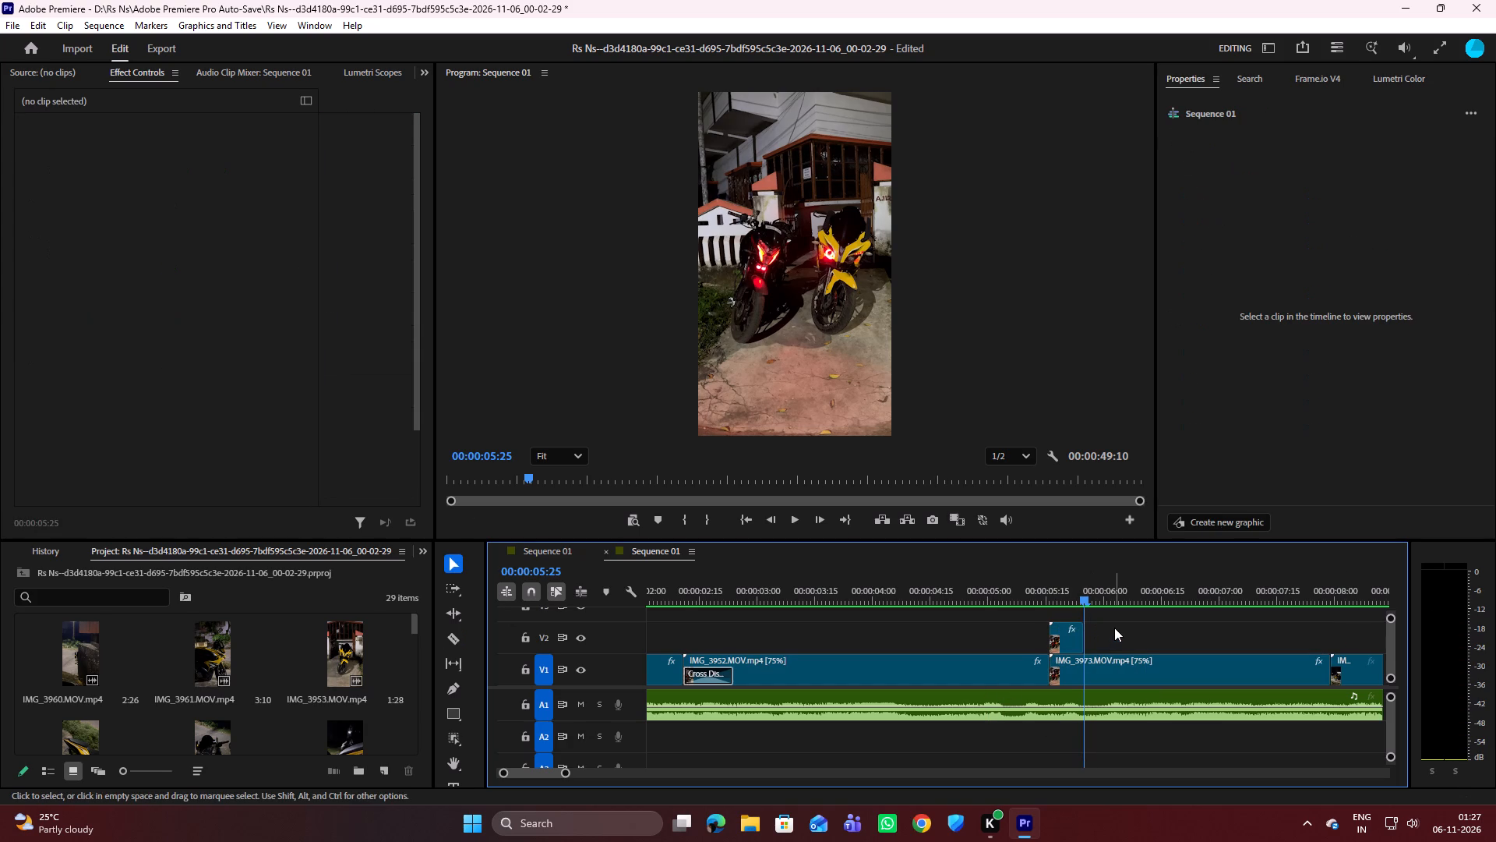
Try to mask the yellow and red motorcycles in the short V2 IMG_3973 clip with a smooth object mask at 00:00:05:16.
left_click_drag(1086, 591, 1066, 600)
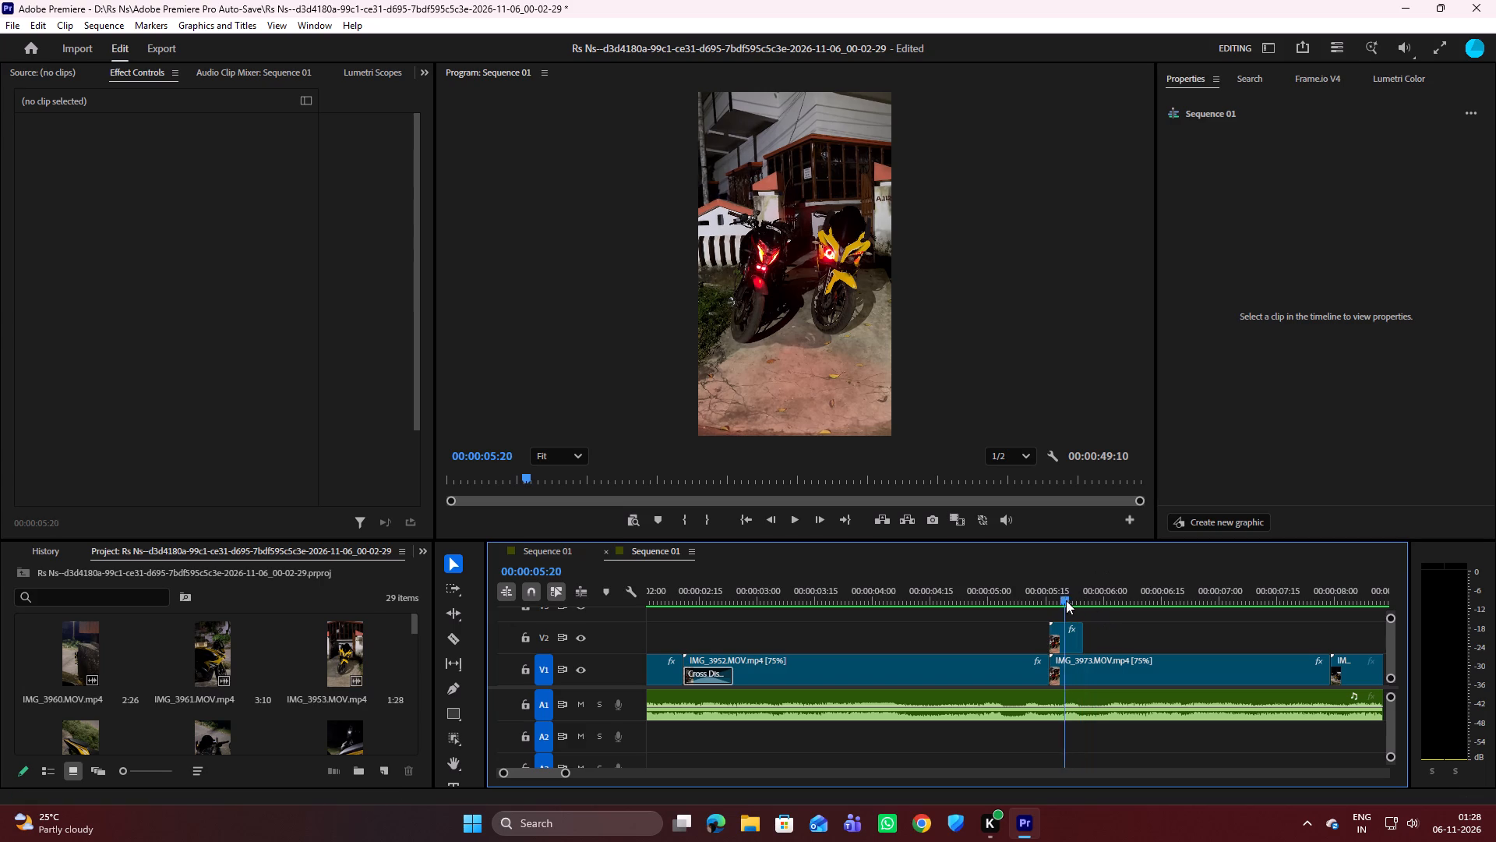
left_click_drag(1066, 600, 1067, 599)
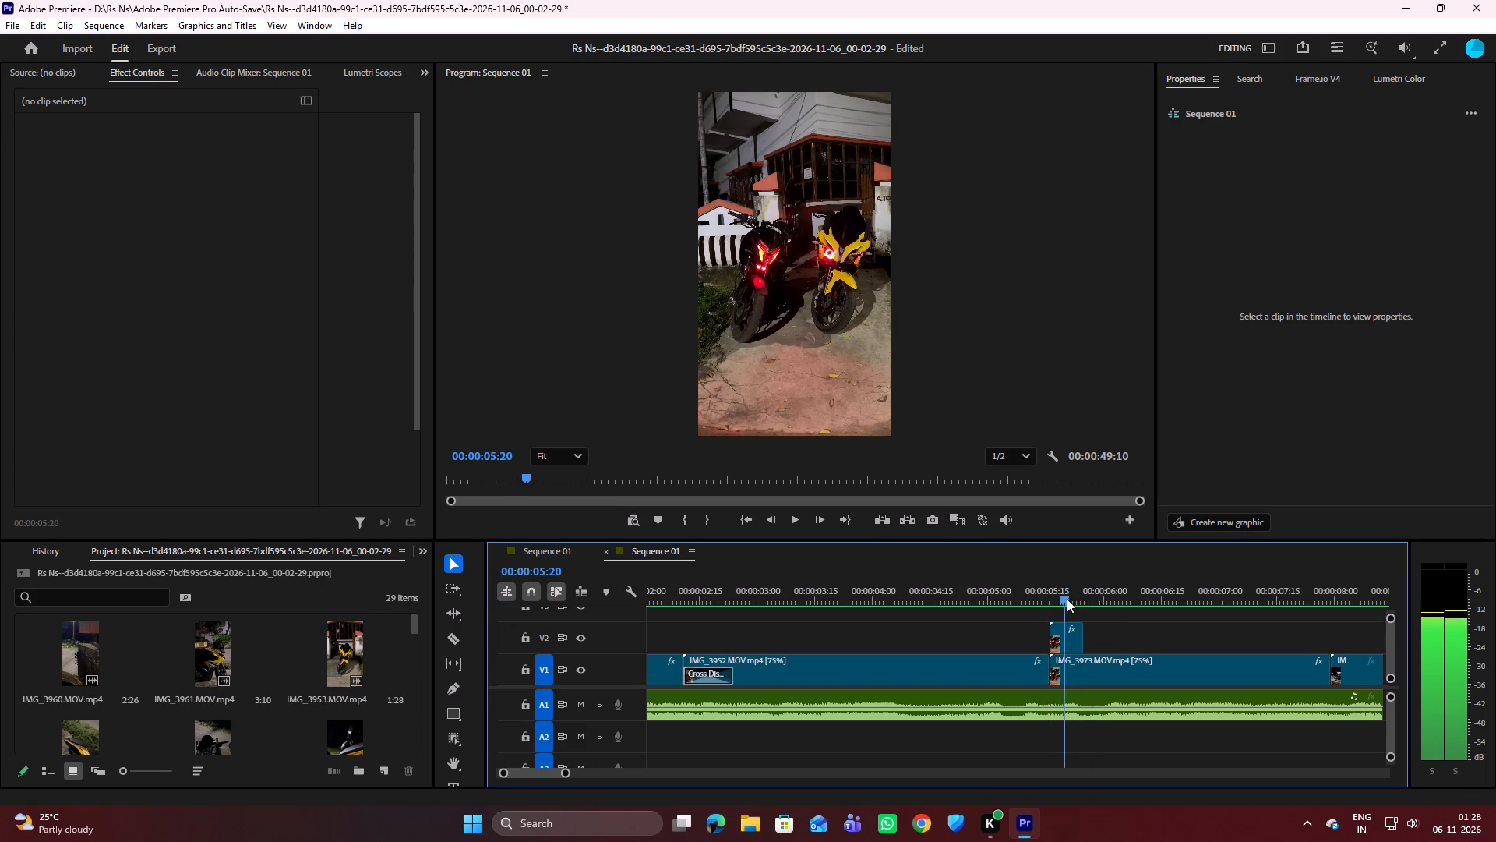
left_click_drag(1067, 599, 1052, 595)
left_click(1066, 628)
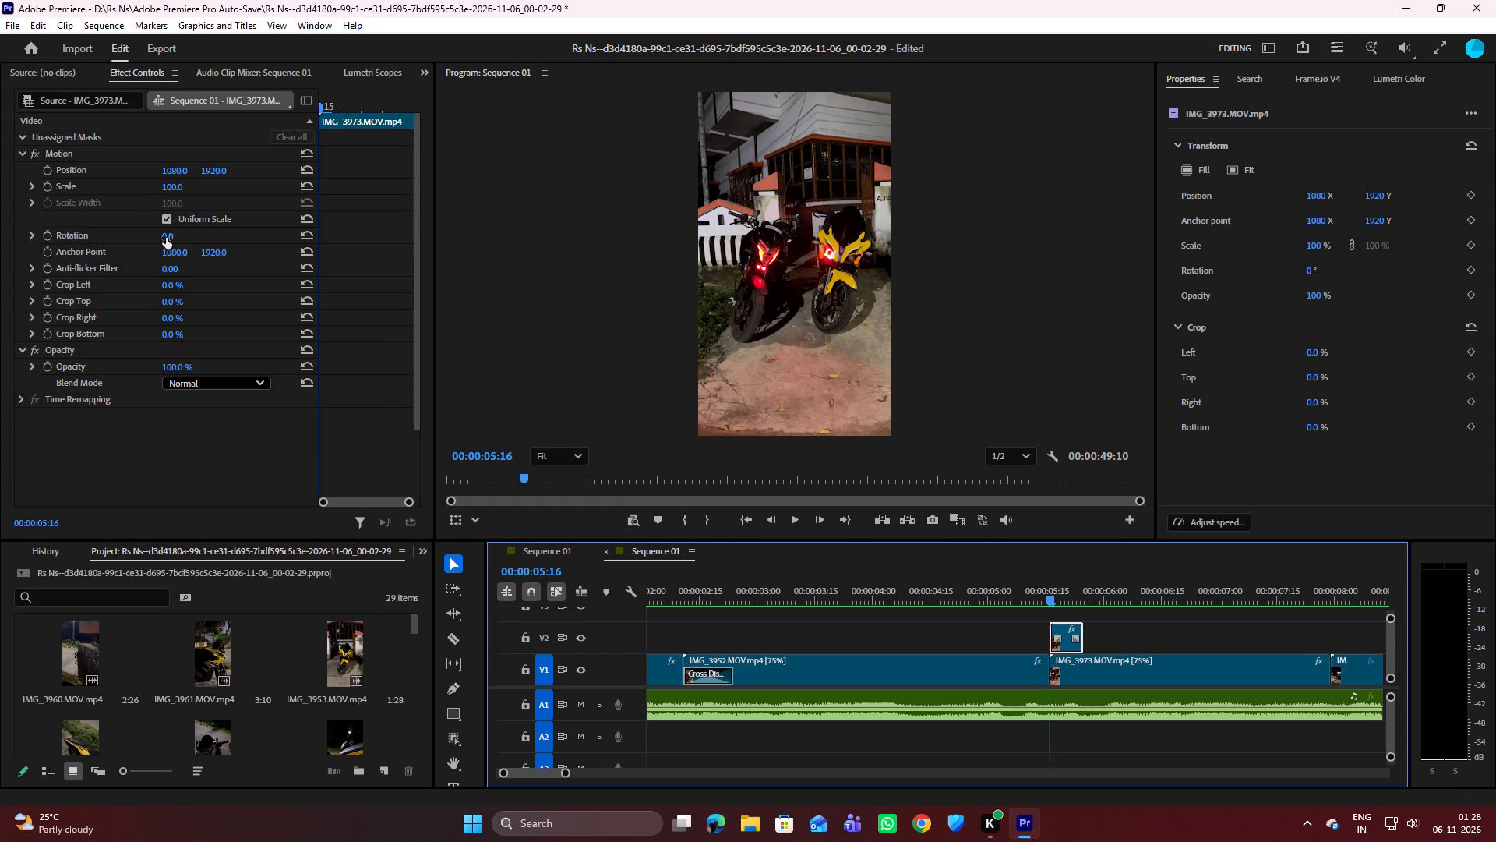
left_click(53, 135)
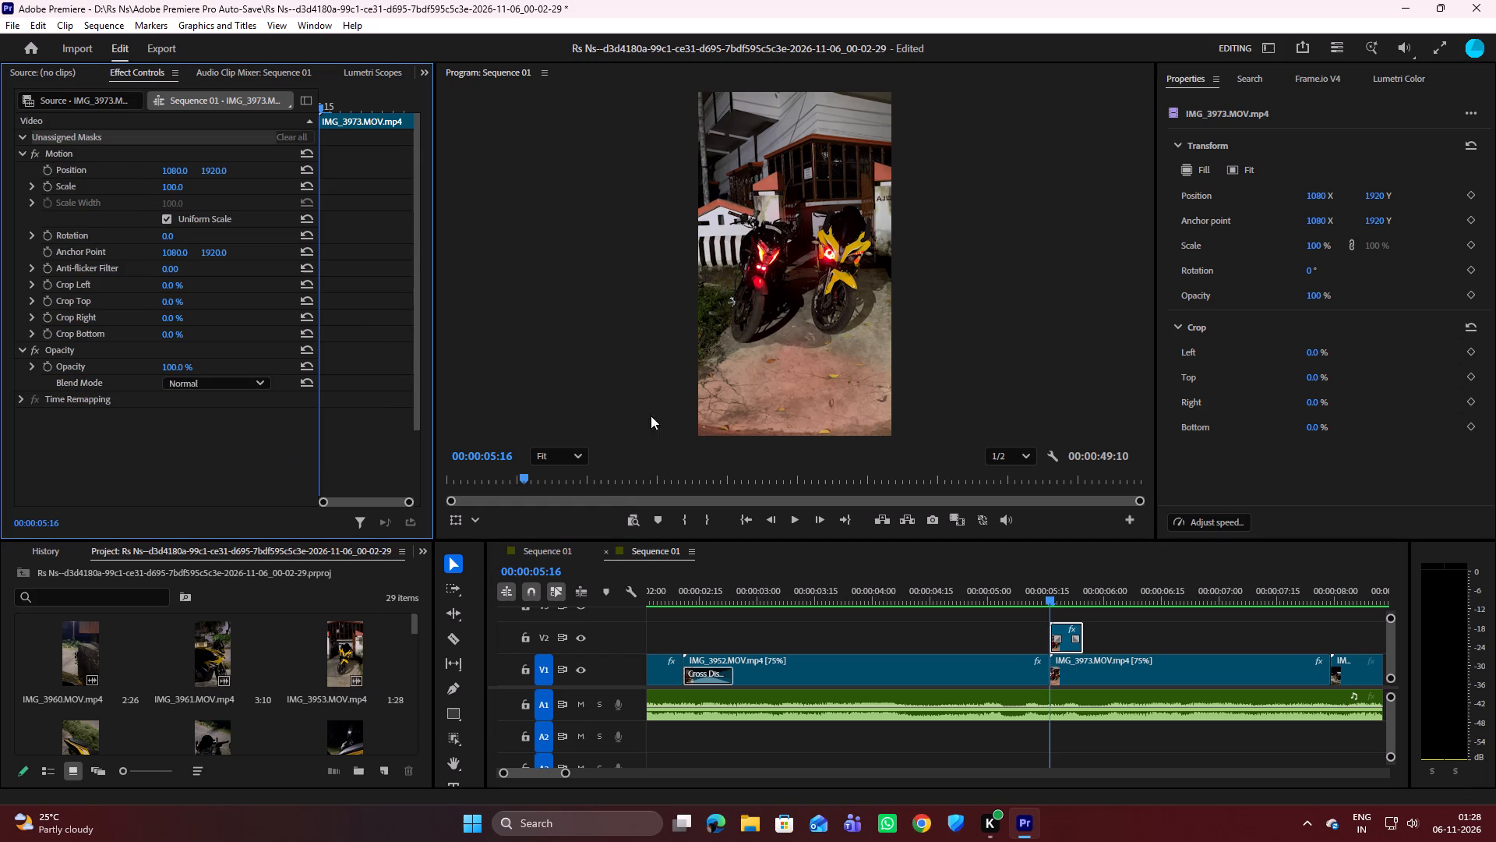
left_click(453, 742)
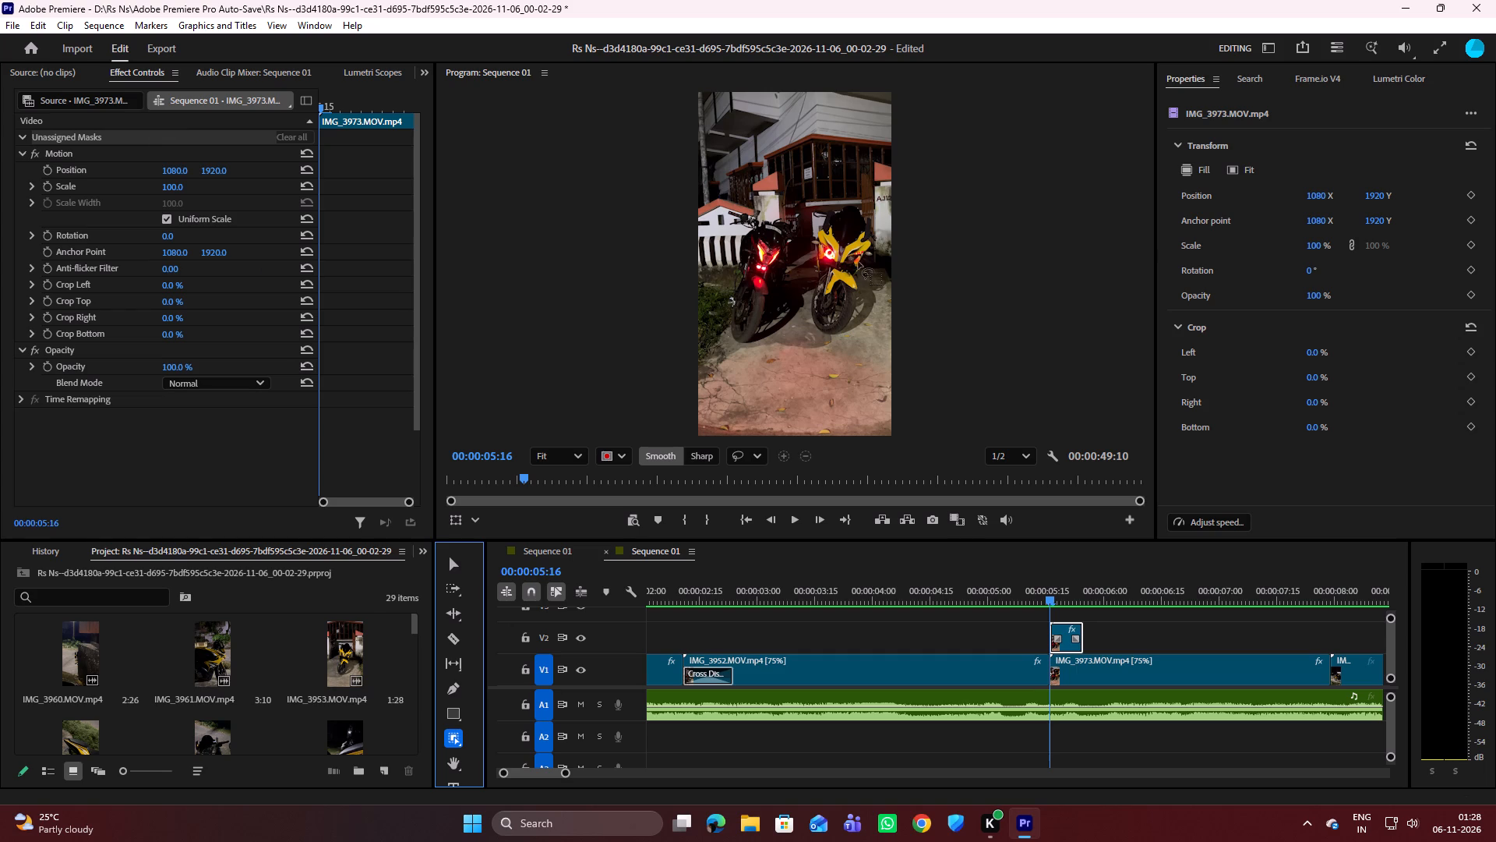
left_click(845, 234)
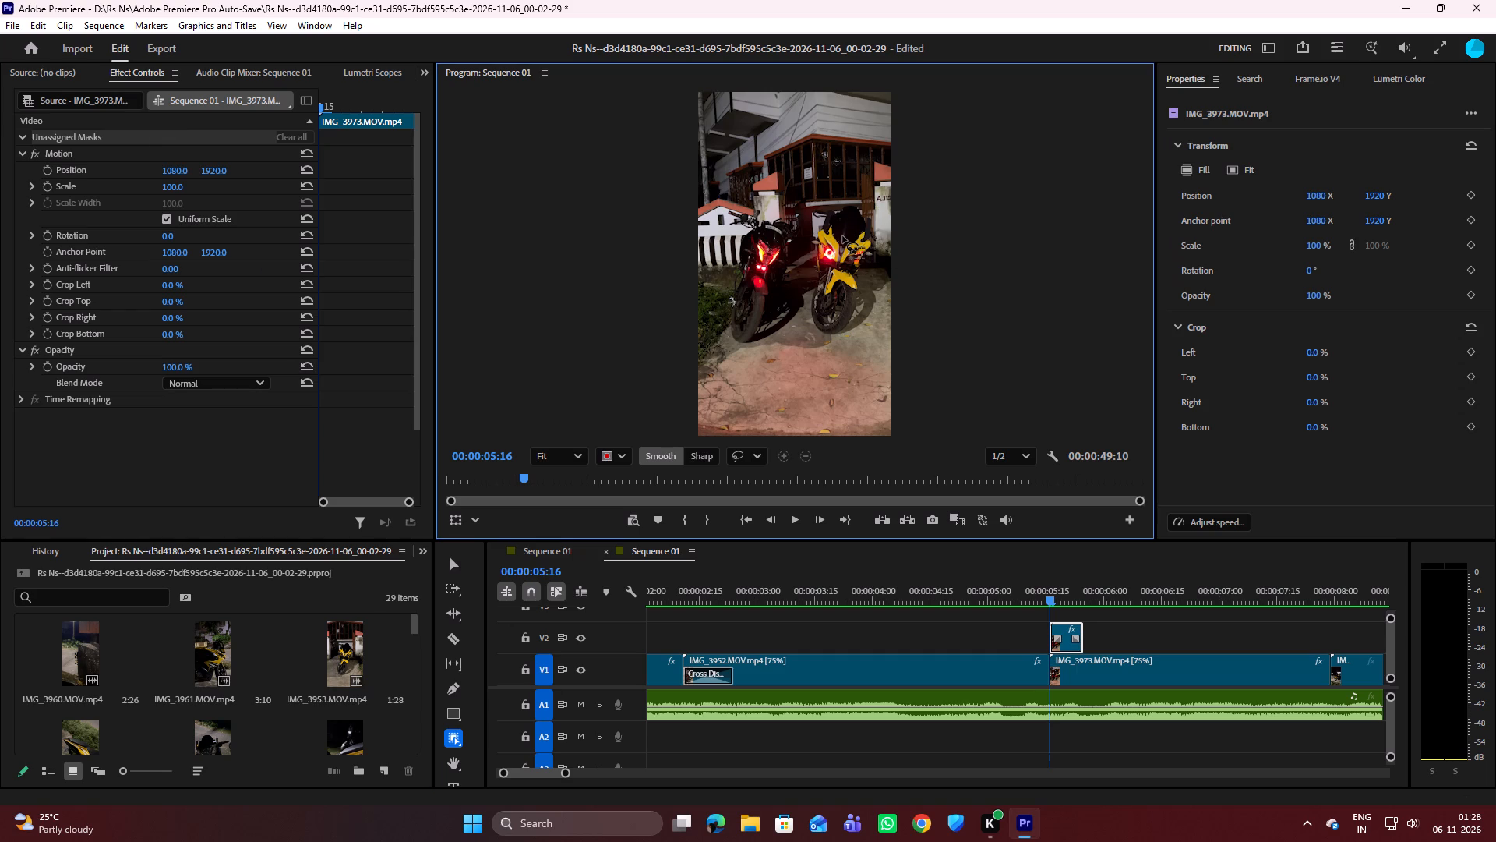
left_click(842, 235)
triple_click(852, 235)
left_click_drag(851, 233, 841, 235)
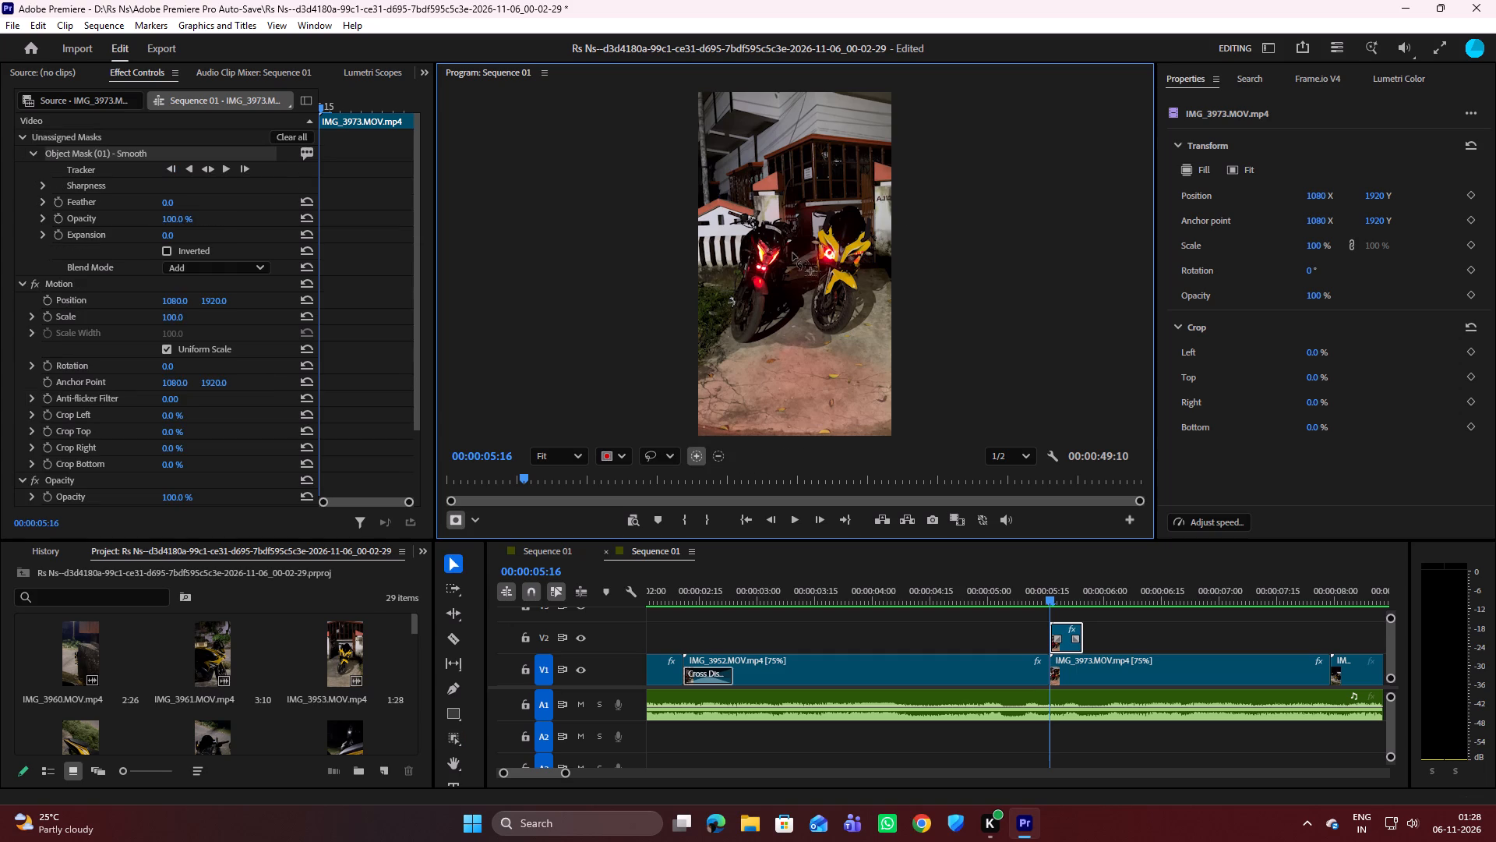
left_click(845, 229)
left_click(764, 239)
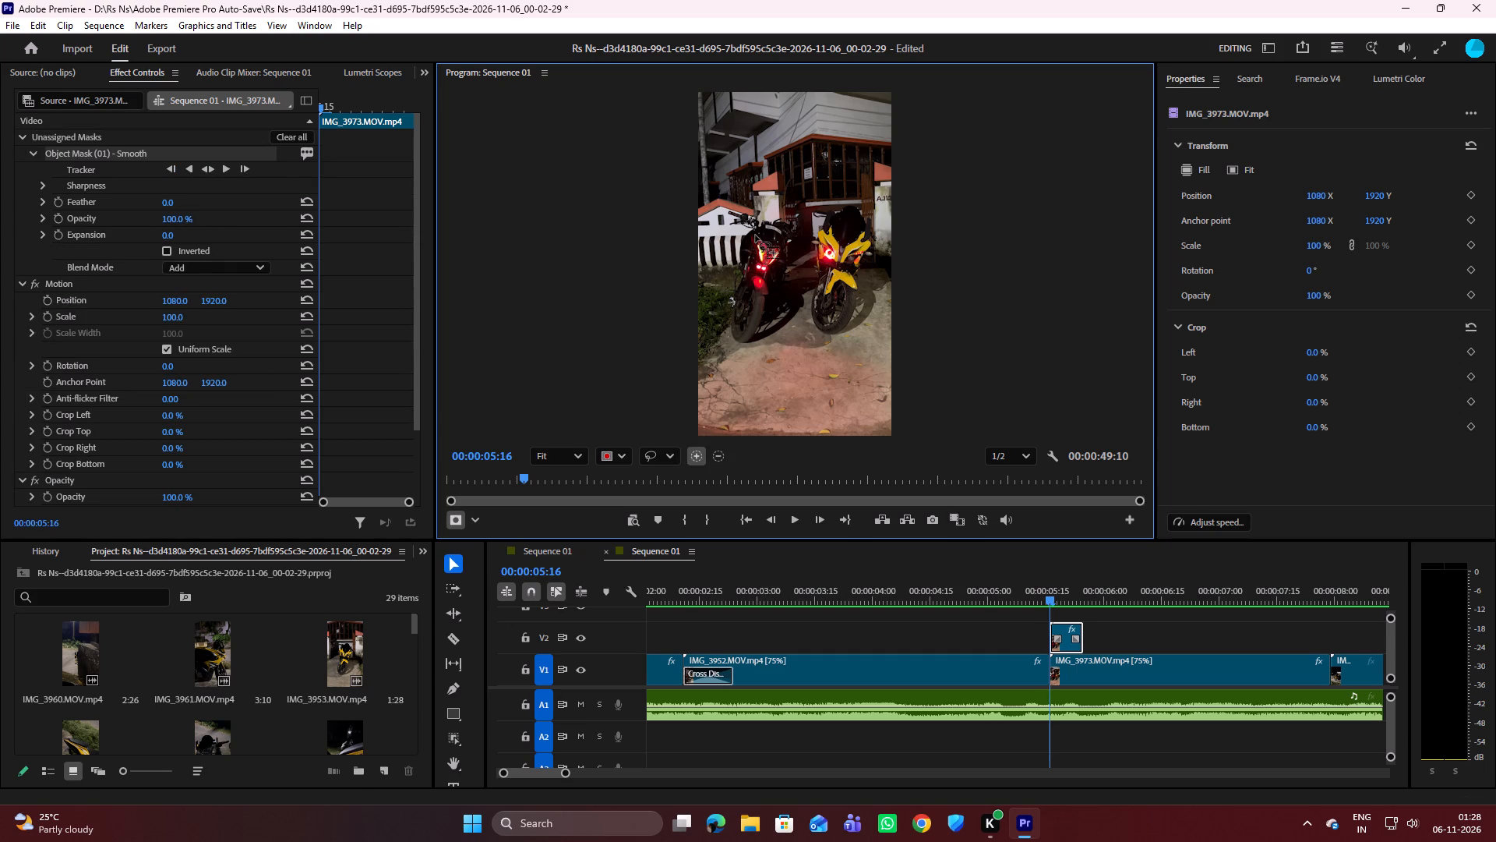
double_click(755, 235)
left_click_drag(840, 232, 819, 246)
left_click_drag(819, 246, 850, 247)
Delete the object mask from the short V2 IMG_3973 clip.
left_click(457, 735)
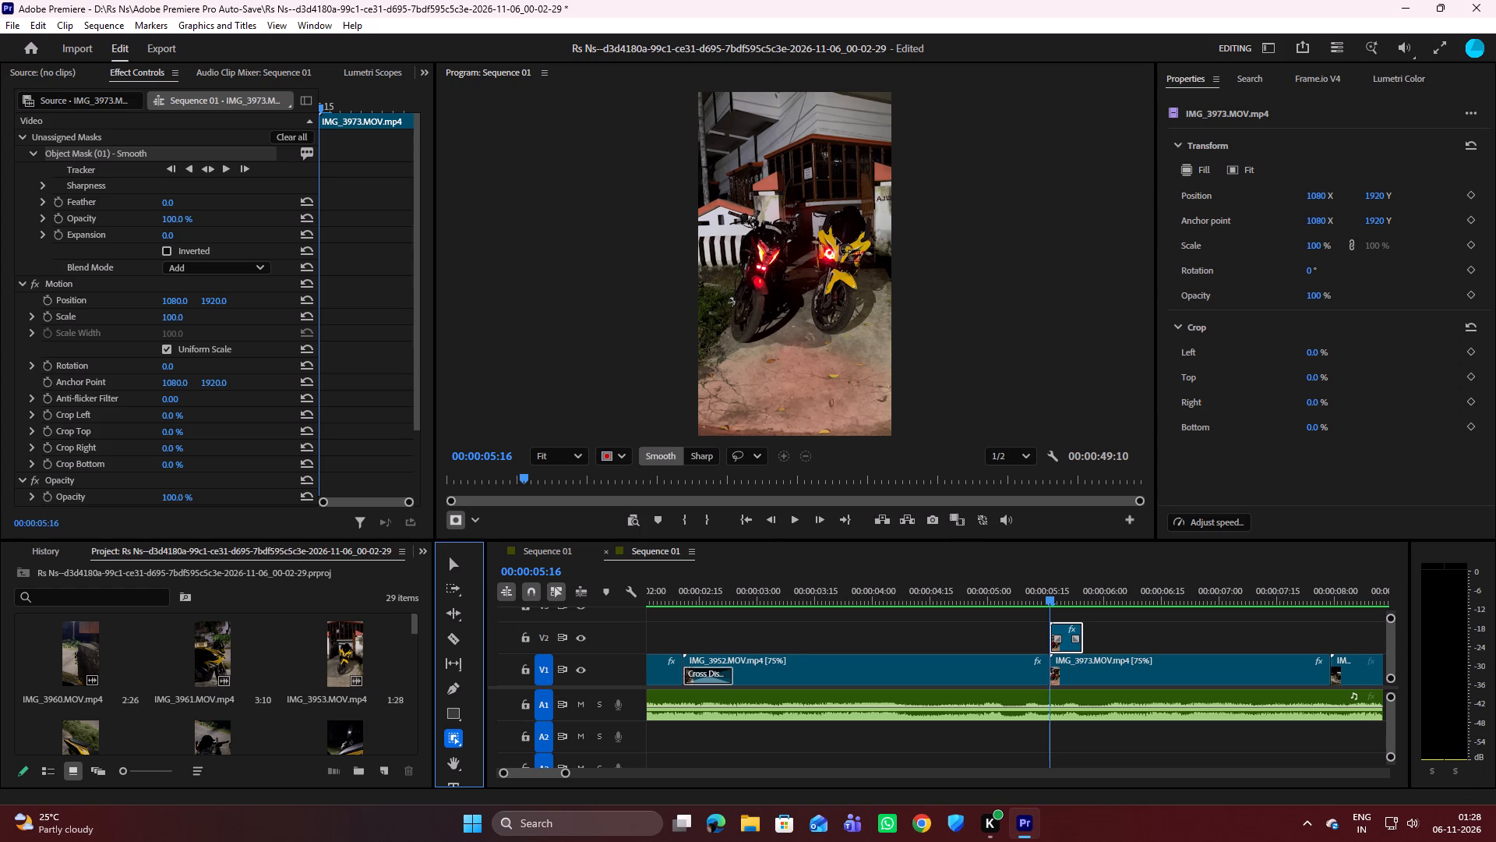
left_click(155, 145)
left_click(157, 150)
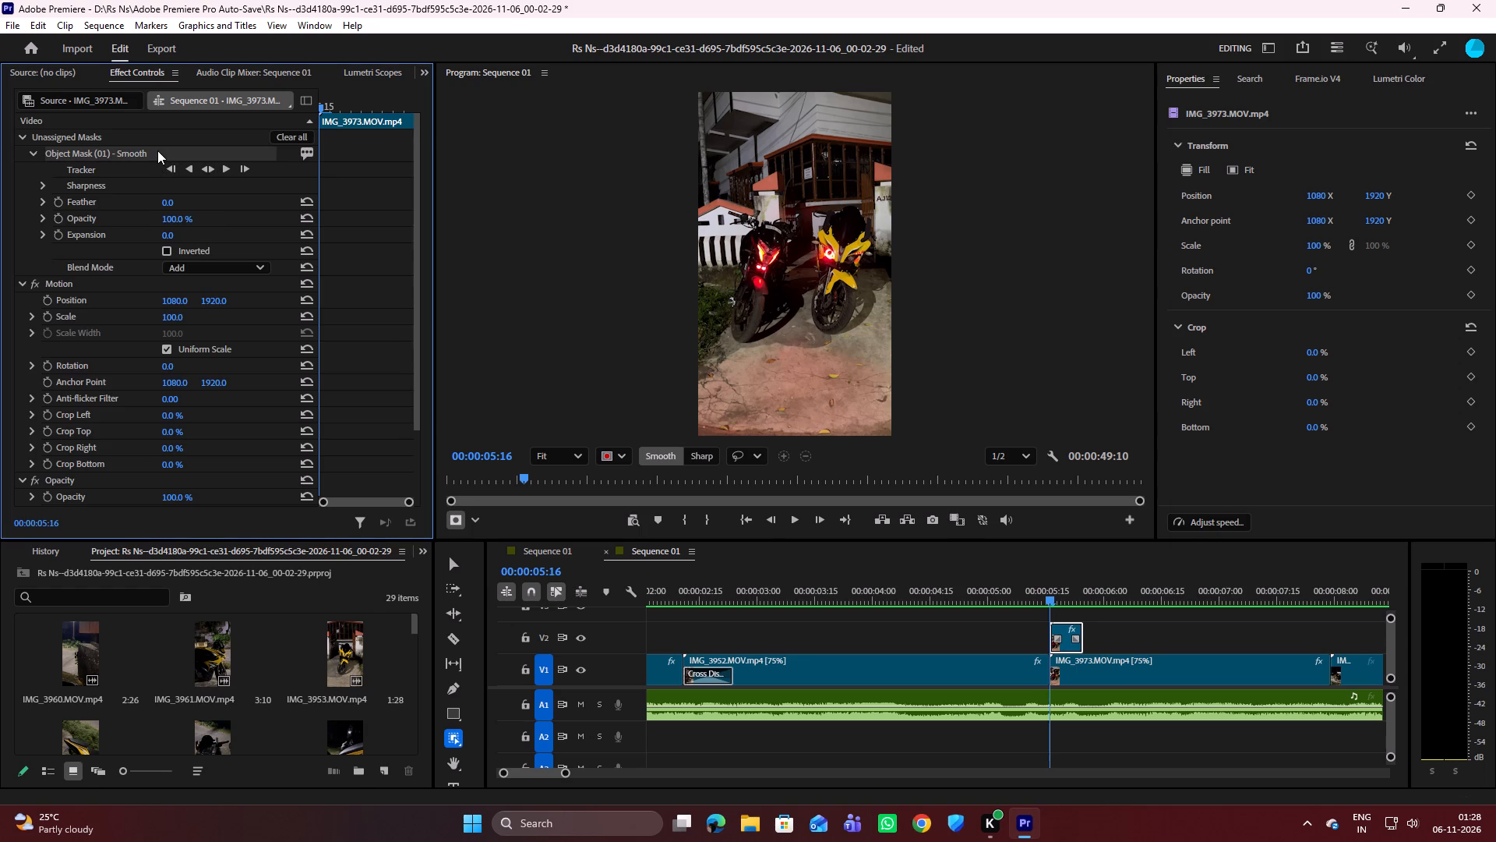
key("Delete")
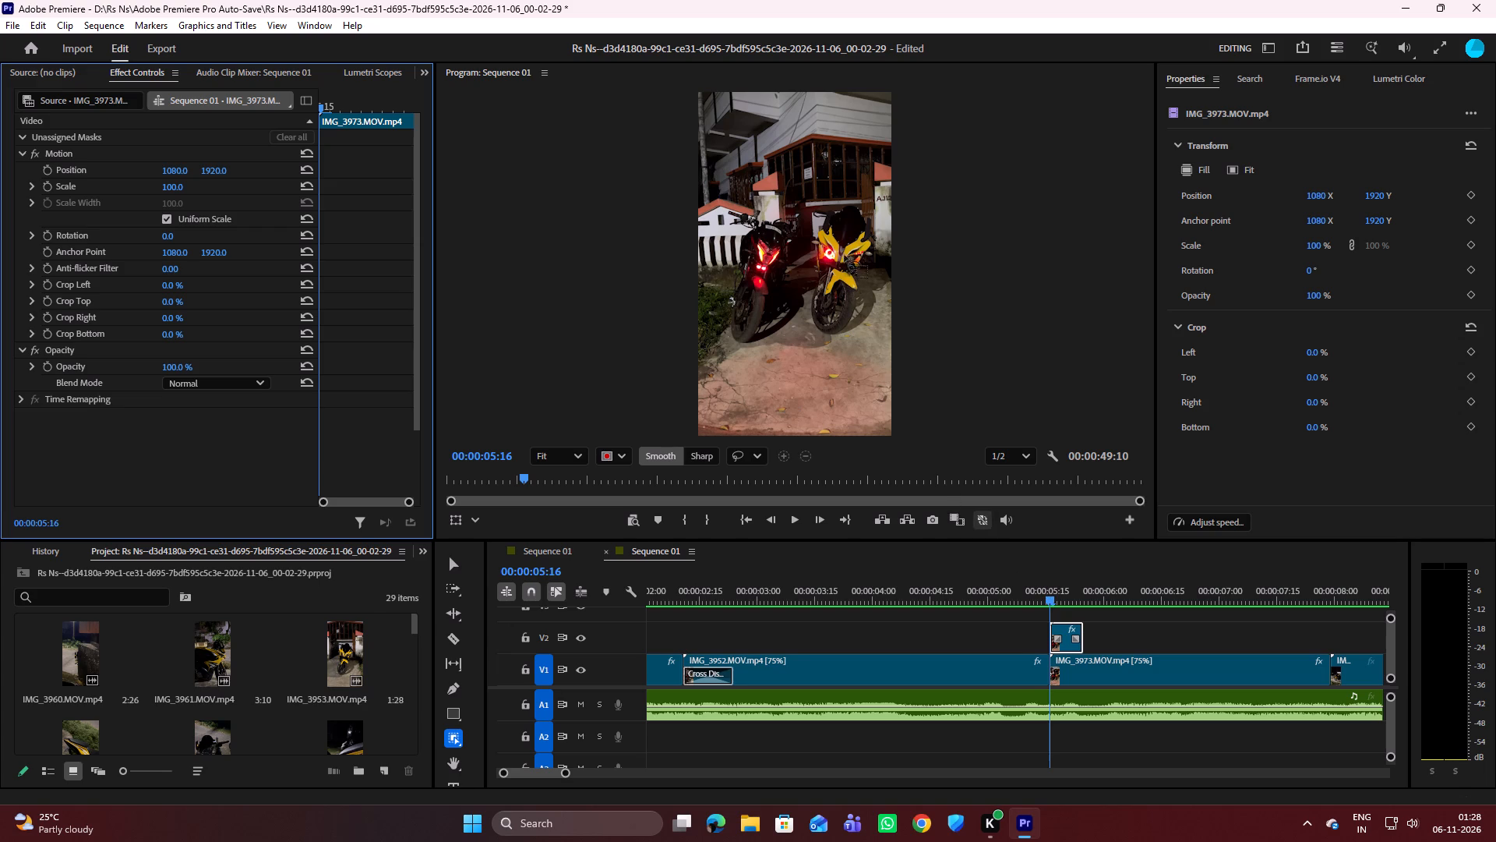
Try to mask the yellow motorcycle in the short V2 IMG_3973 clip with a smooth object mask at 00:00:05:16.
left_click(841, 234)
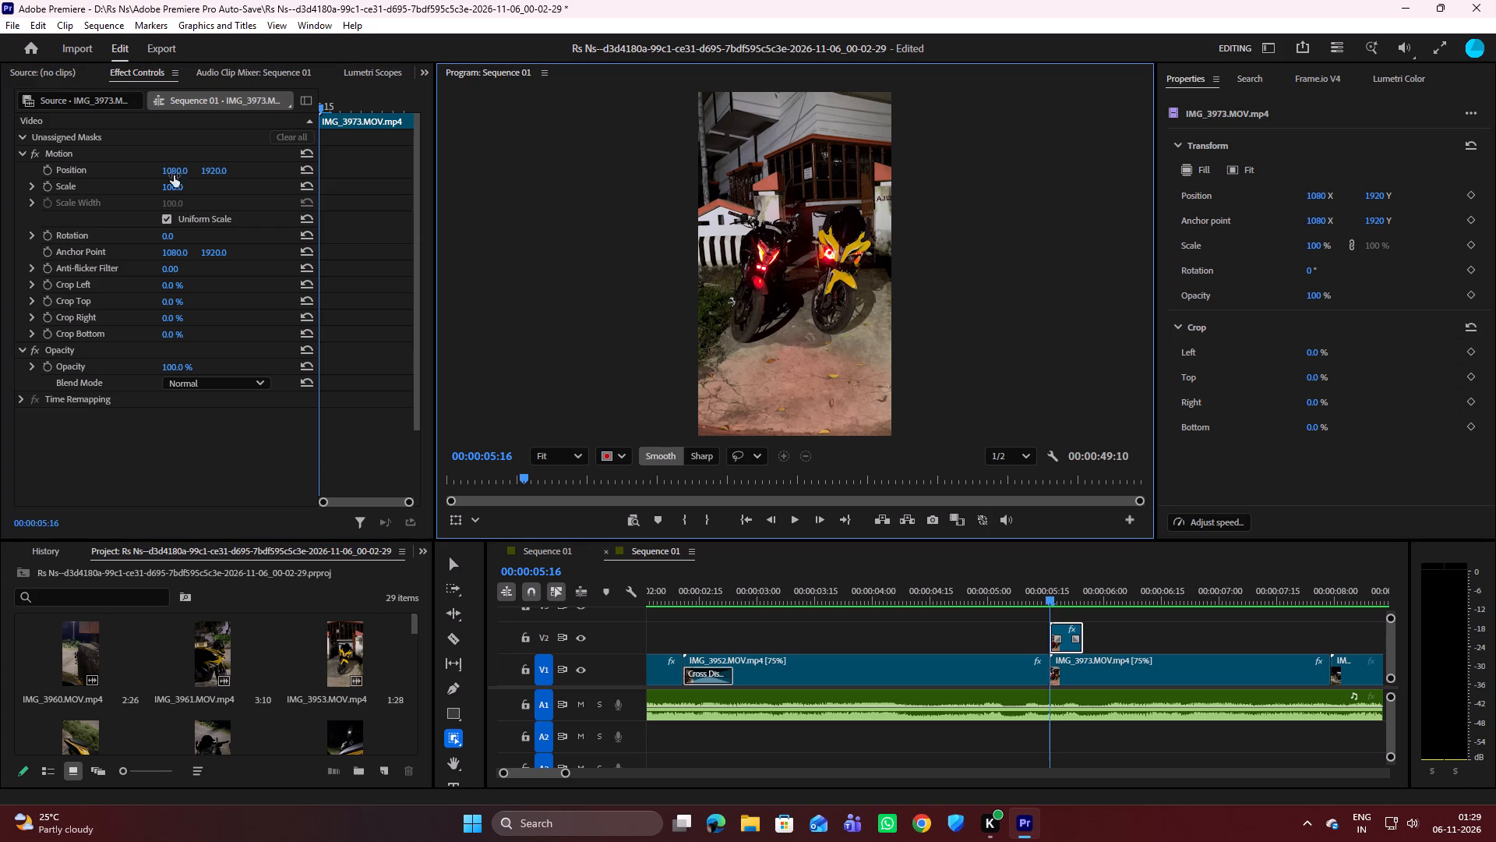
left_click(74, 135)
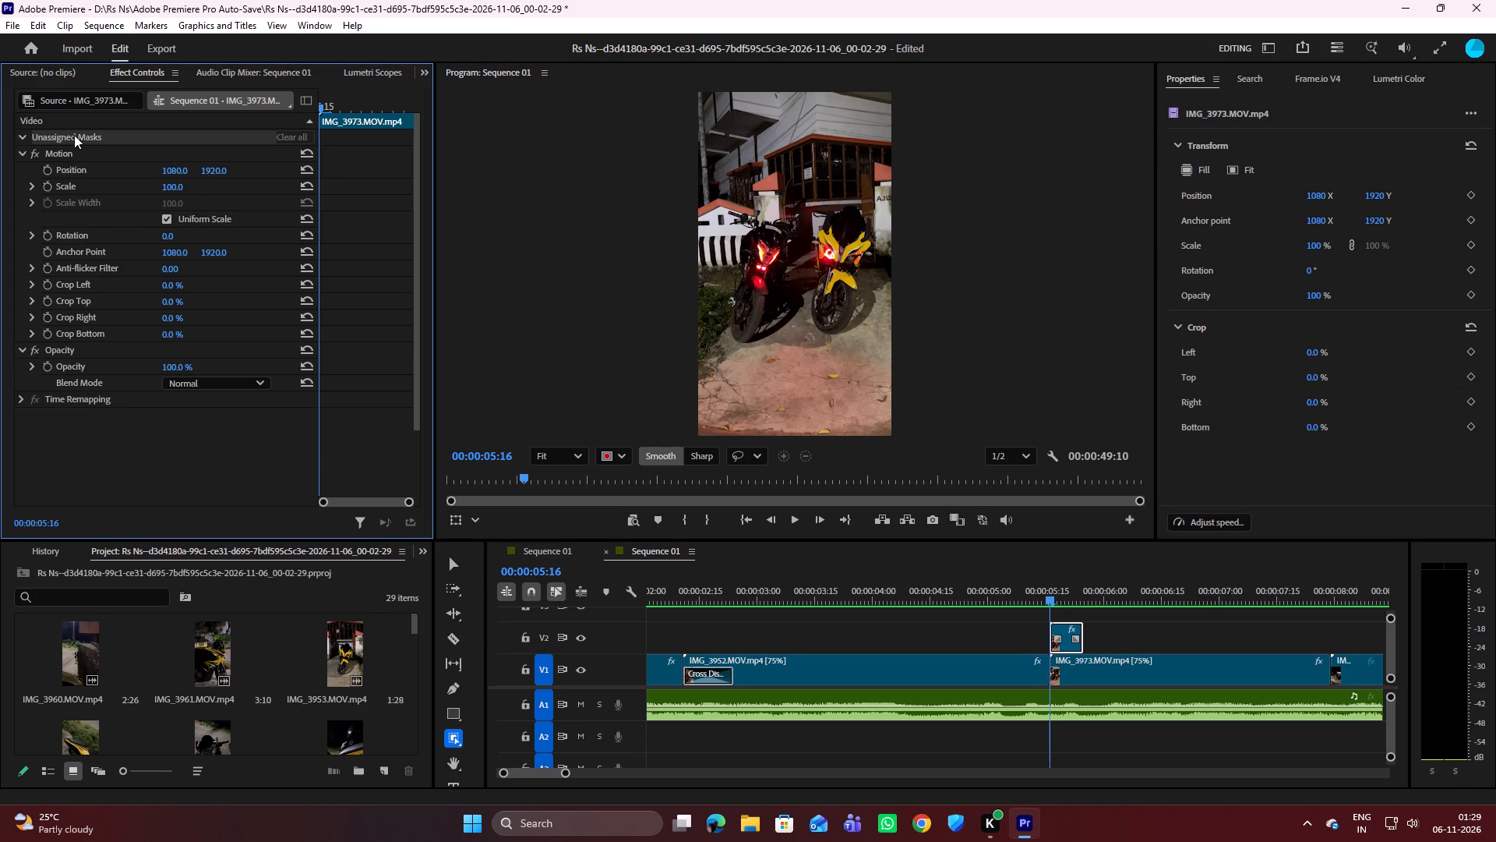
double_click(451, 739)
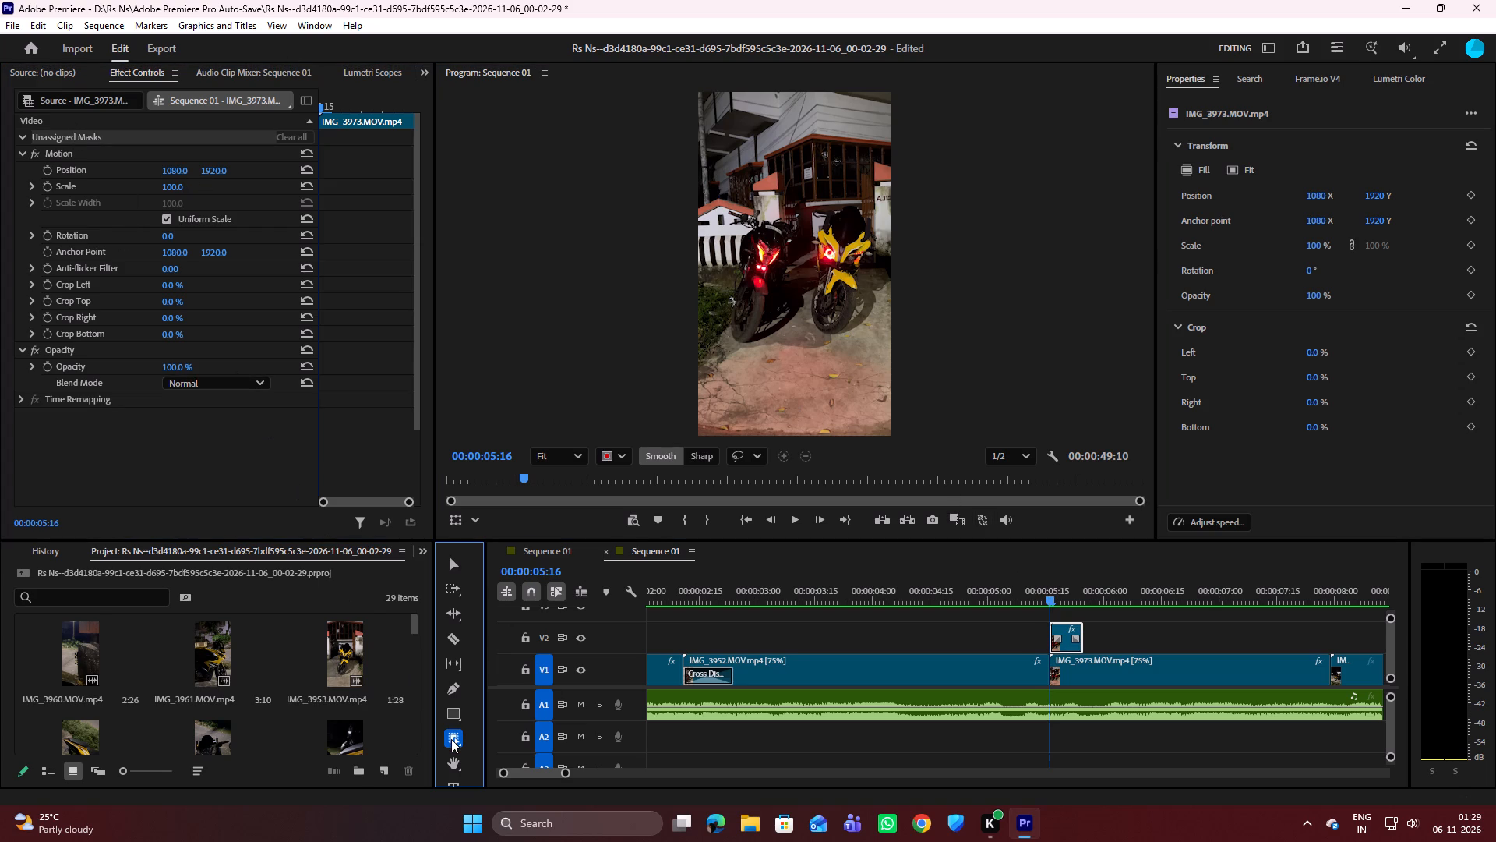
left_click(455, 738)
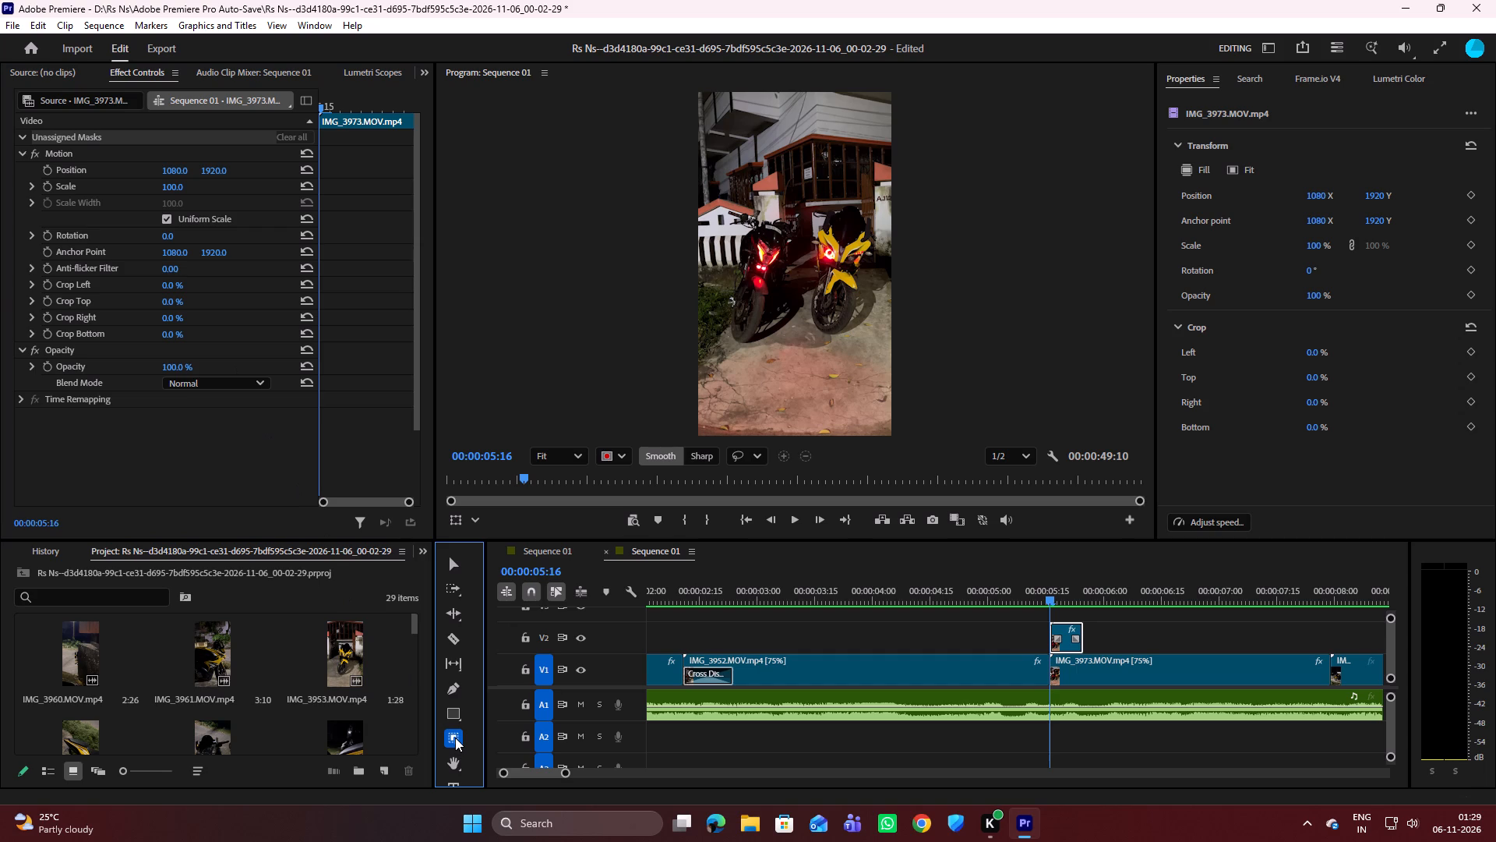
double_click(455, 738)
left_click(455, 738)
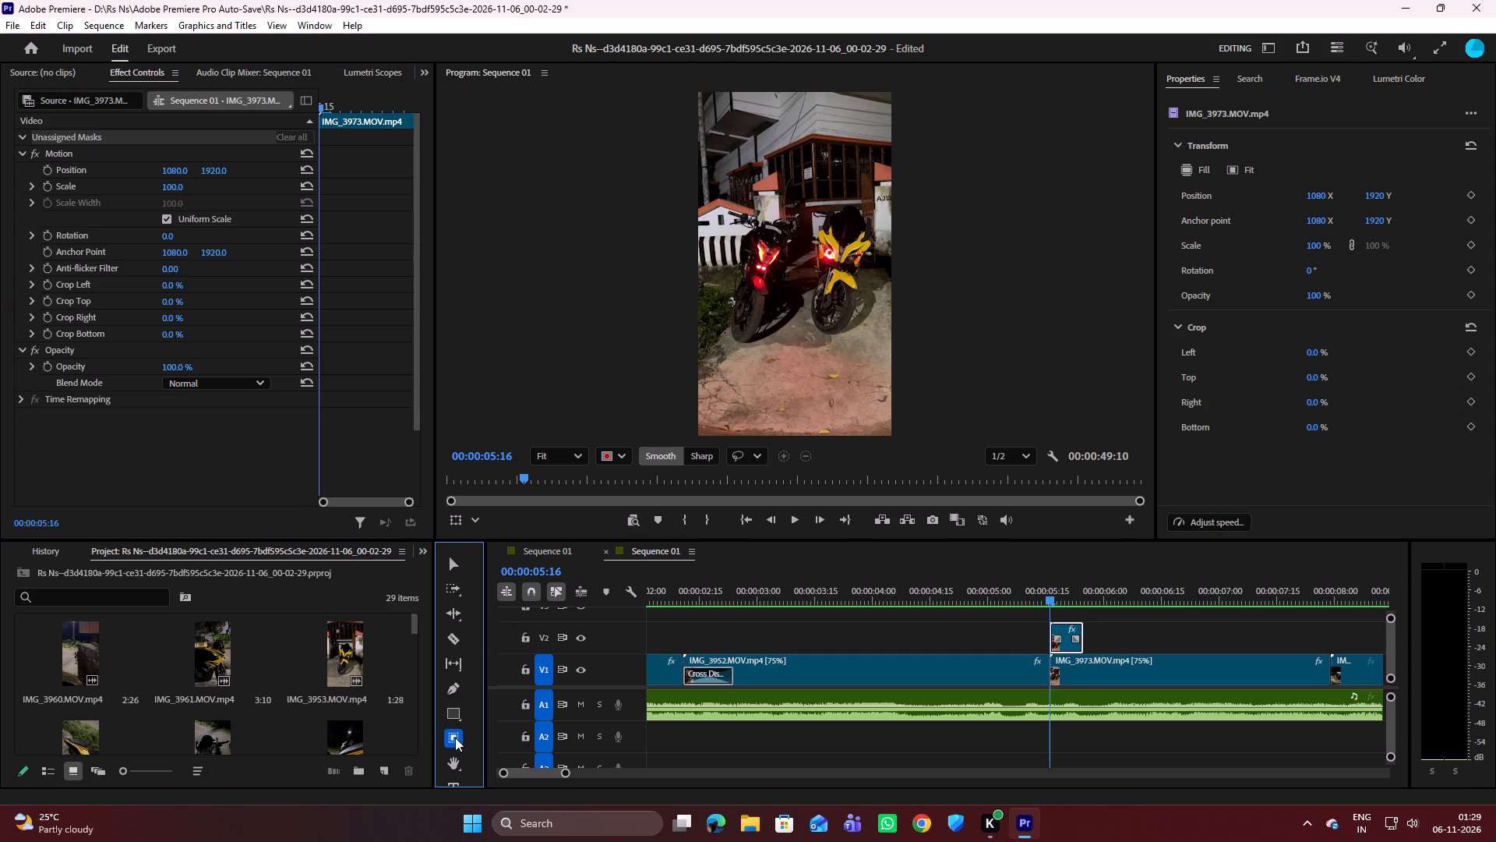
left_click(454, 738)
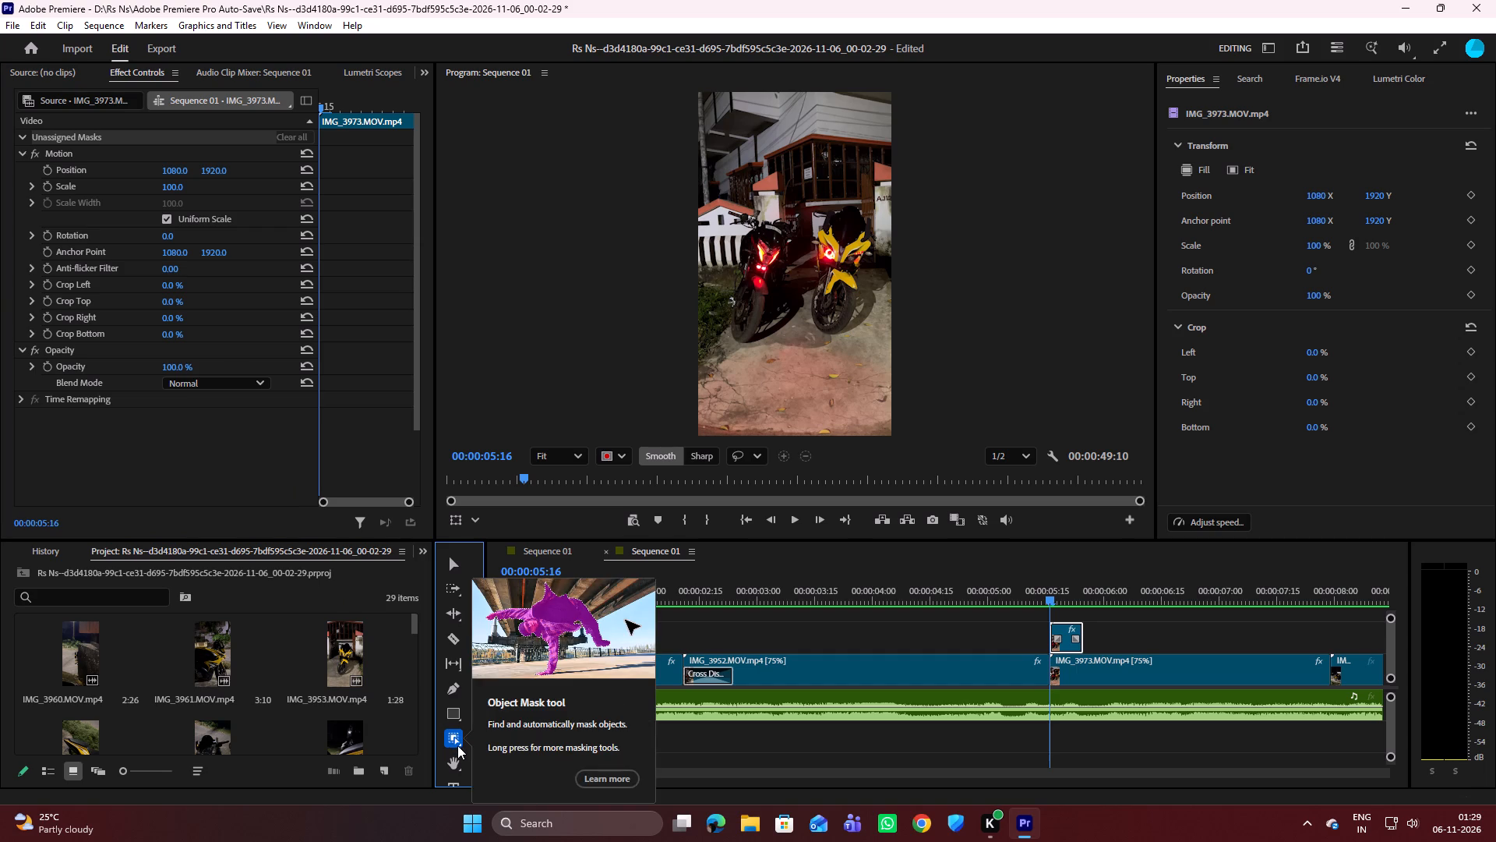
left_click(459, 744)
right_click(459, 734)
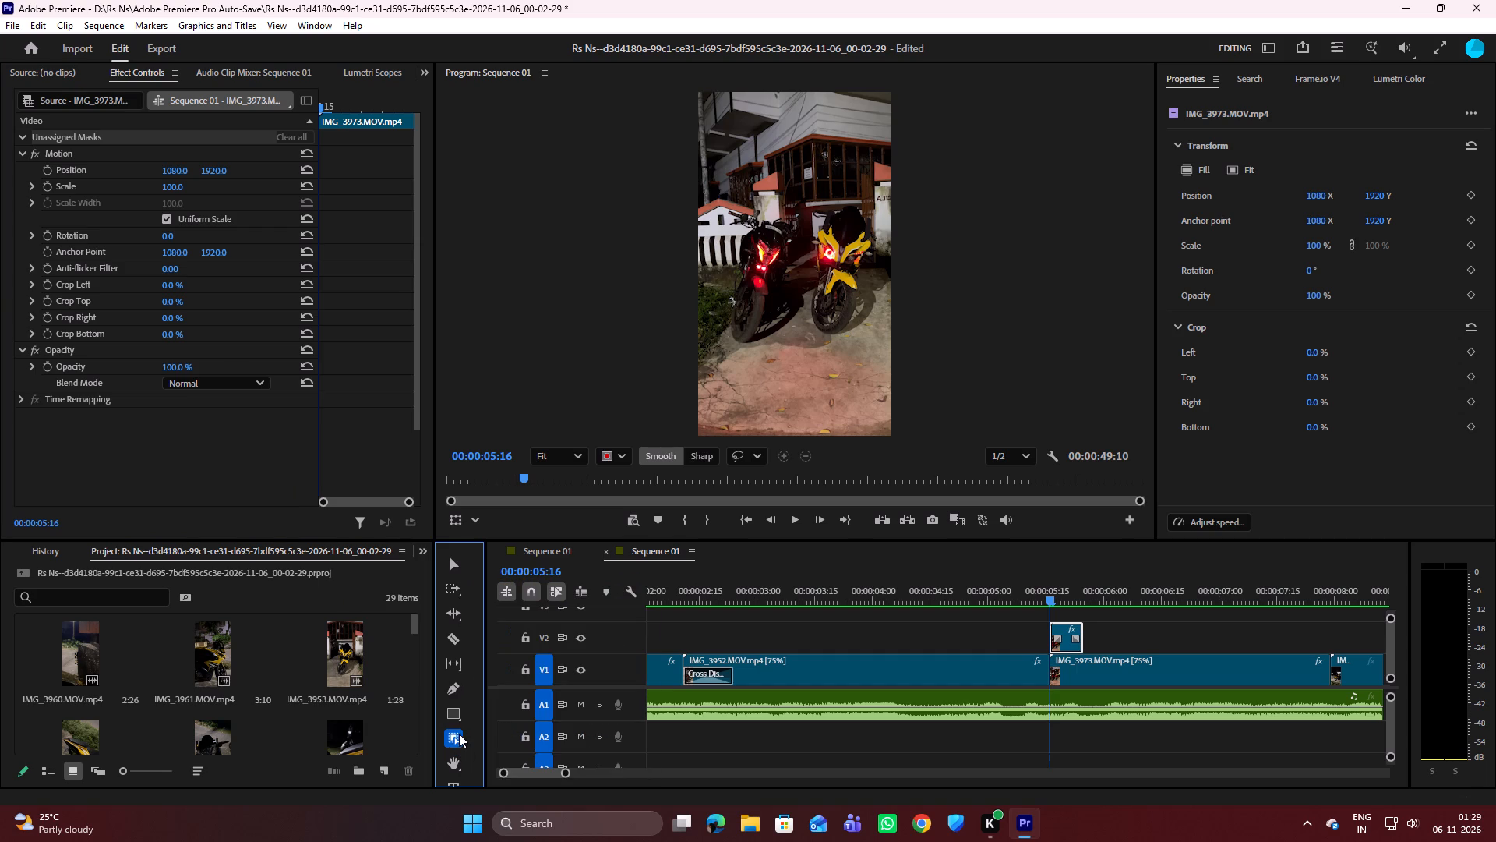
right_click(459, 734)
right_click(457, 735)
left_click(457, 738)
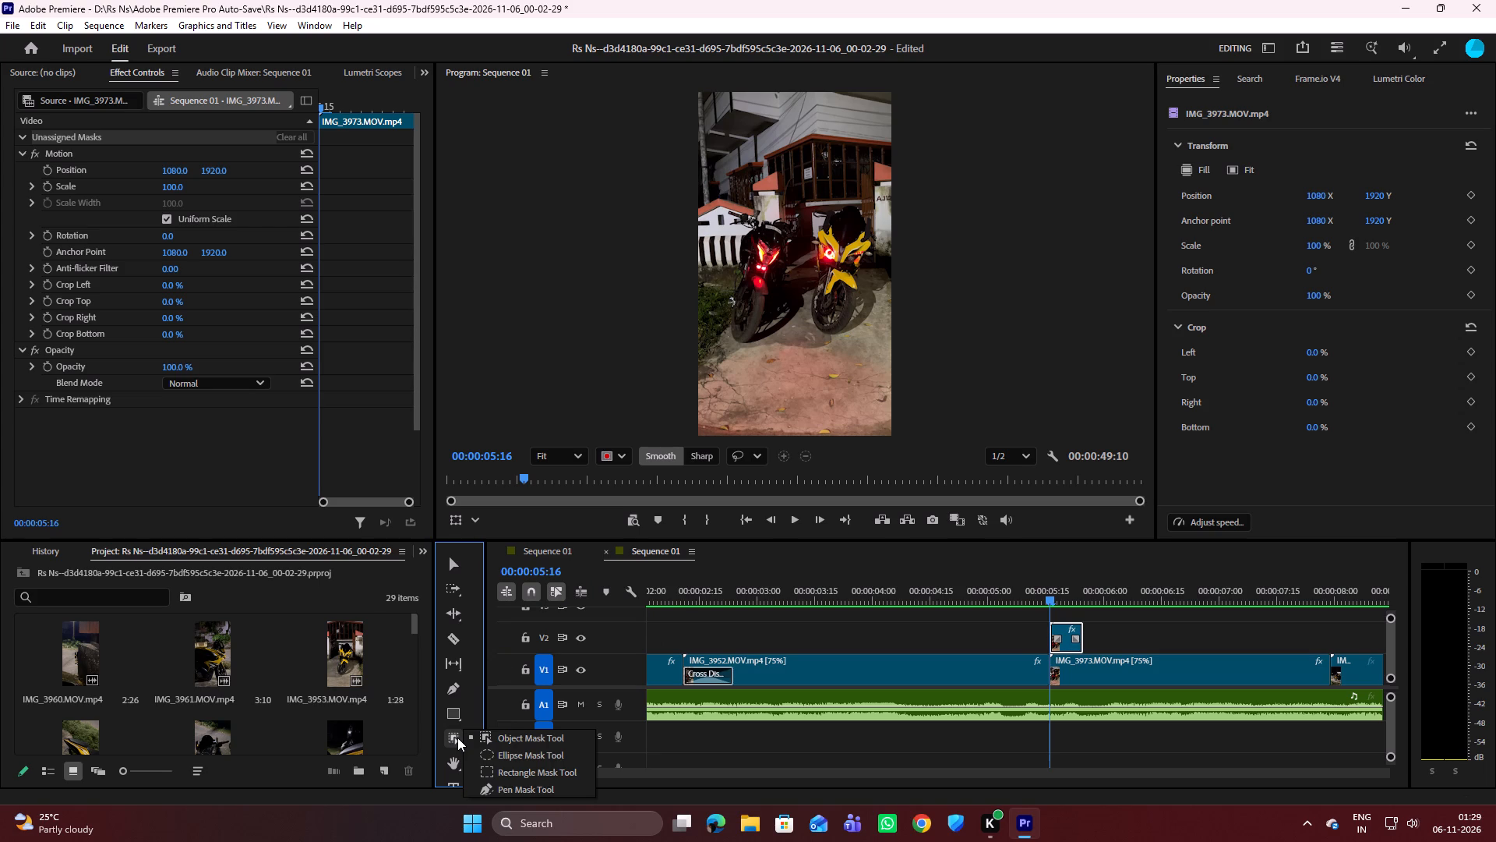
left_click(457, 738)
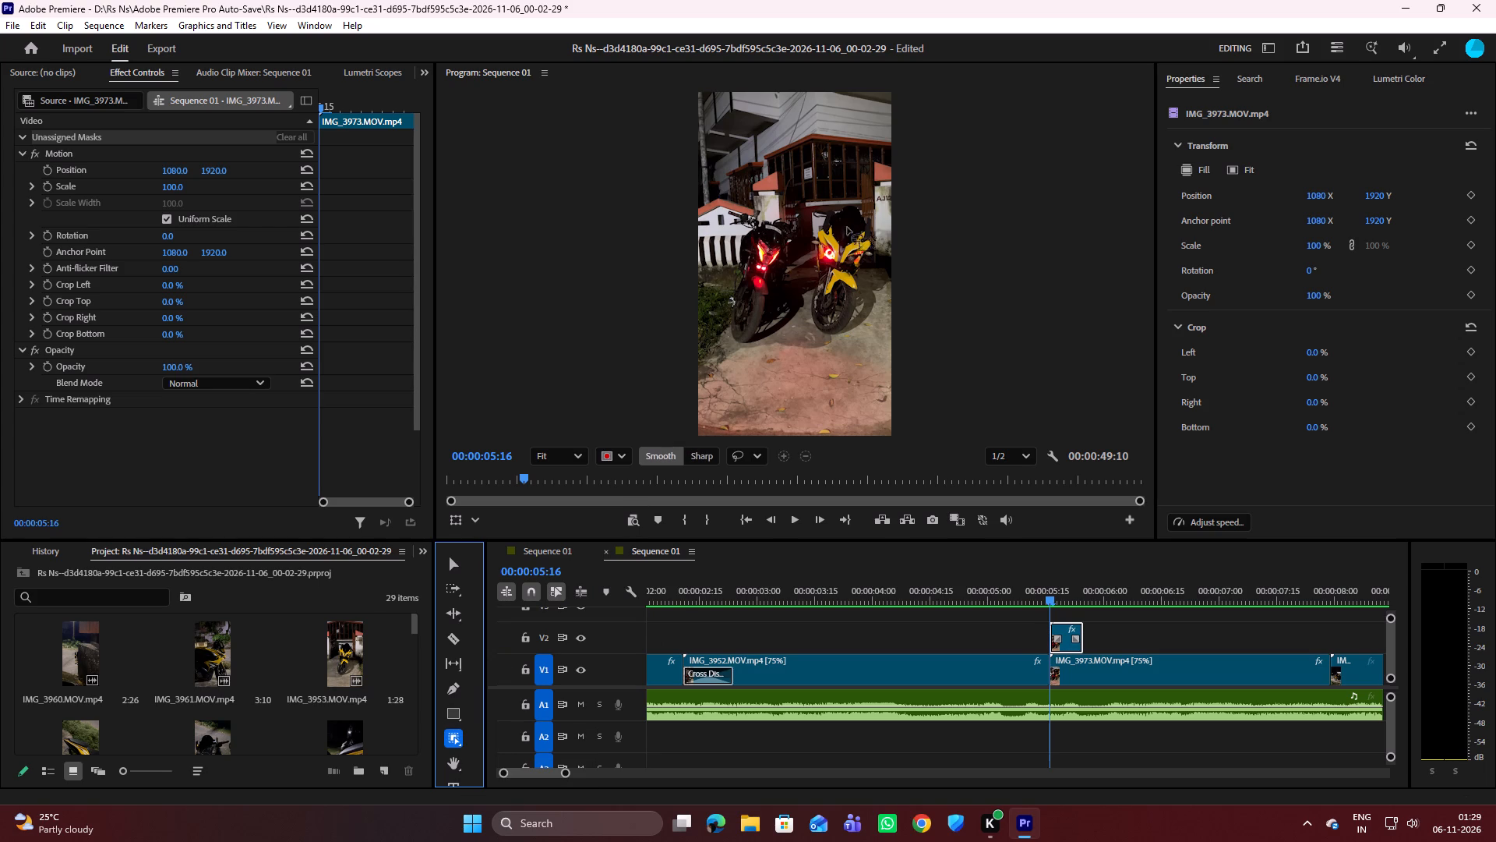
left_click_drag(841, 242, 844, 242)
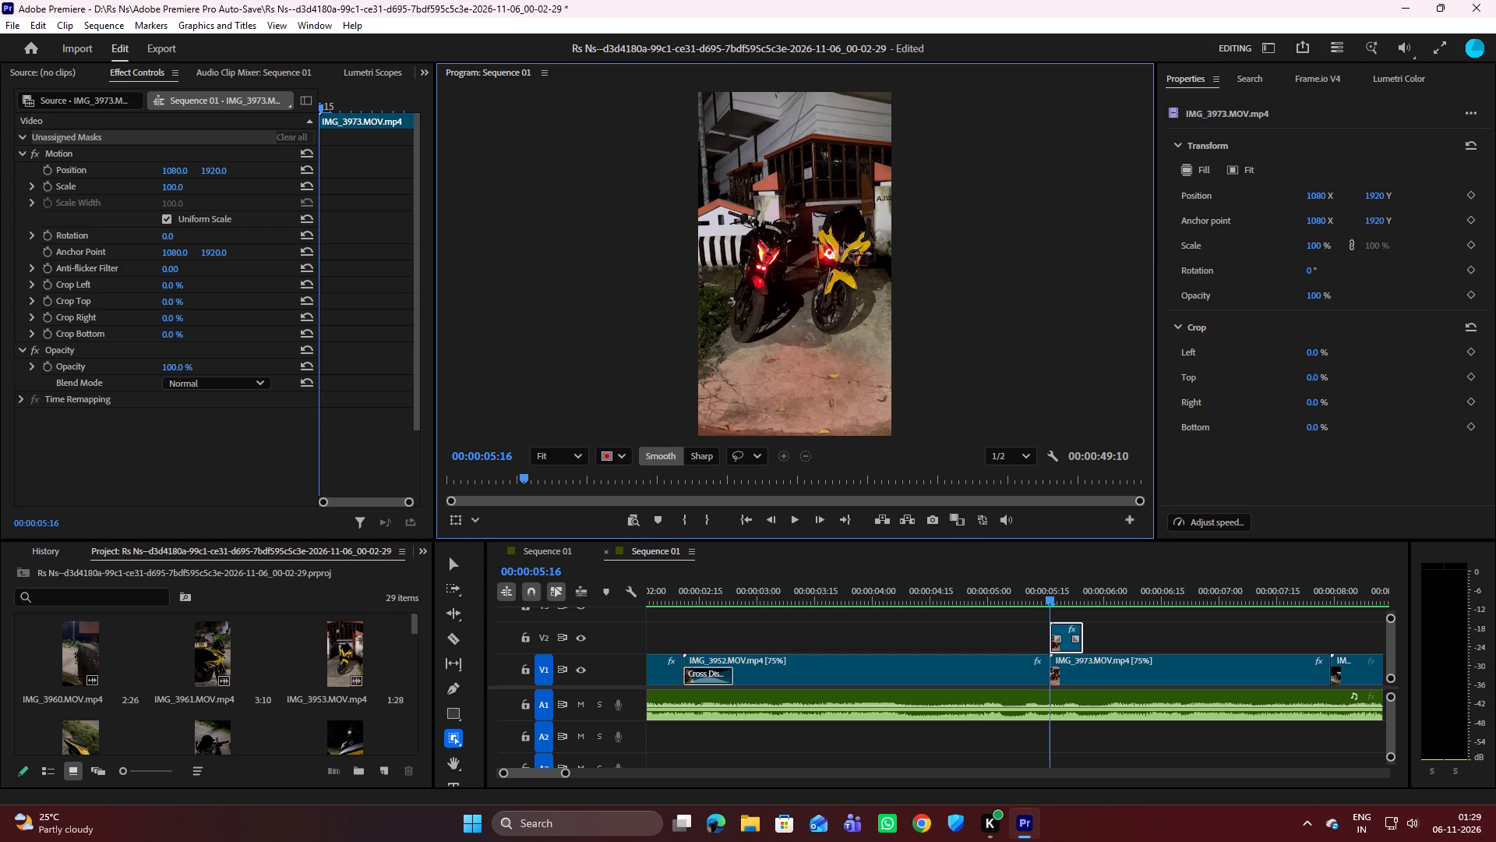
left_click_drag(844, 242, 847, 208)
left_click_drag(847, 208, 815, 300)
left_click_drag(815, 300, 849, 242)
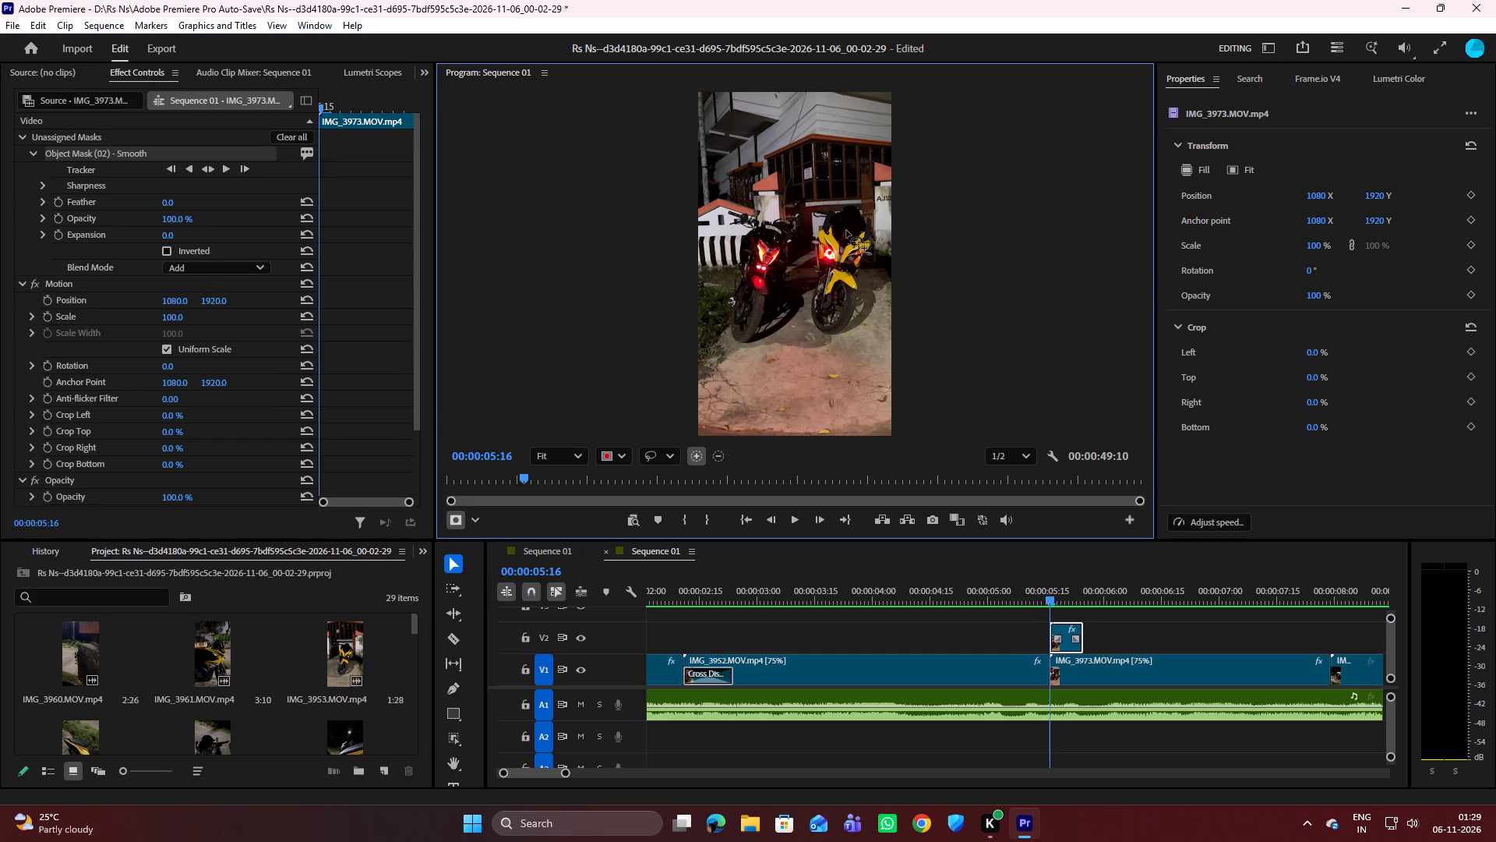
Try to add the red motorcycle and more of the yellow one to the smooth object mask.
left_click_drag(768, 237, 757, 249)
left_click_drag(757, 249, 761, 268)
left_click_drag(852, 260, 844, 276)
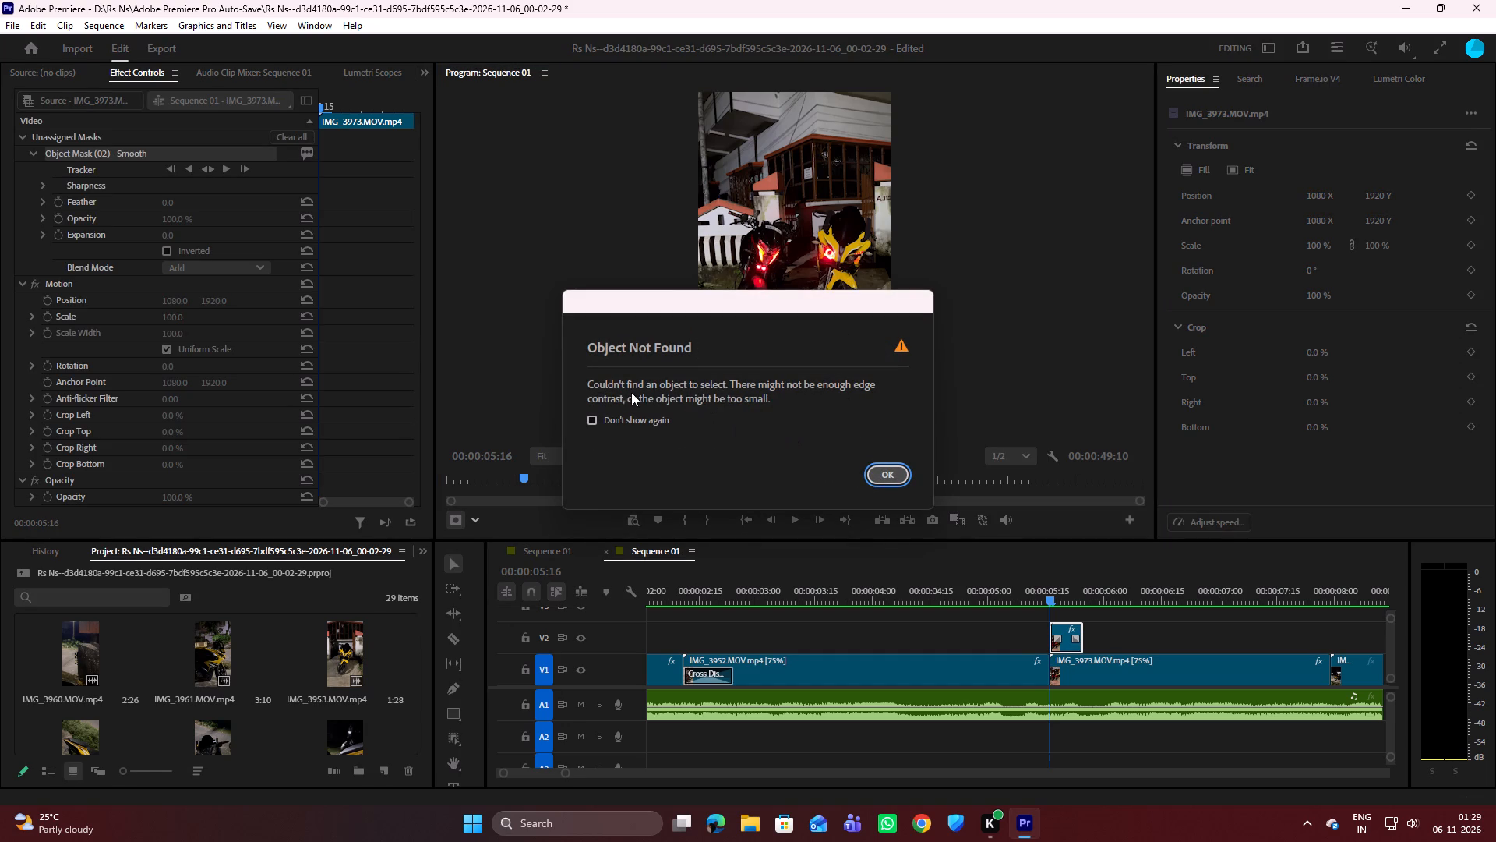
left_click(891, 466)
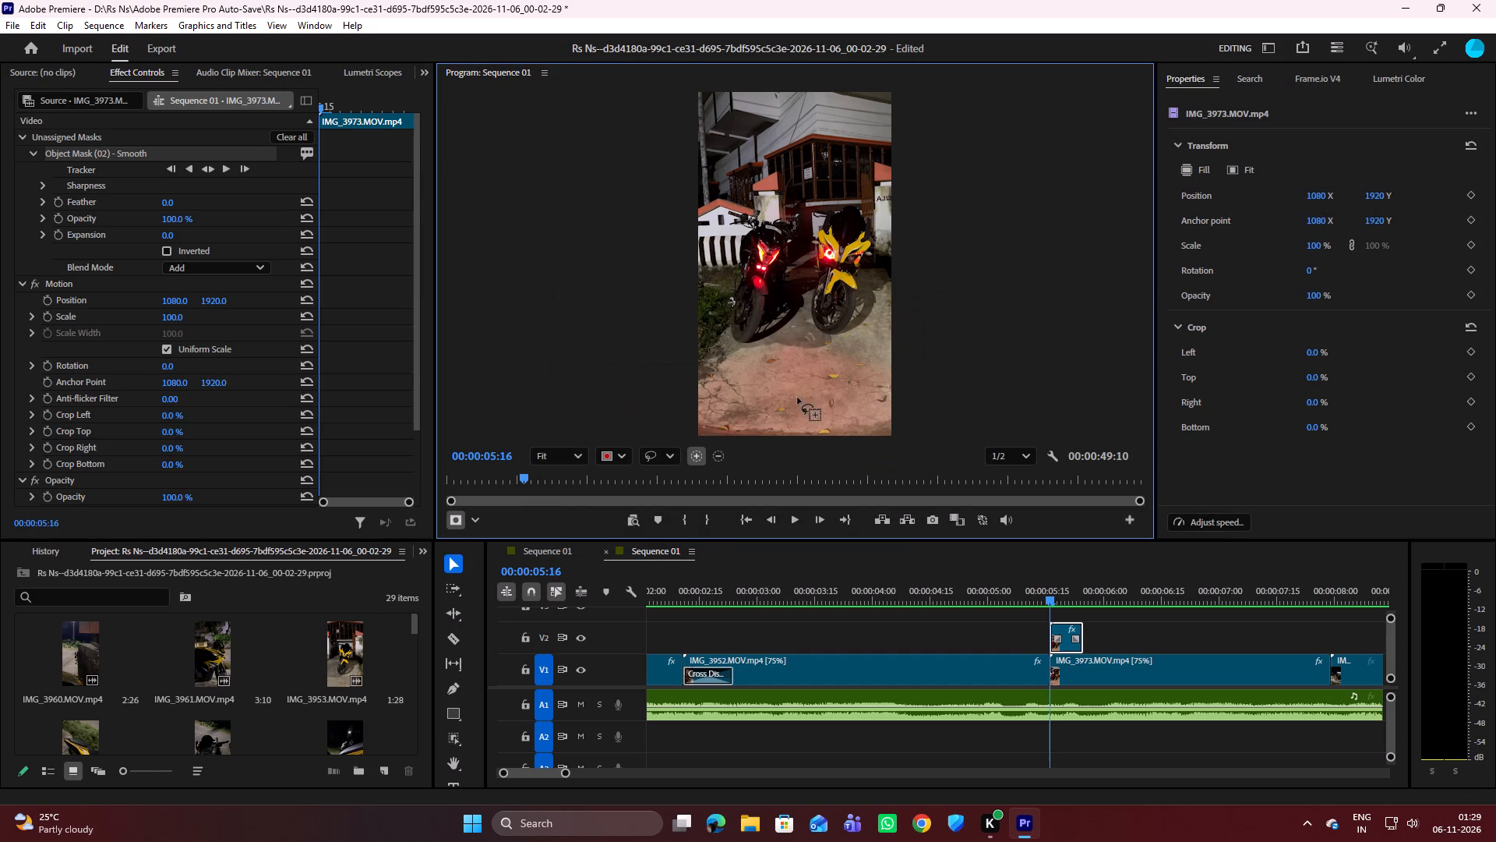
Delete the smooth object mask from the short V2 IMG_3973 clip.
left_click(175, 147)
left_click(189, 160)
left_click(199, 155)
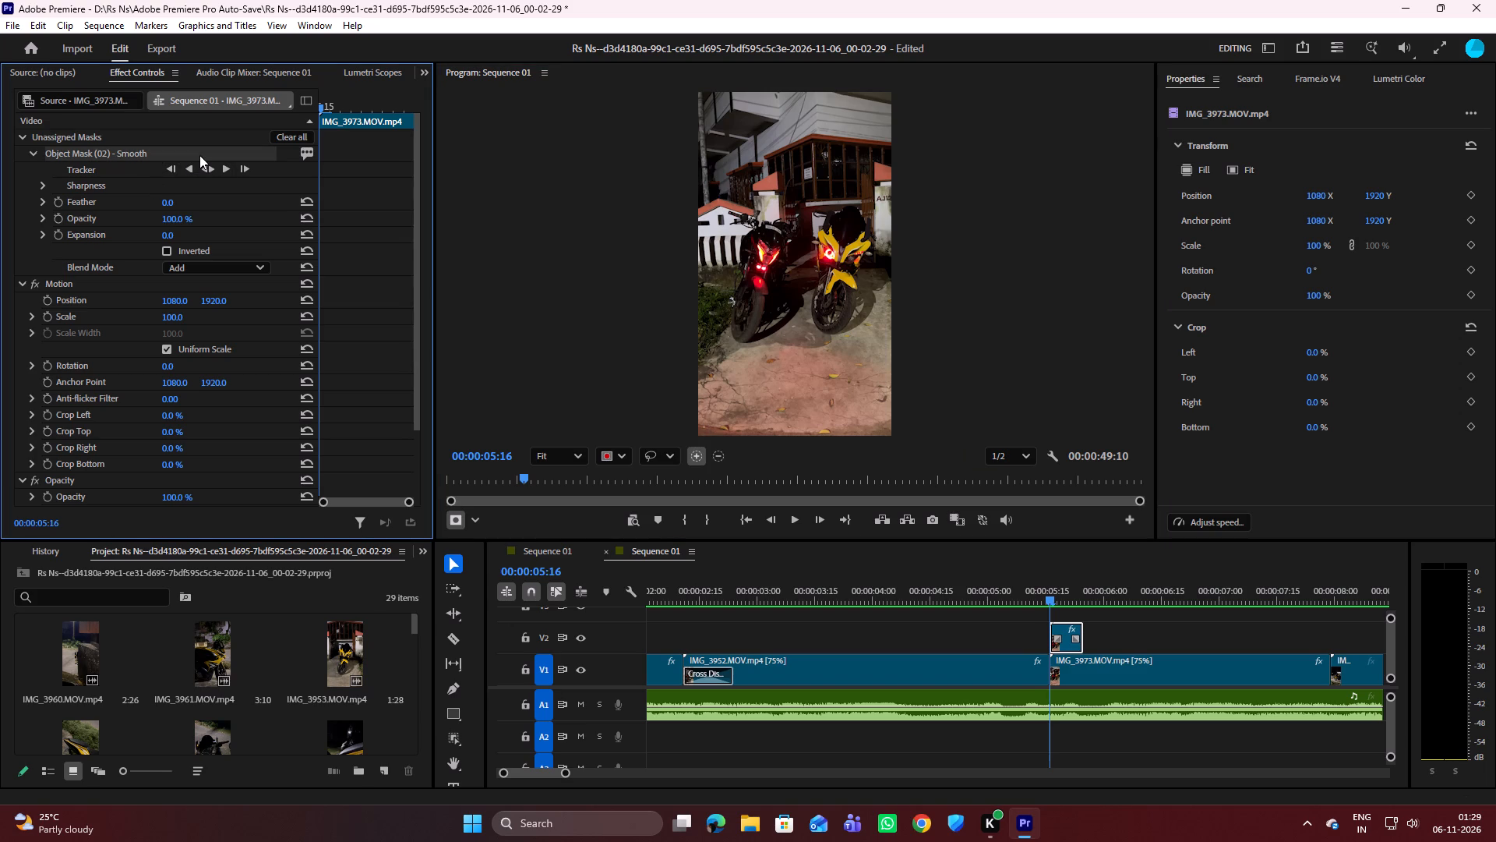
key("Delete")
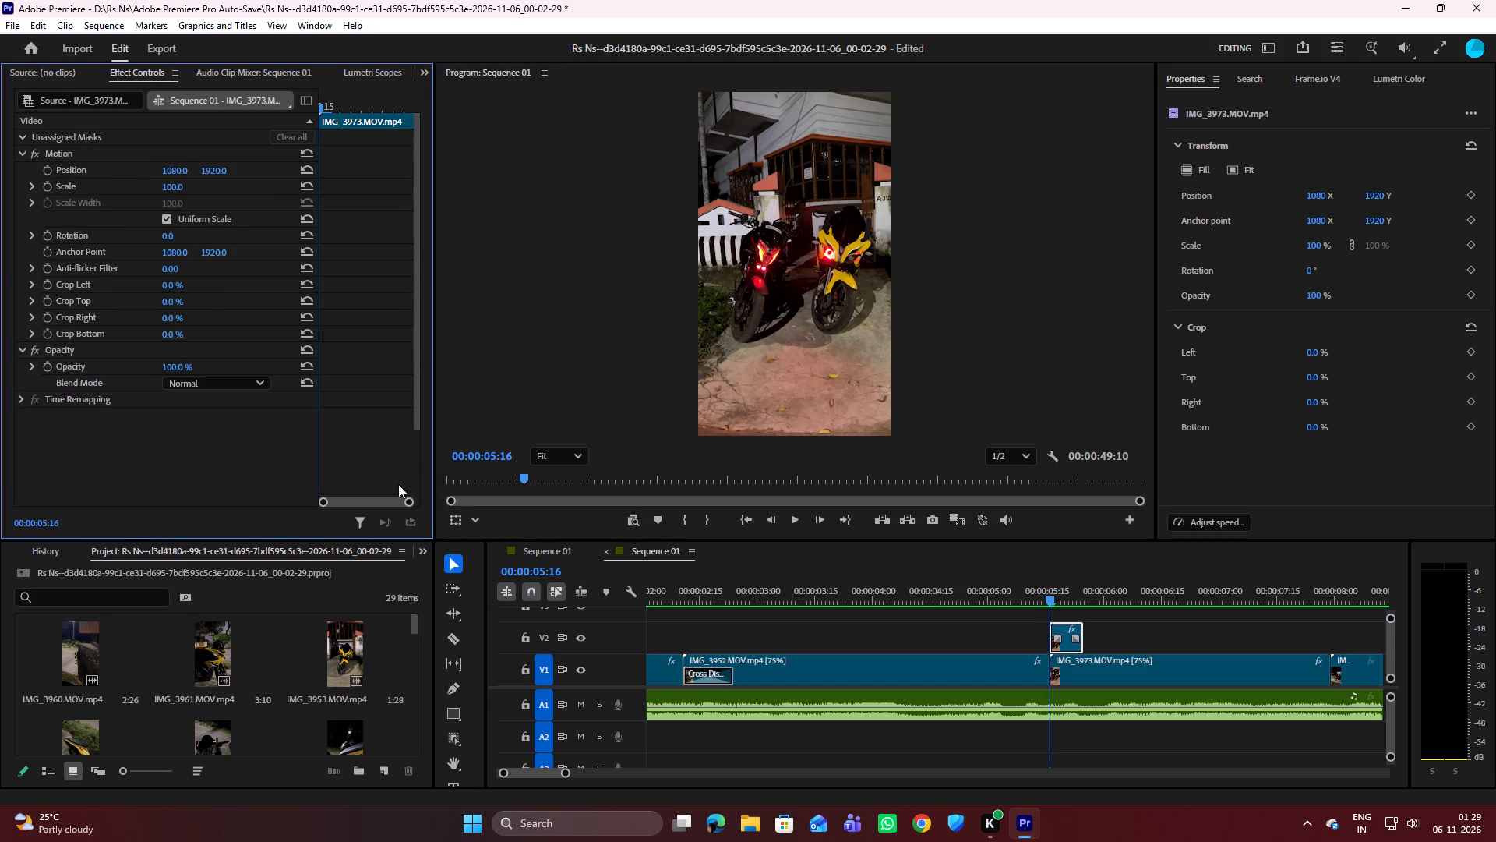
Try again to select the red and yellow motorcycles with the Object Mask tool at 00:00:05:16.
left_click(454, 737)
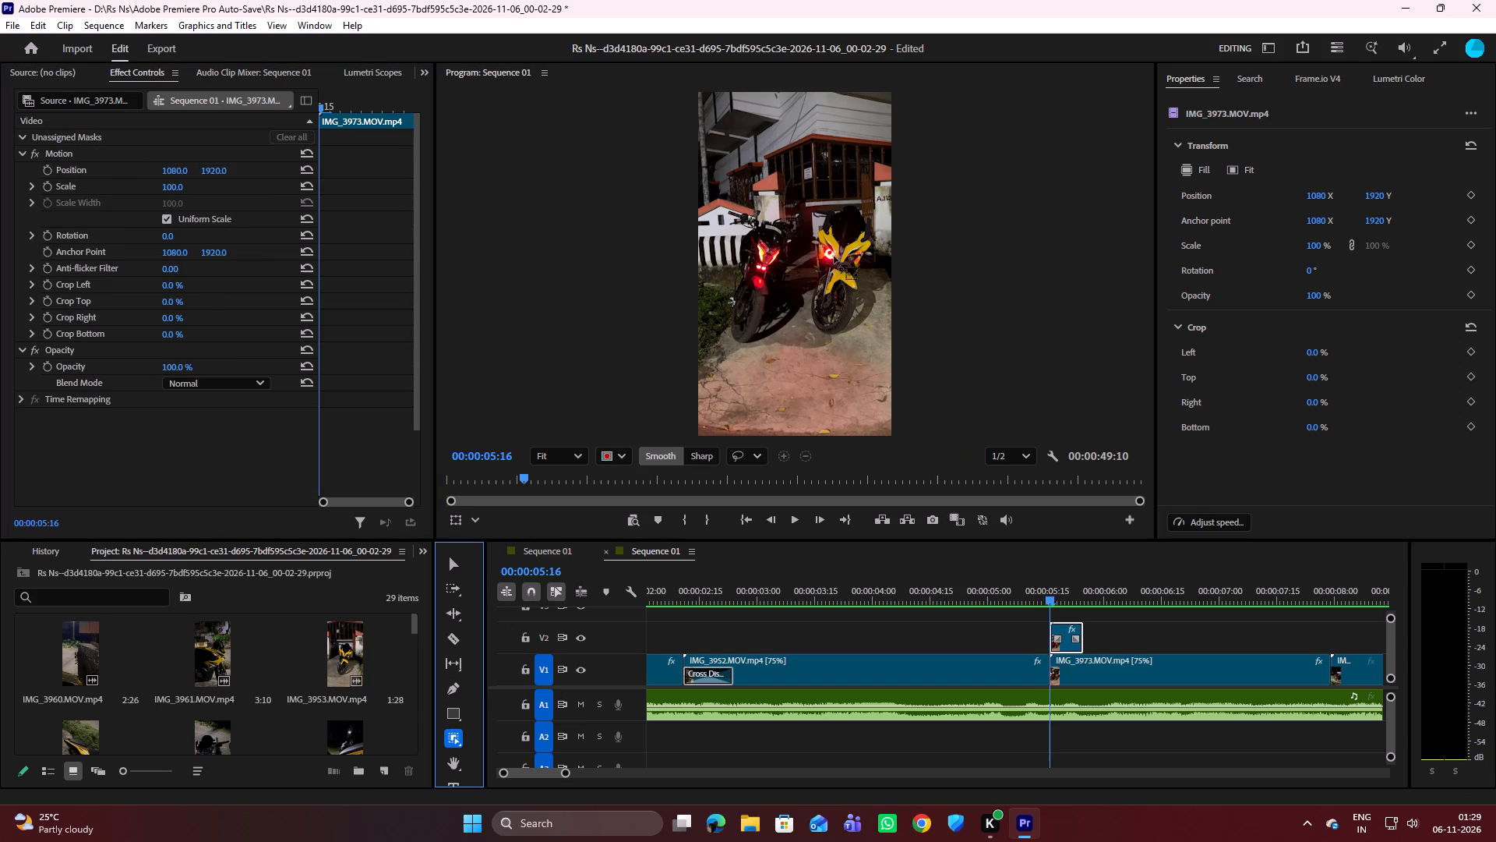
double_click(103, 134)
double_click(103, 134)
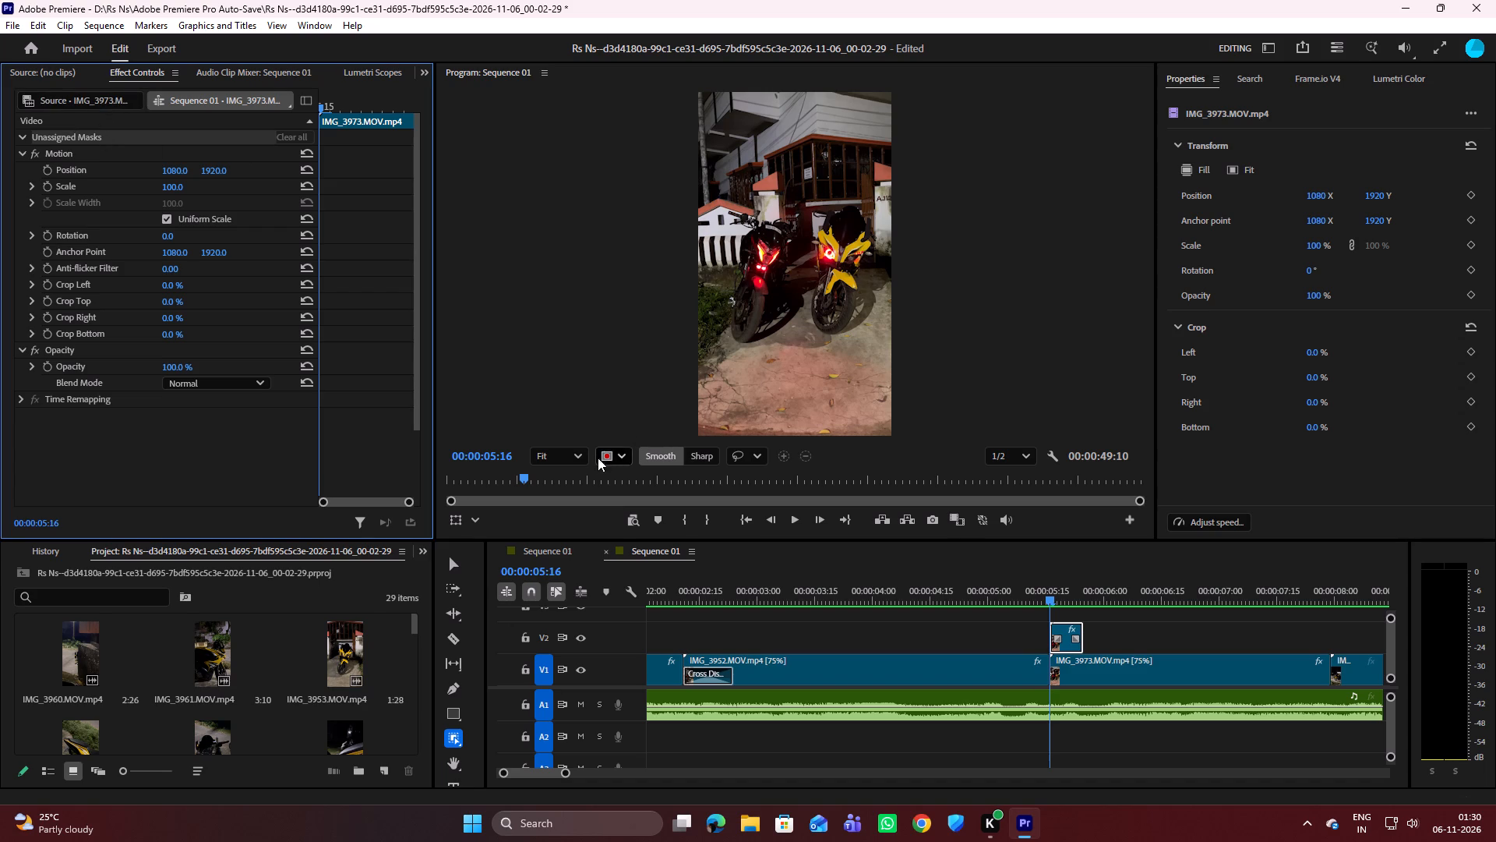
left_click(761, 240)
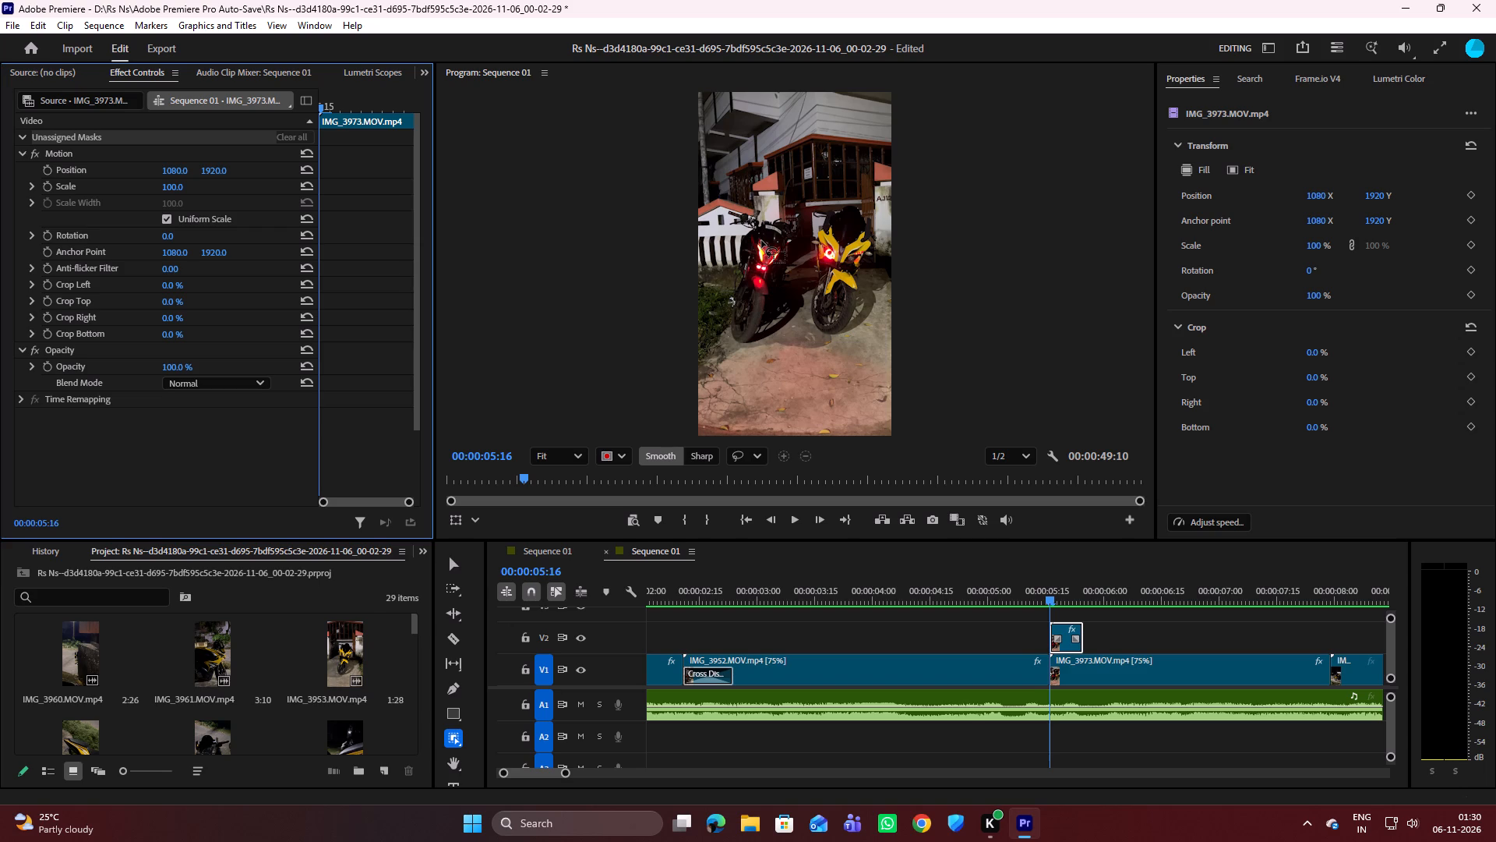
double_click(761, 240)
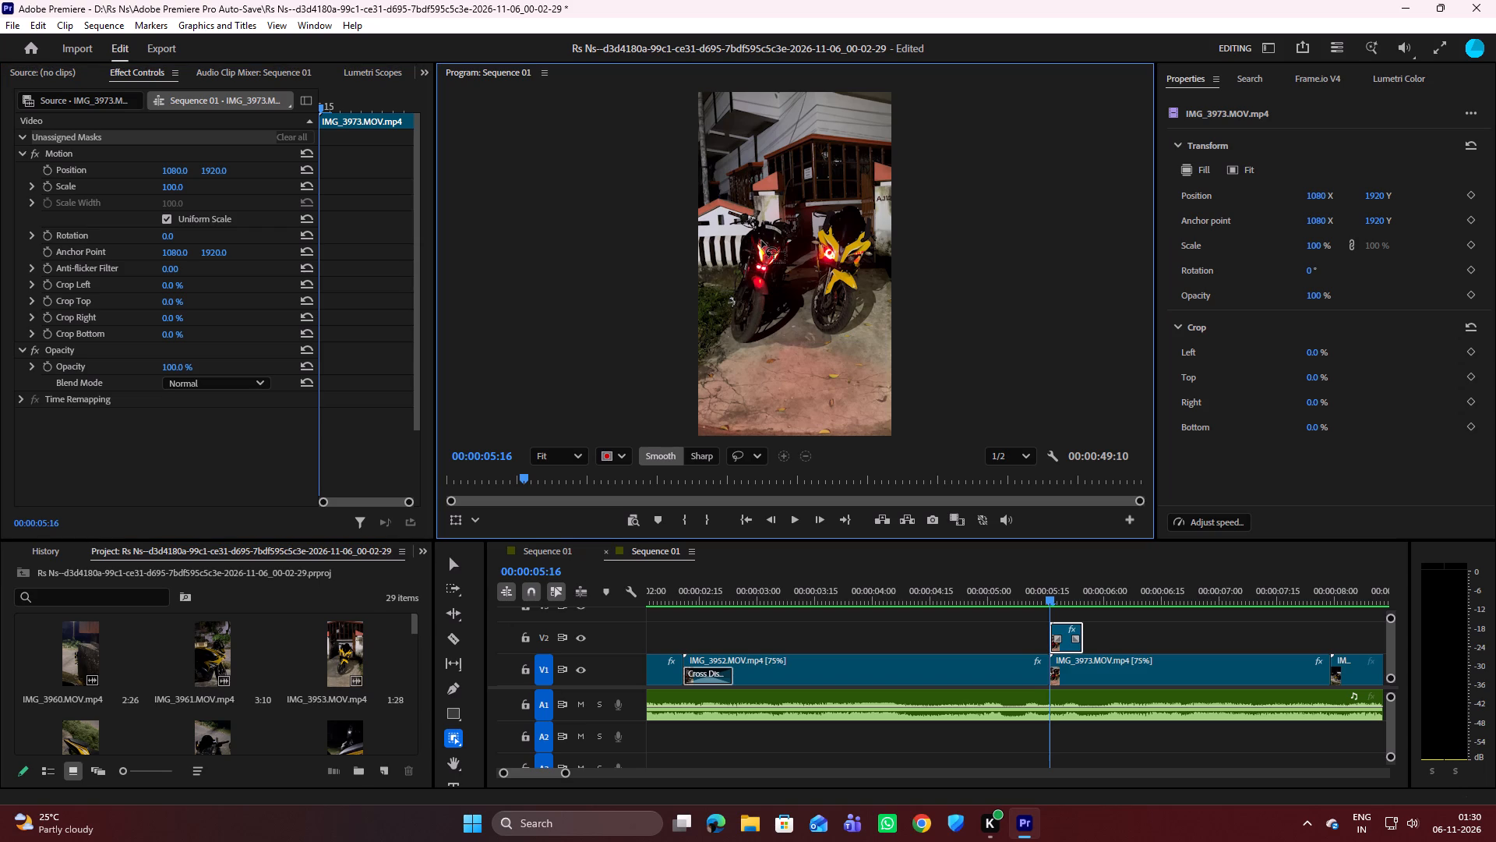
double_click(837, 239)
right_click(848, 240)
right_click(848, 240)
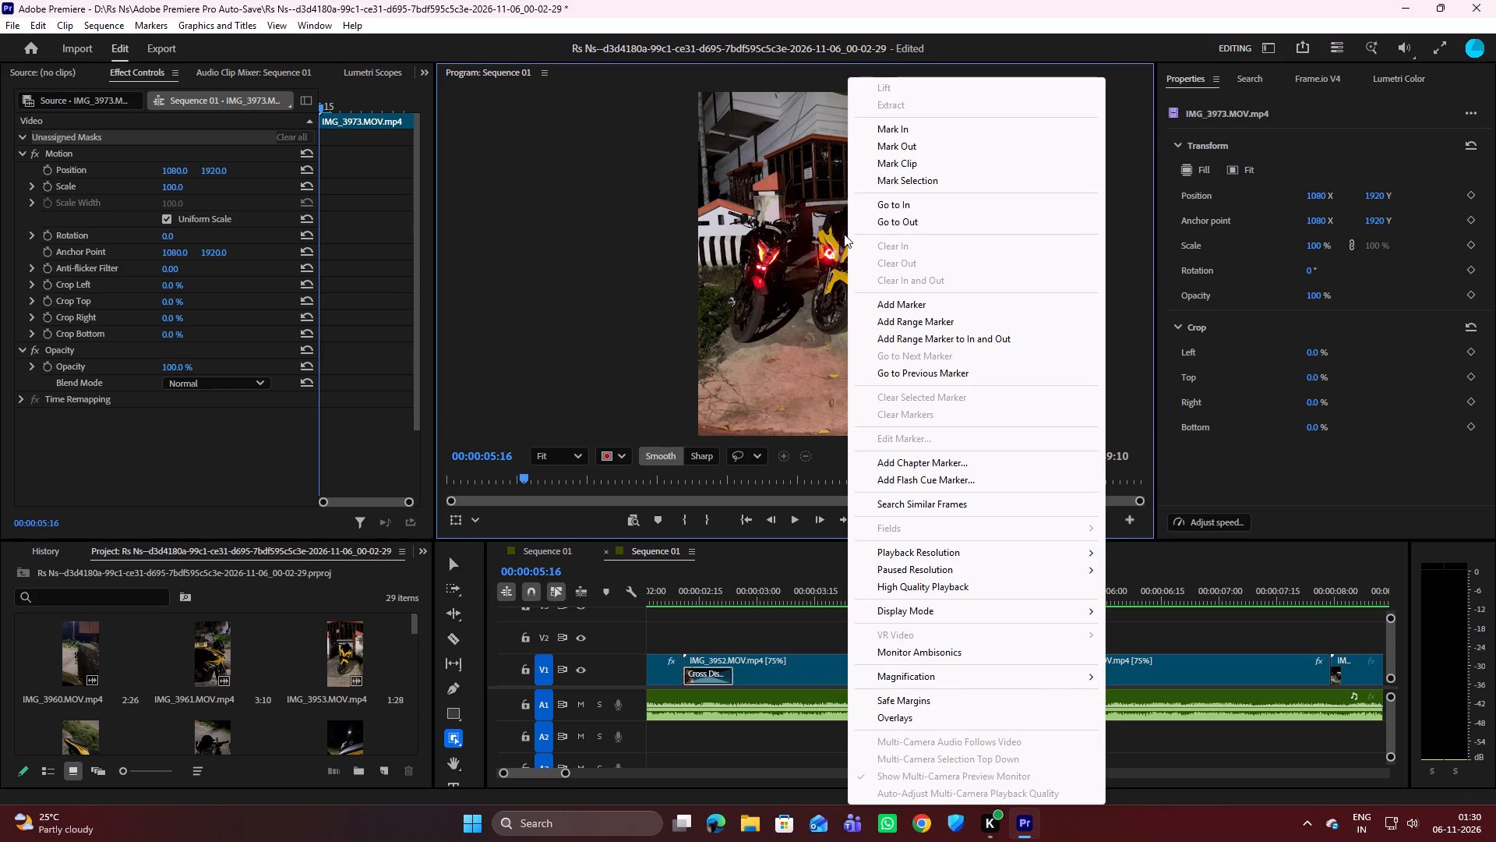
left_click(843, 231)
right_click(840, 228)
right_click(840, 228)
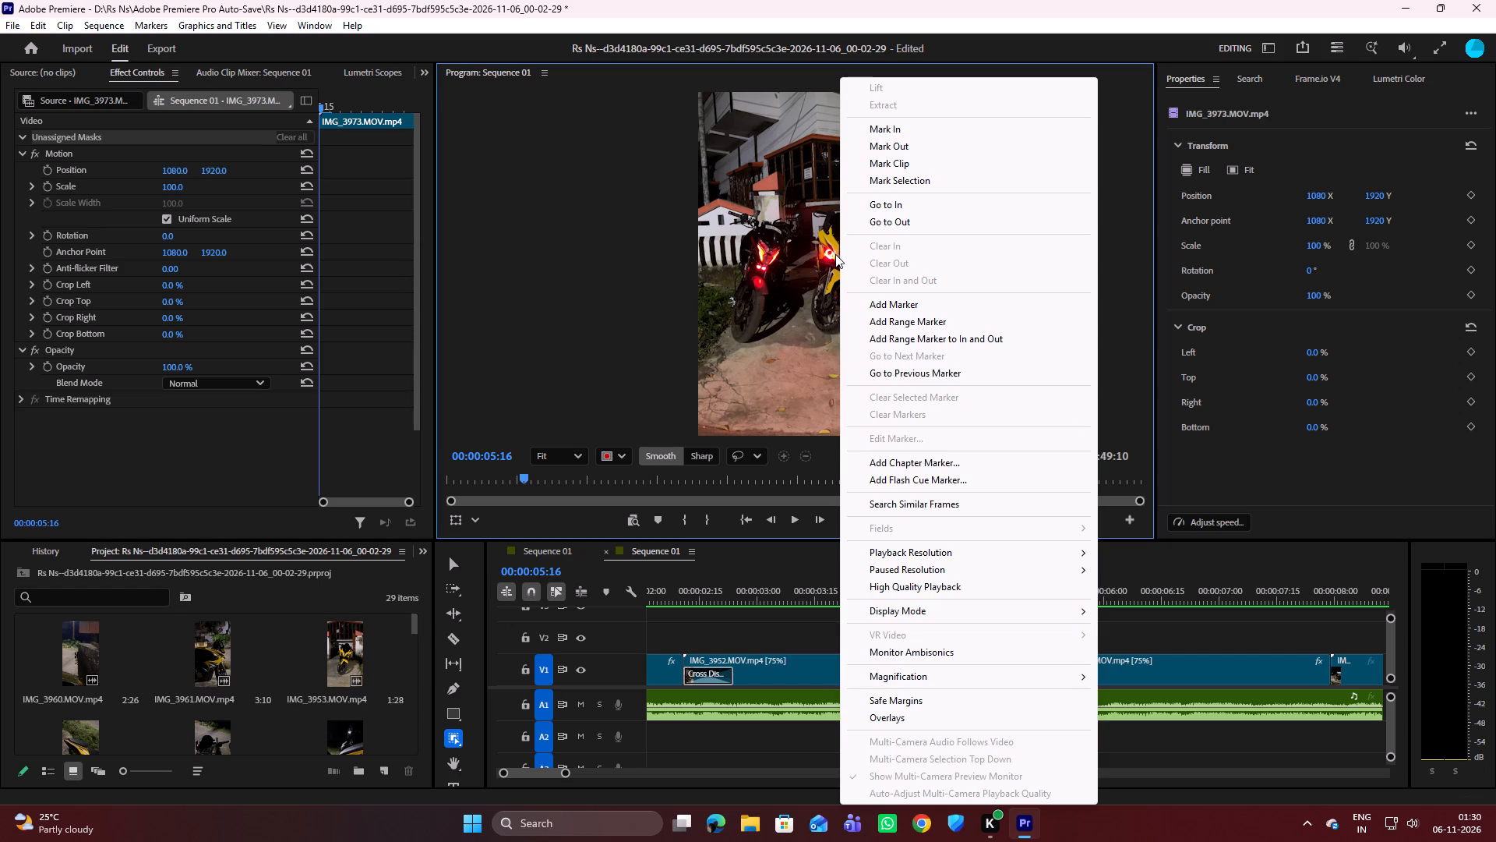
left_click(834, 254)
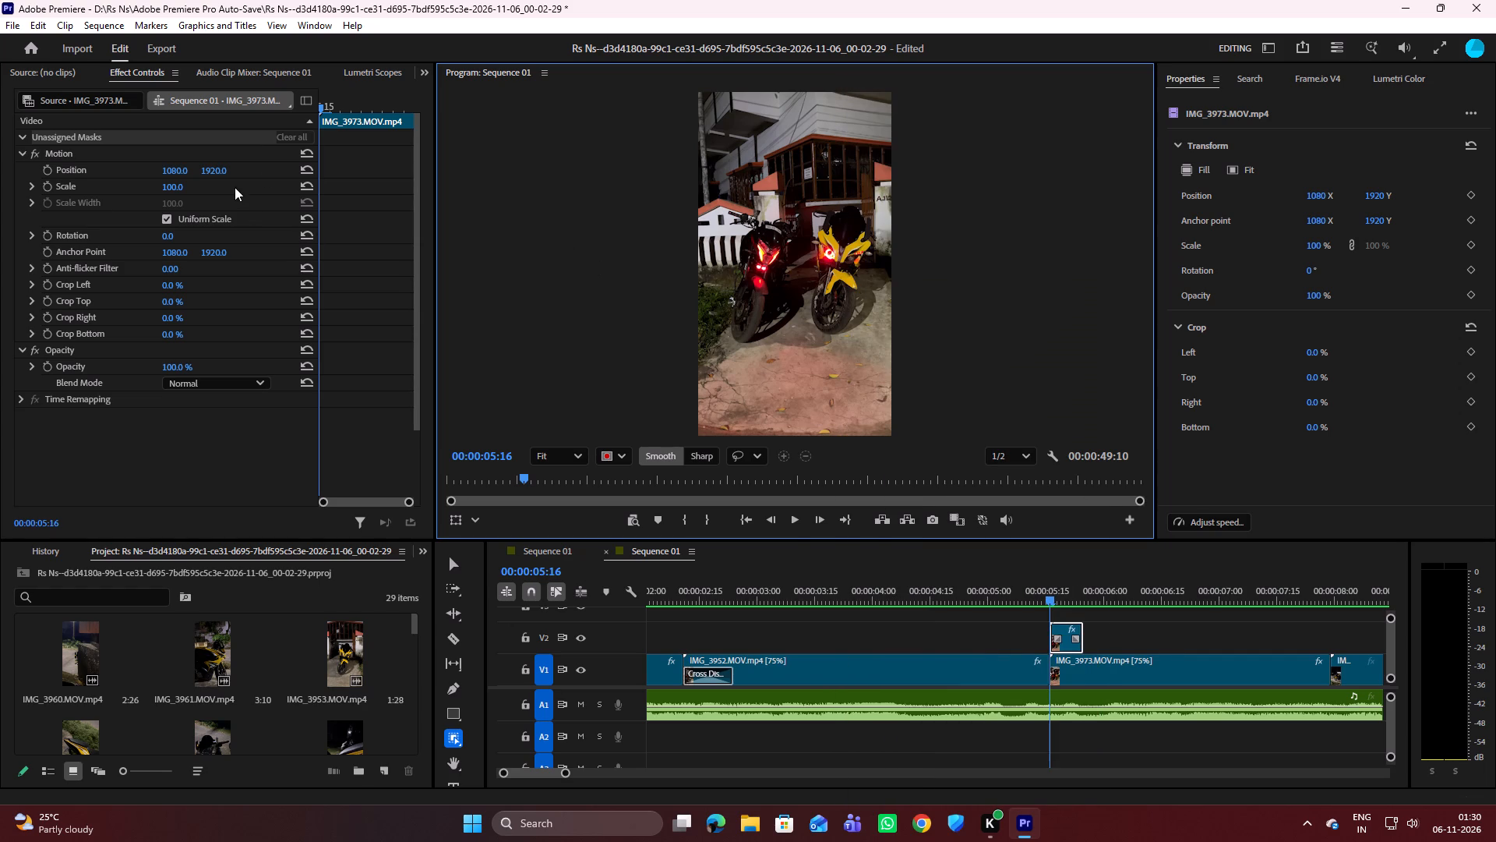
Mask the yellow motorcycle in the short V2 IMG_3973 clip with a smooth object mask at 00:00:05:19.
left_click(451, 568)
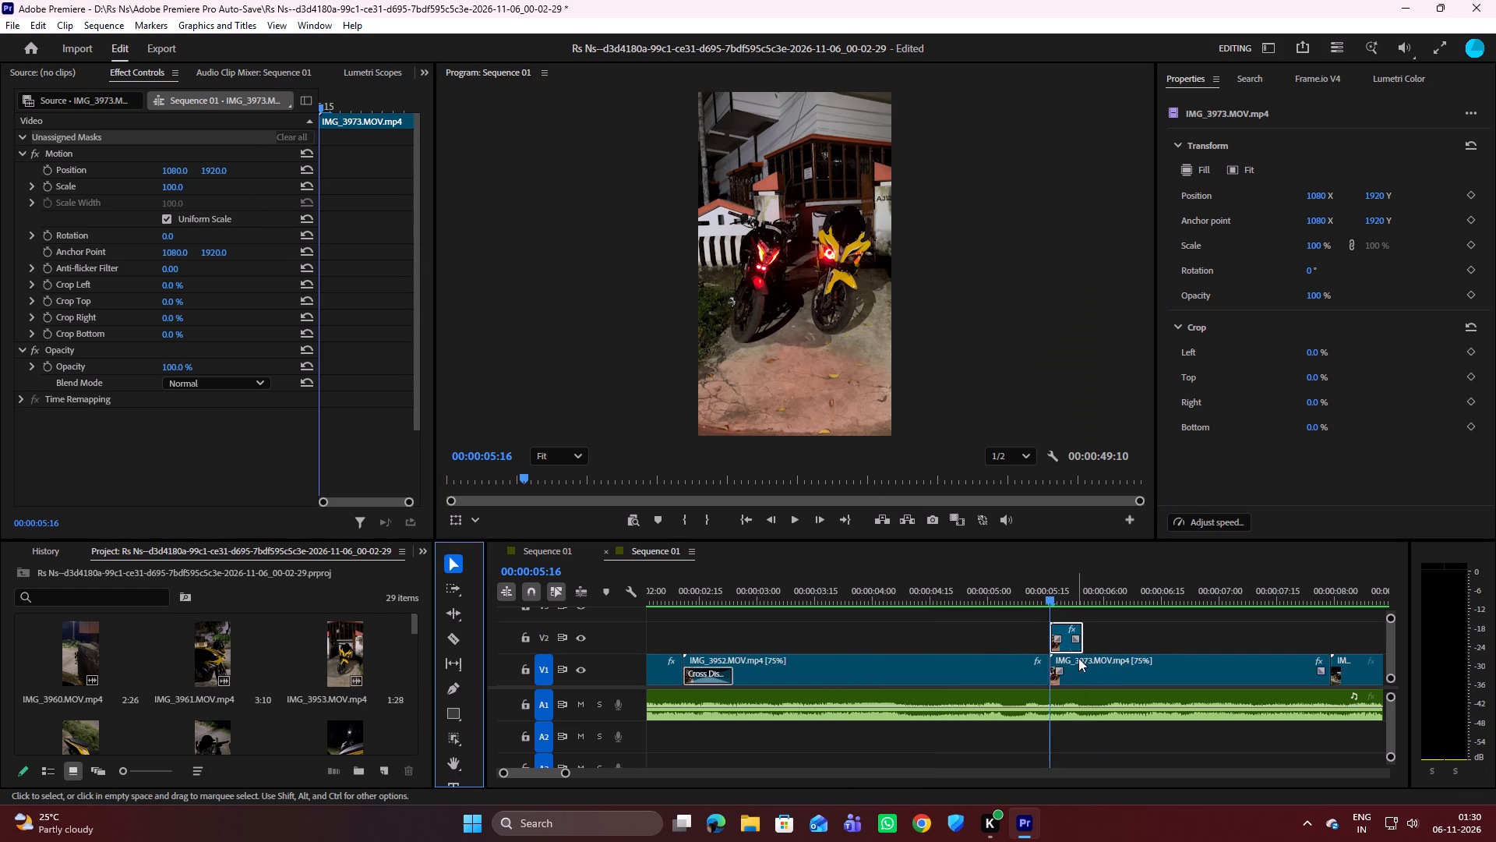
left_click_drag(1049, 594, 1064, 597)
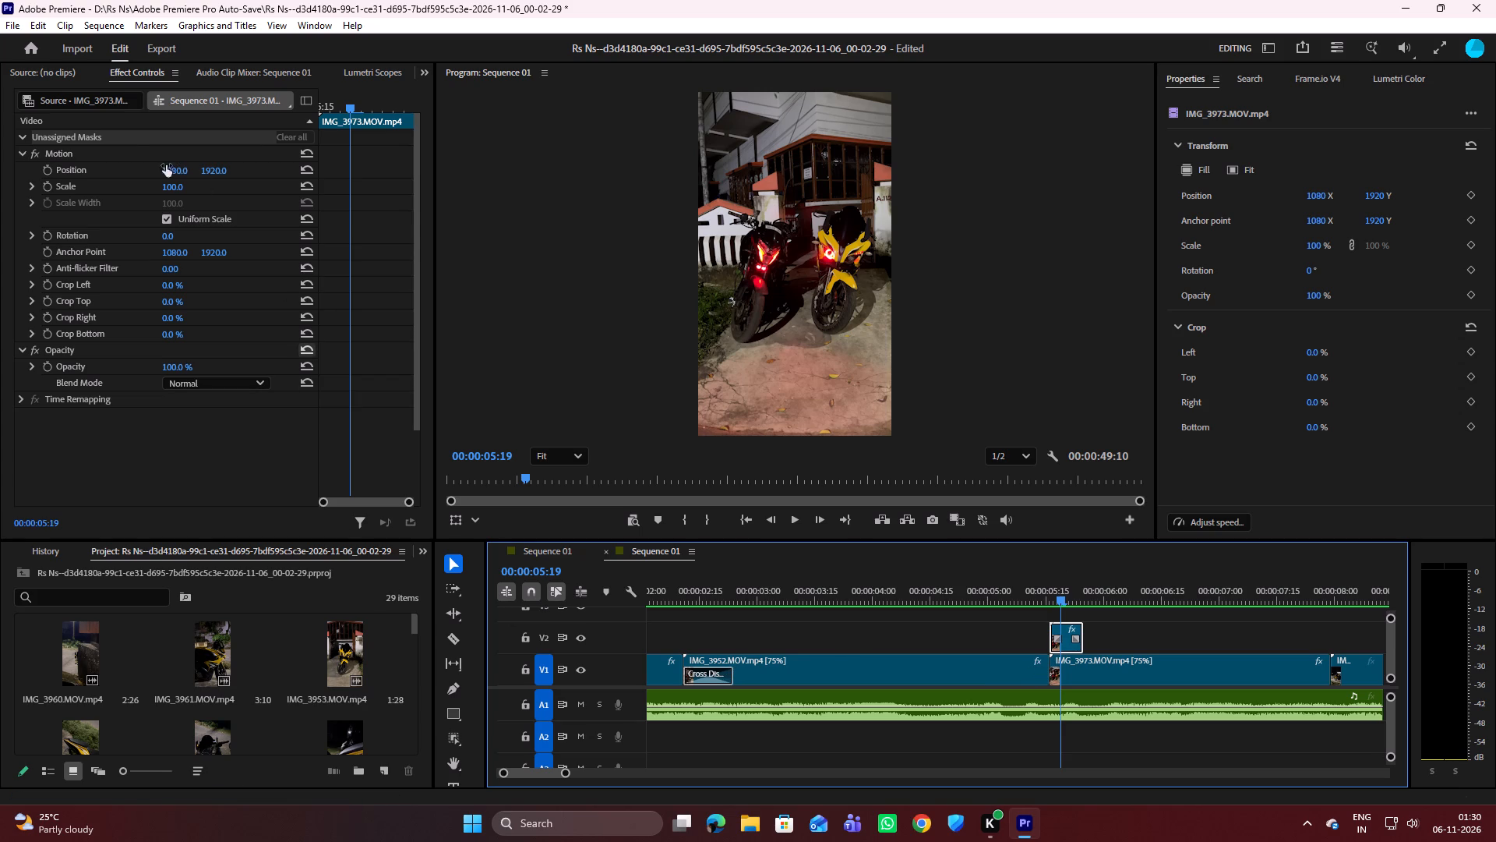
left_click(129, 138)
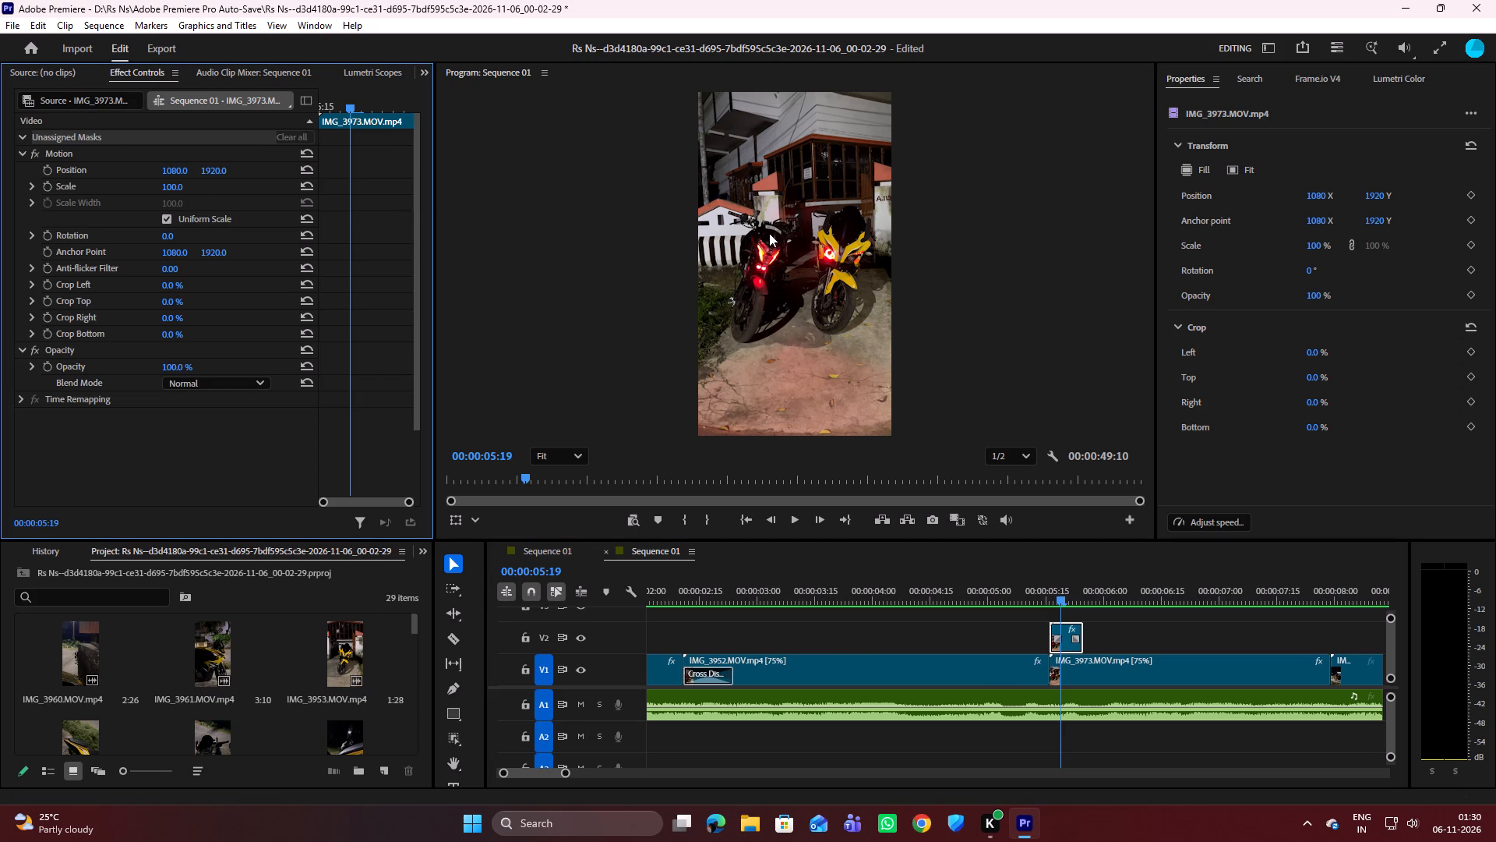
left_click(450, 740)
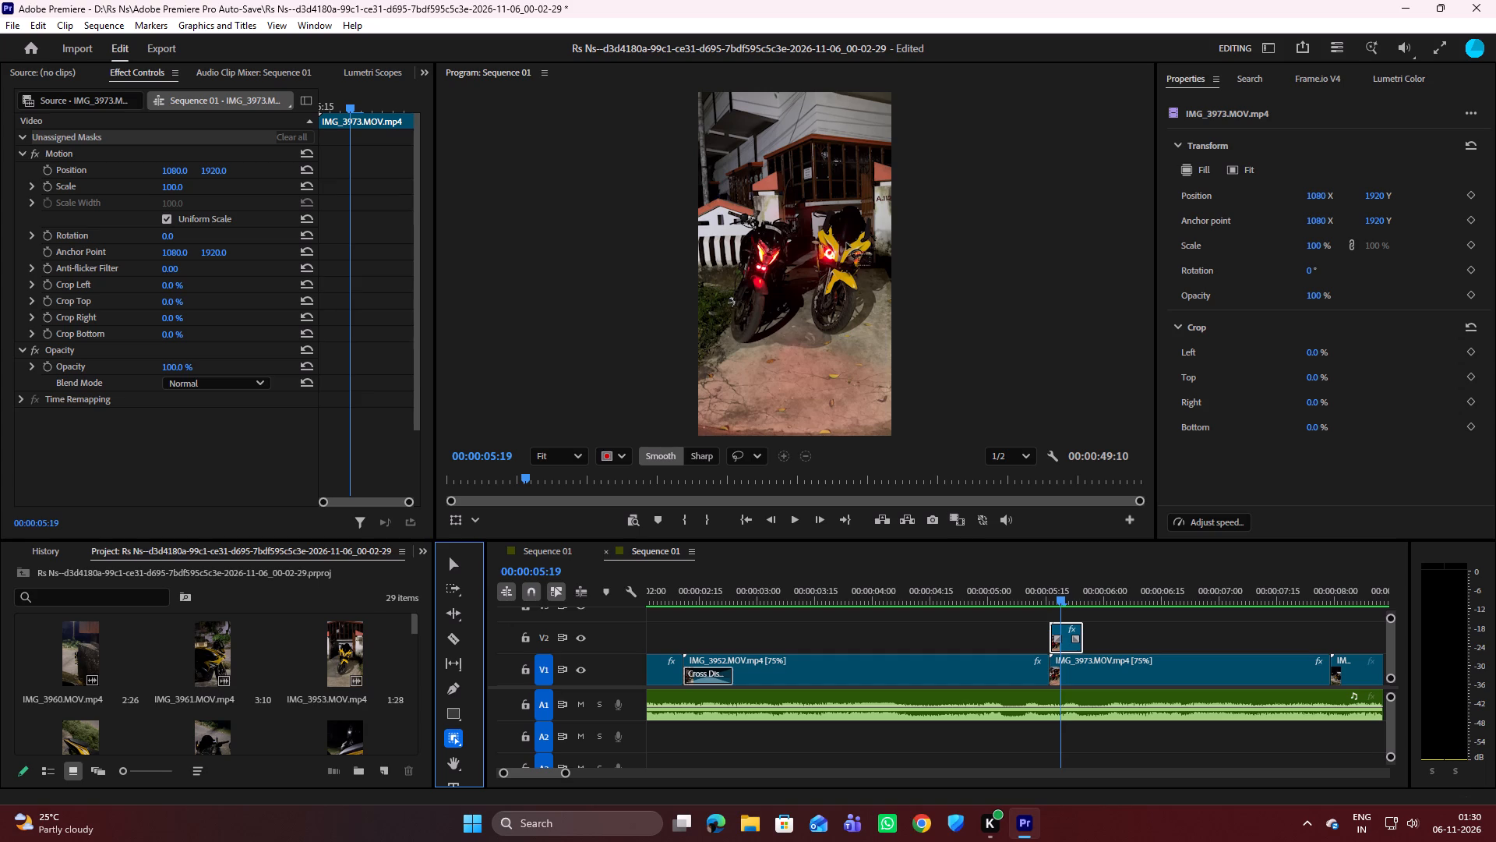
left_click(758, 245)
left_click(758, 245)
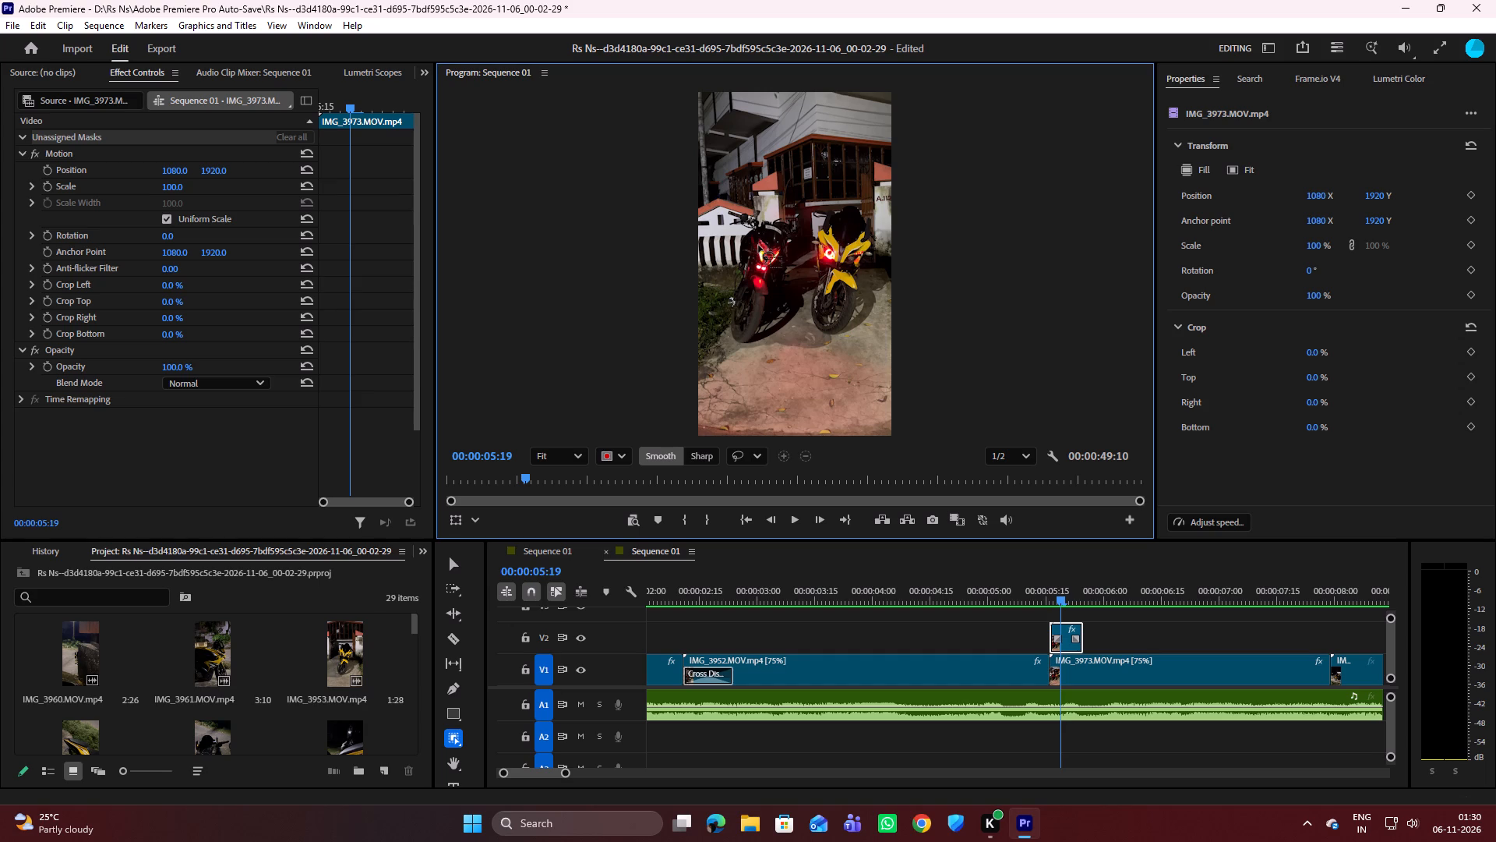
triple_click(758, 245)
left_click(698, 455)
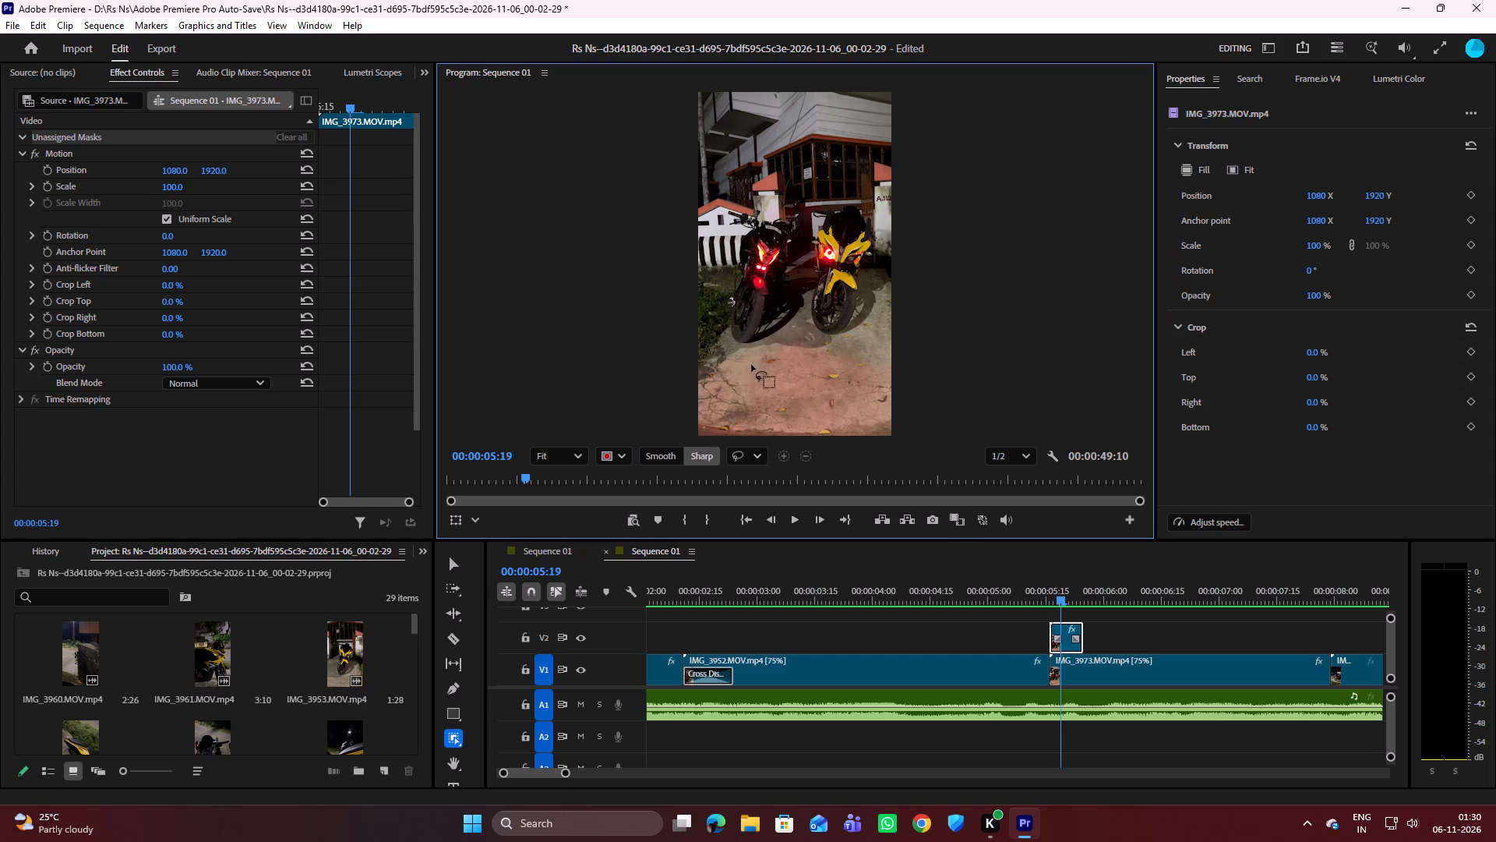
left_click(647, 455)
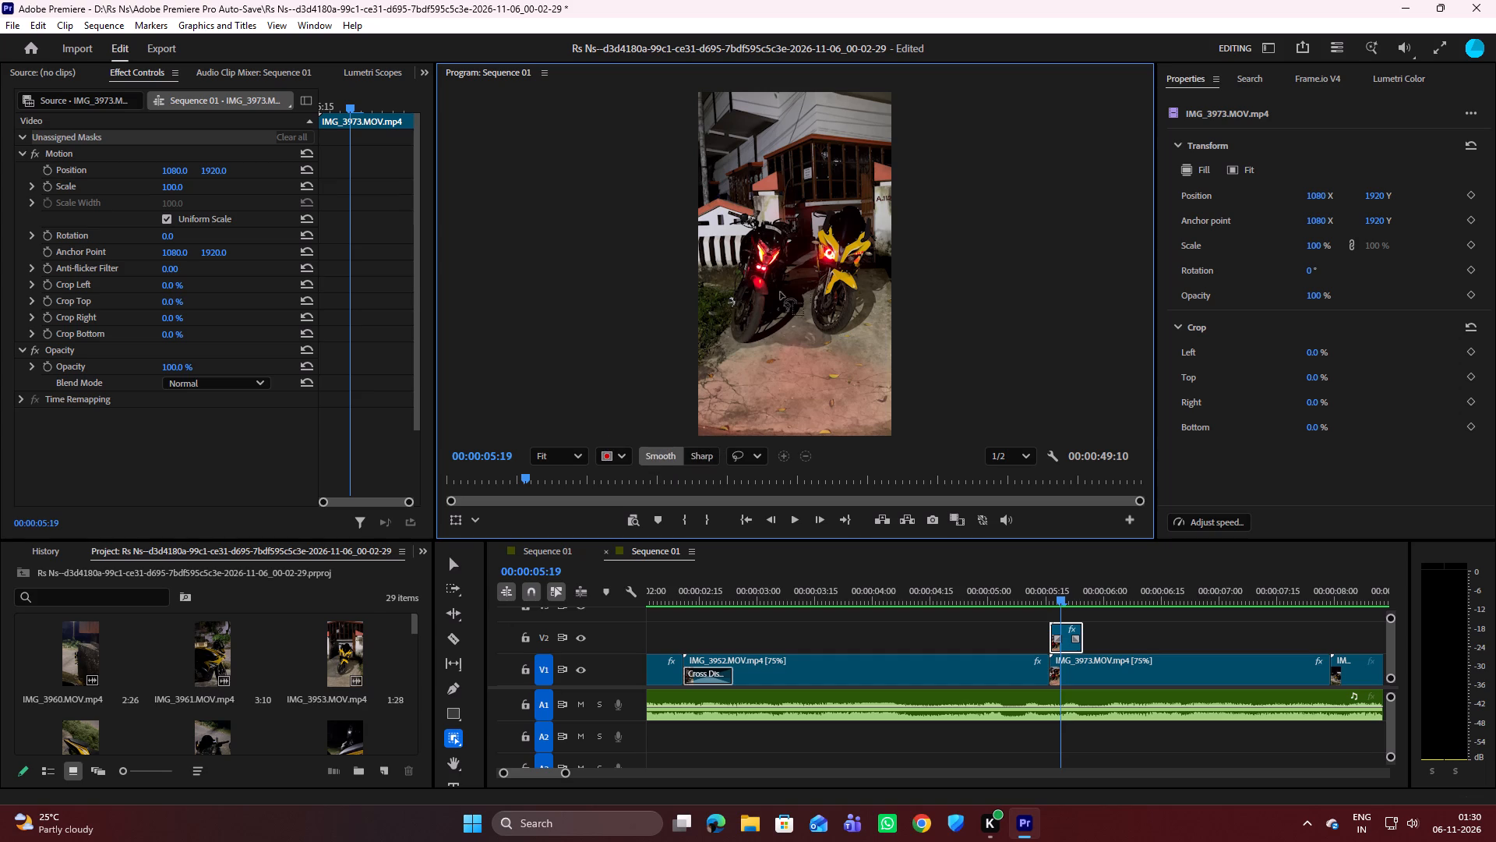
left_click_drag(836, 240, 826, 264)
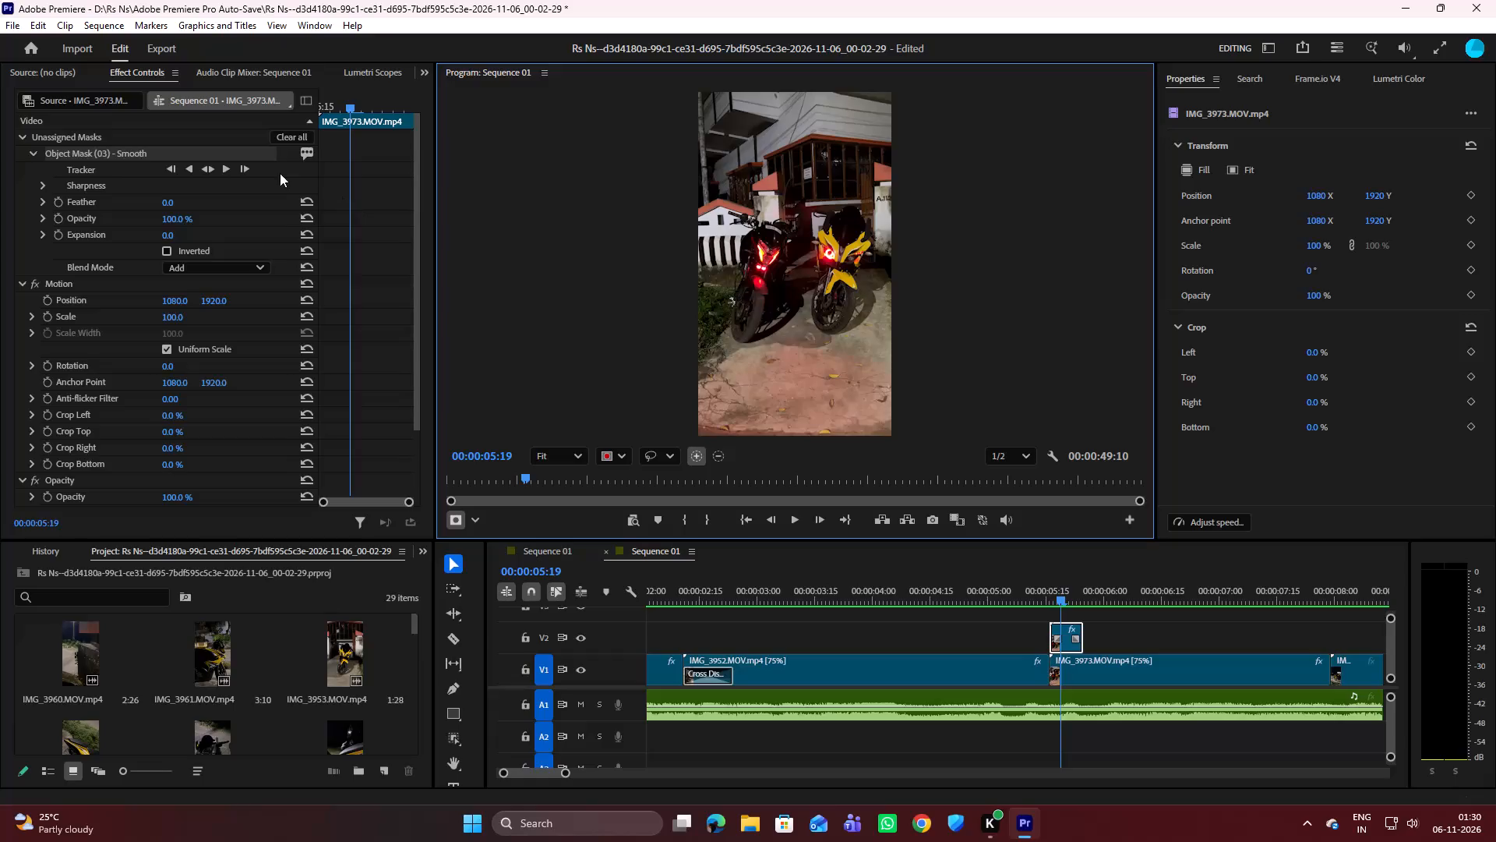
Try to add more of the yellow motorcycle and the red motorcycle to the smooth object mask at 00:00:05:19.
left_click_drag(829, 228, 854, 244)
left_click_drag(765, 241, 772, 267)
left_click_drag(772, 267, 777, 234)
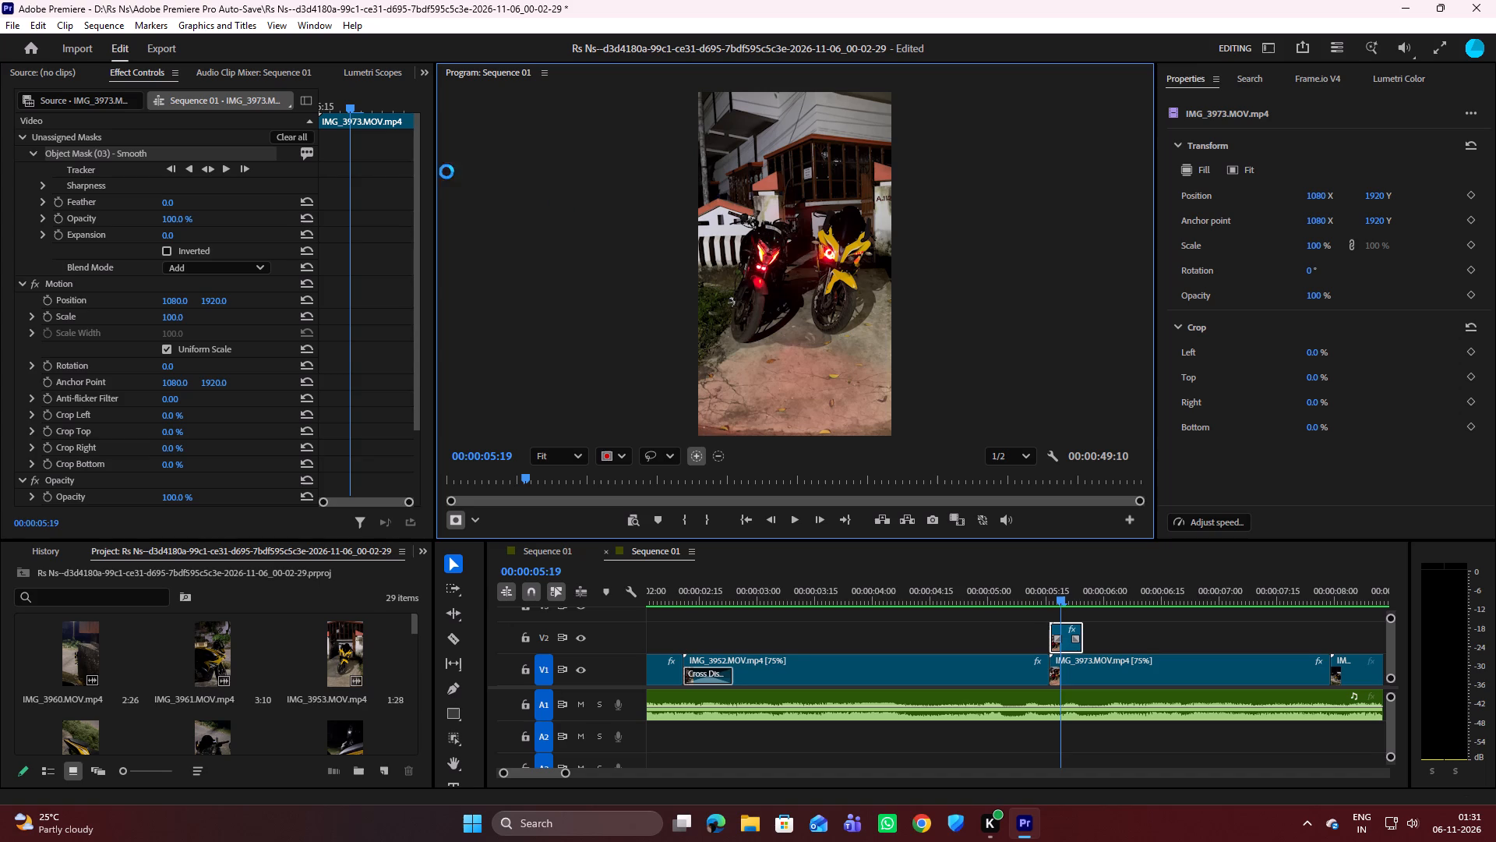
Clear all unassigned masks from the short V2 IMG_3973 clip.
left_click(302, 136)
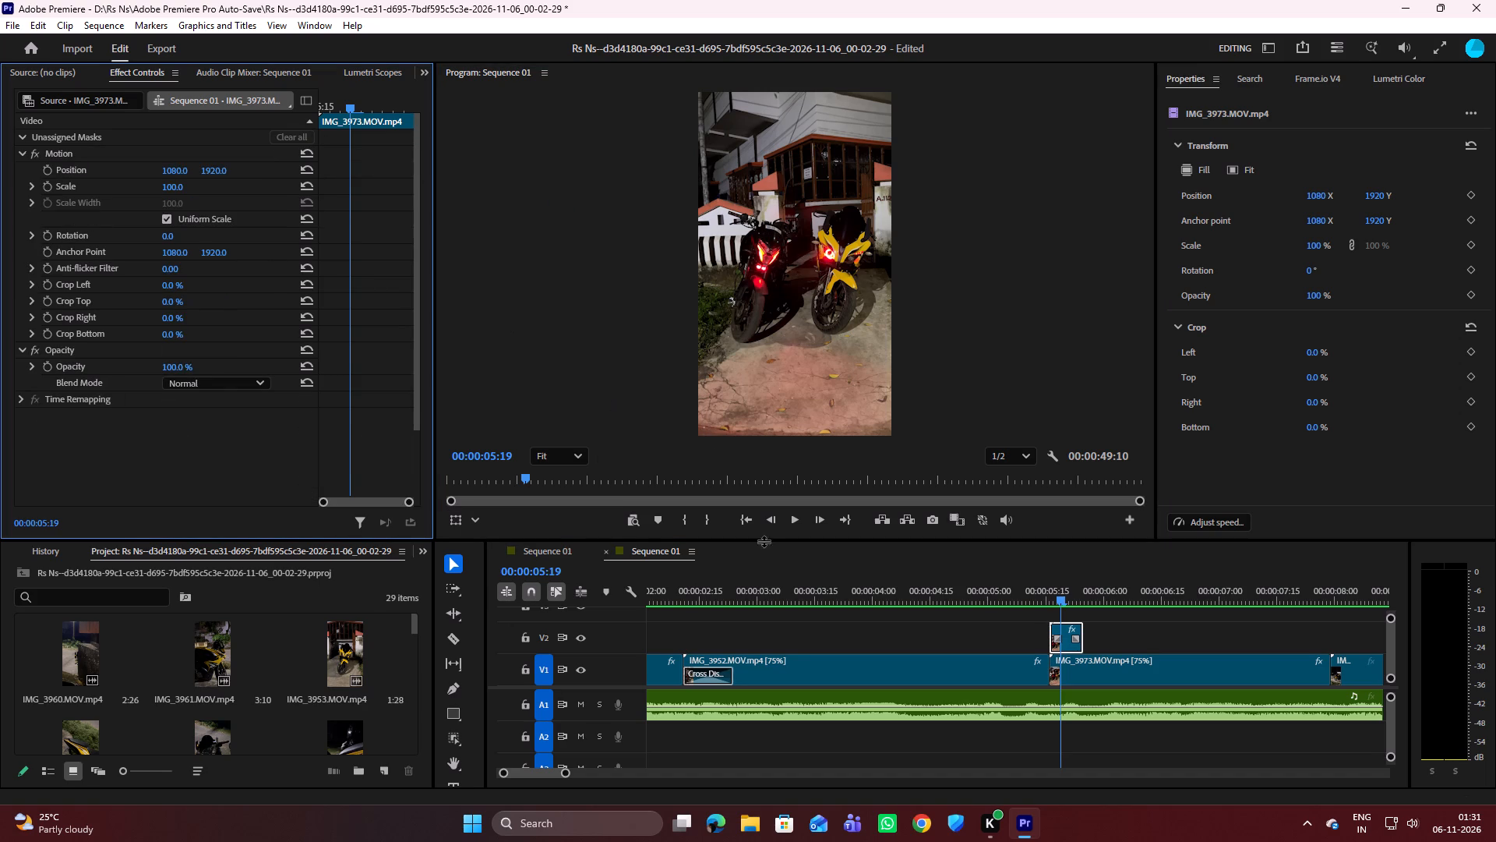
Delete the short IMG_3973 overlay clip from V2, above the start of the V1 IMG_3973 clip.
left_click(1068, 636)
key("Delete")
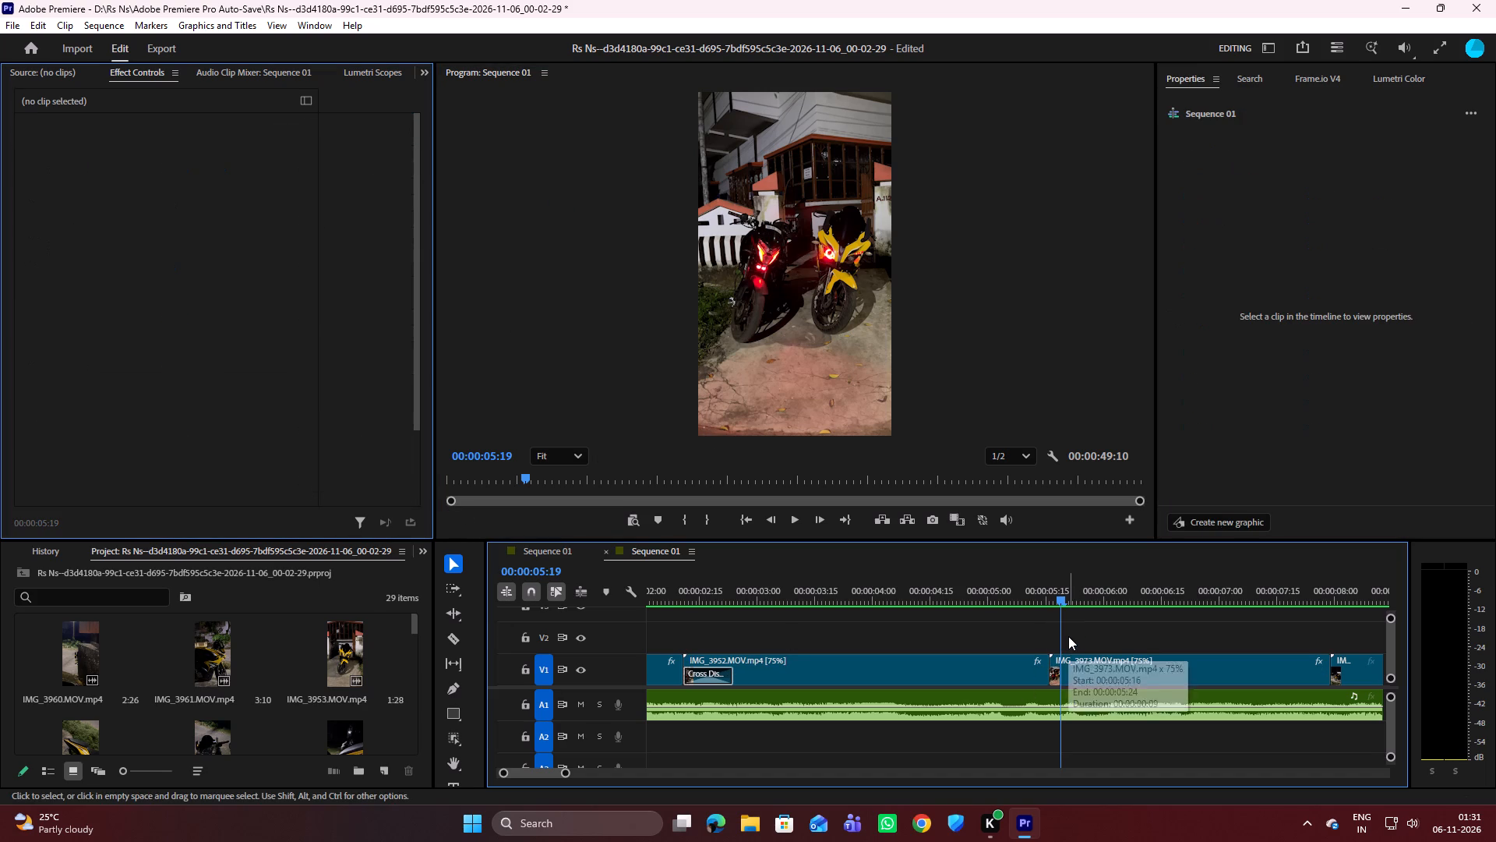
Close the editing program, saving the changes to the auto-saved Rs Ns project.
left_click(1495, 0)
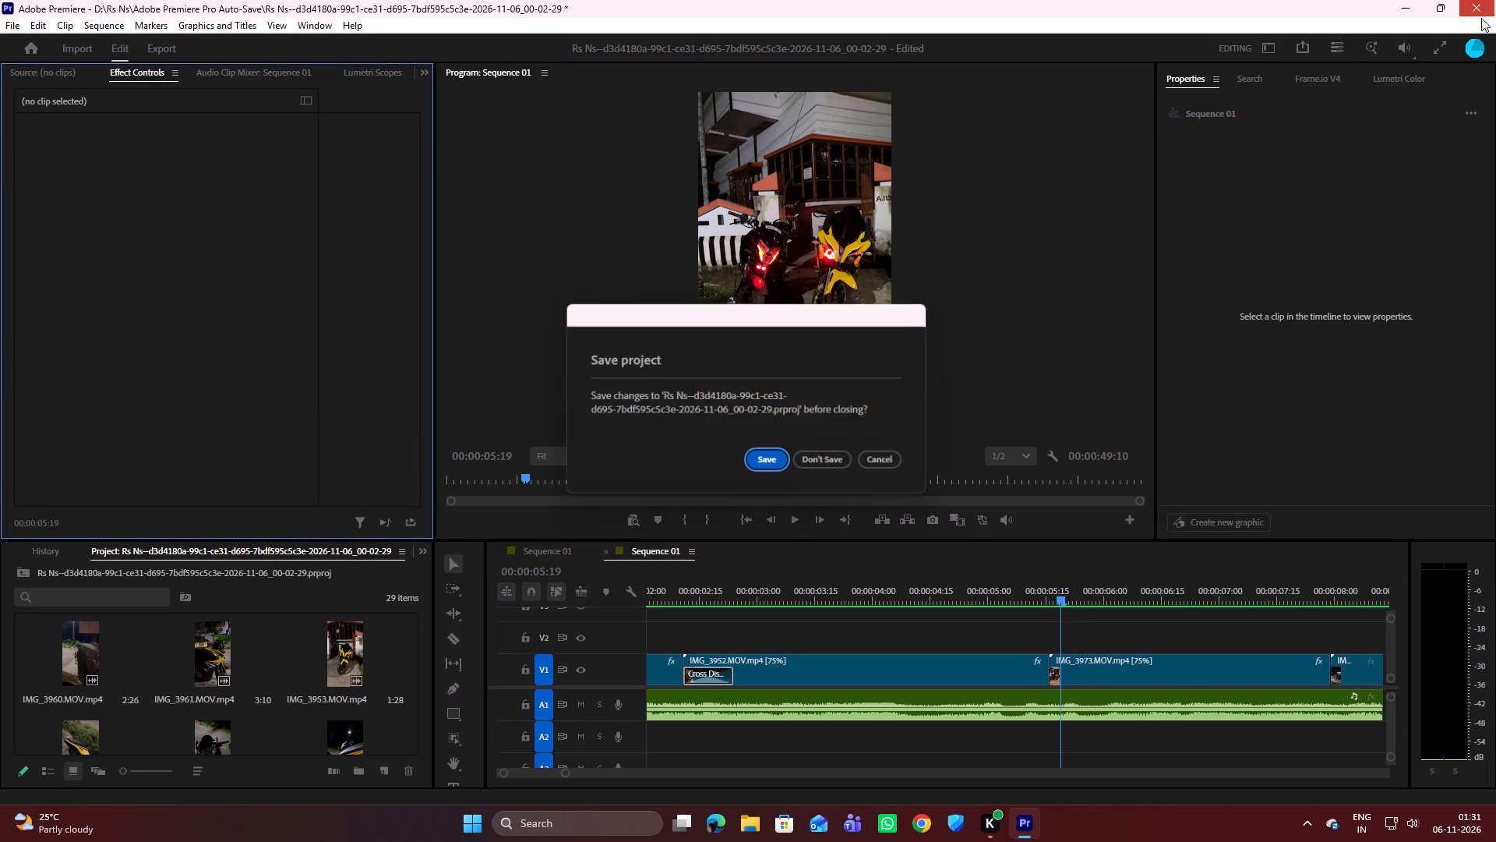
left_click(768, 462)
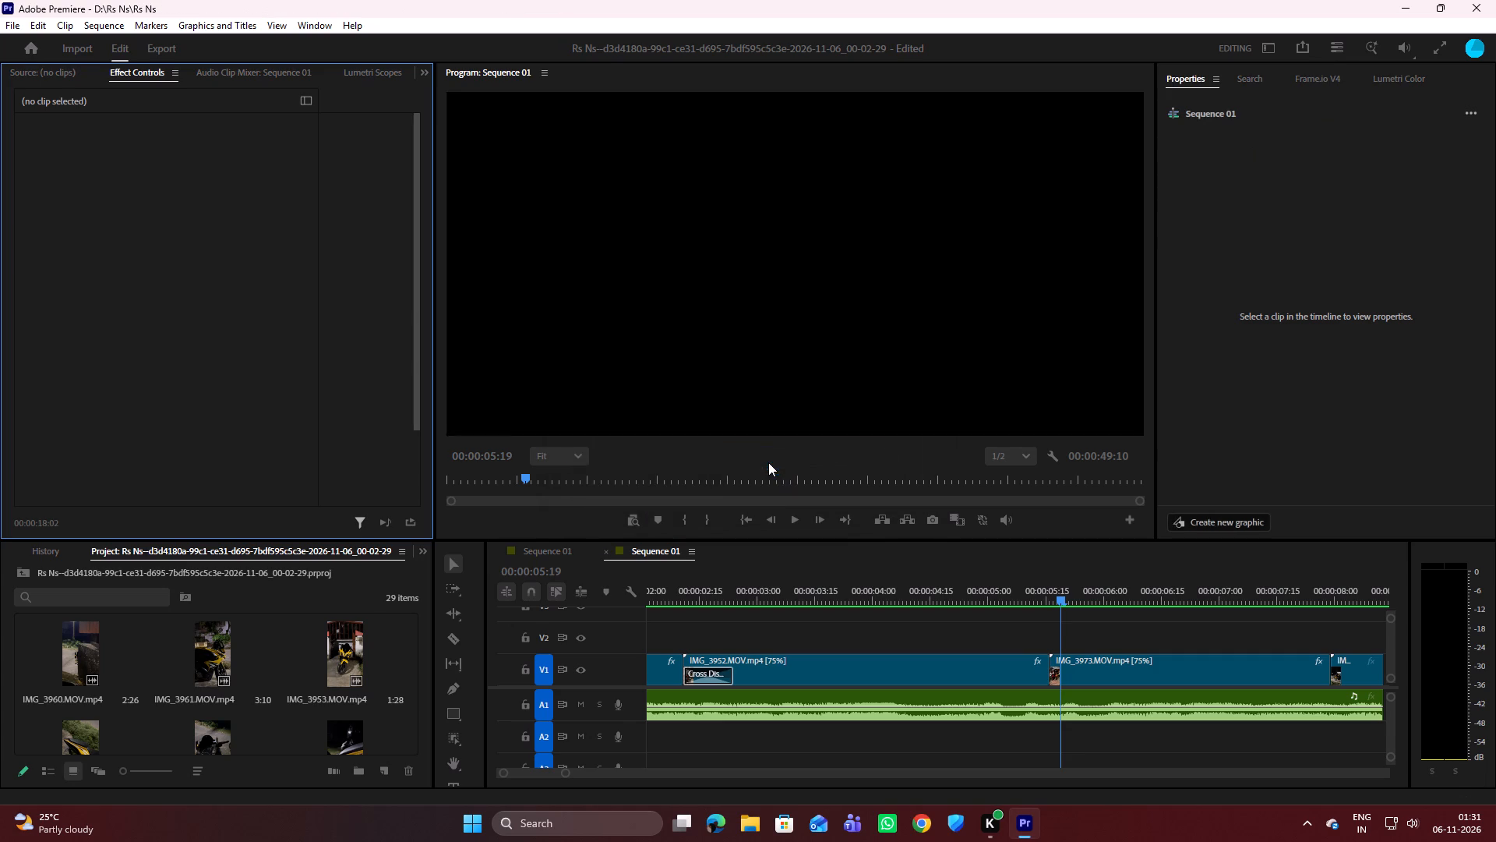